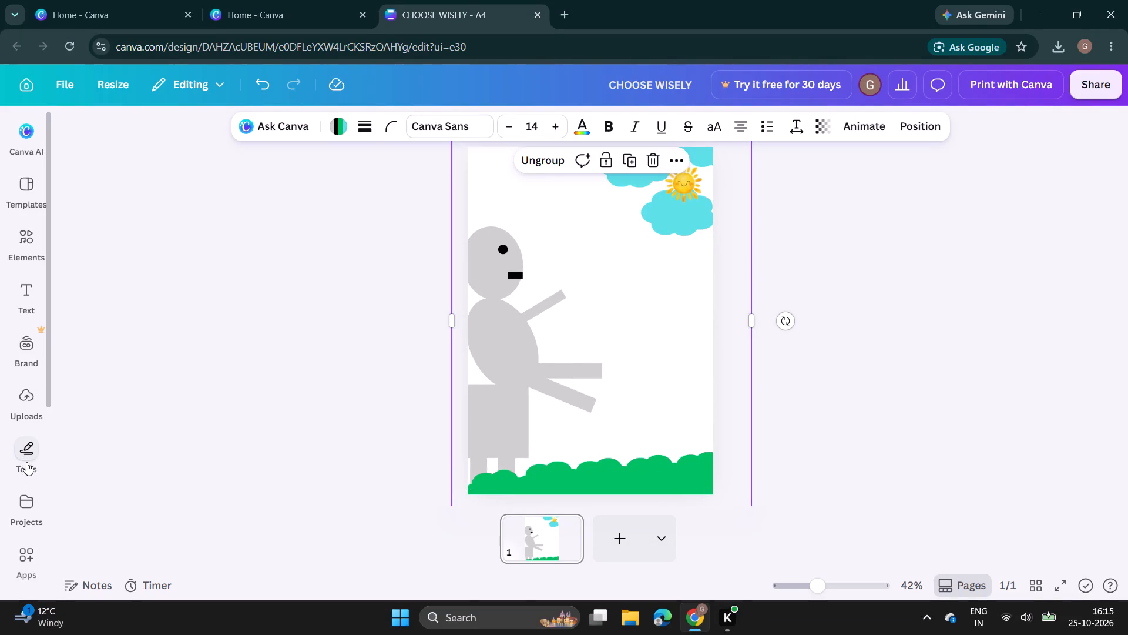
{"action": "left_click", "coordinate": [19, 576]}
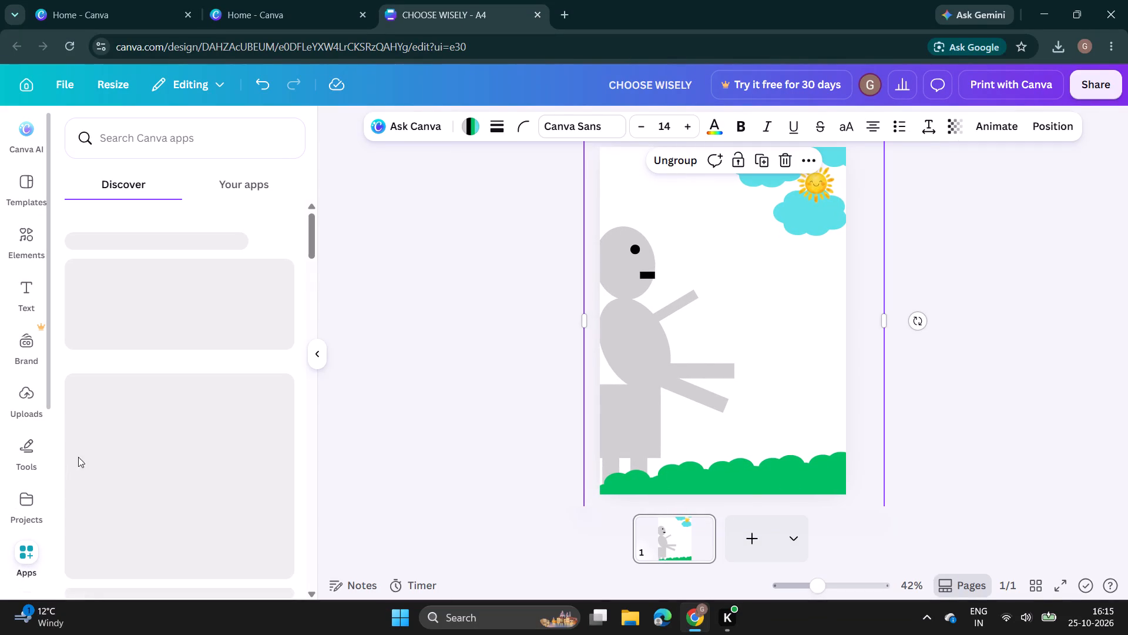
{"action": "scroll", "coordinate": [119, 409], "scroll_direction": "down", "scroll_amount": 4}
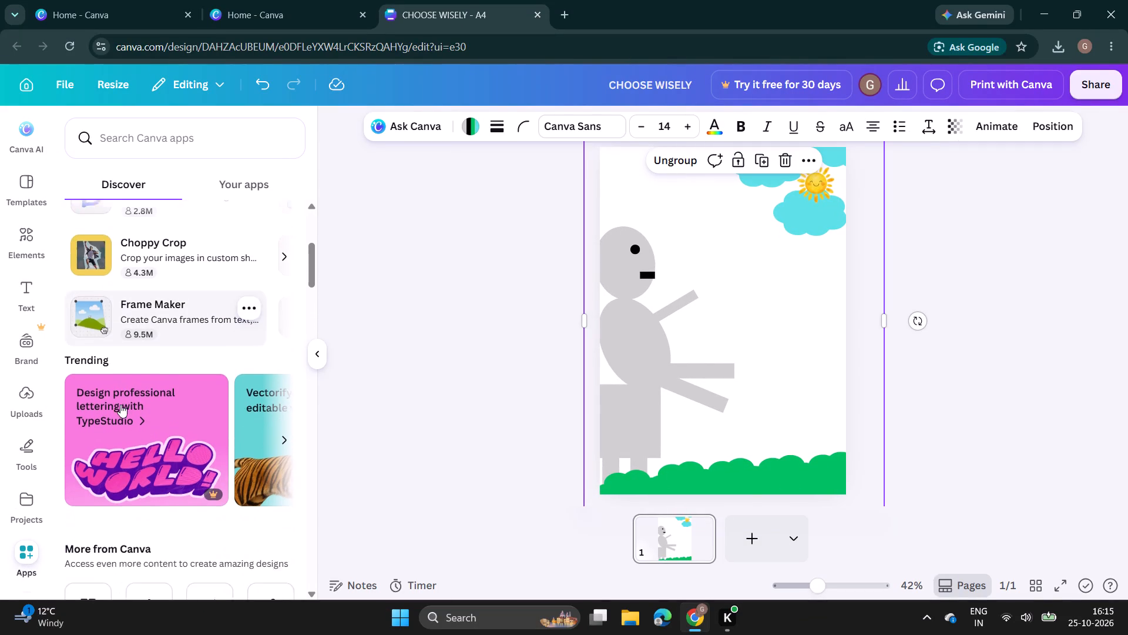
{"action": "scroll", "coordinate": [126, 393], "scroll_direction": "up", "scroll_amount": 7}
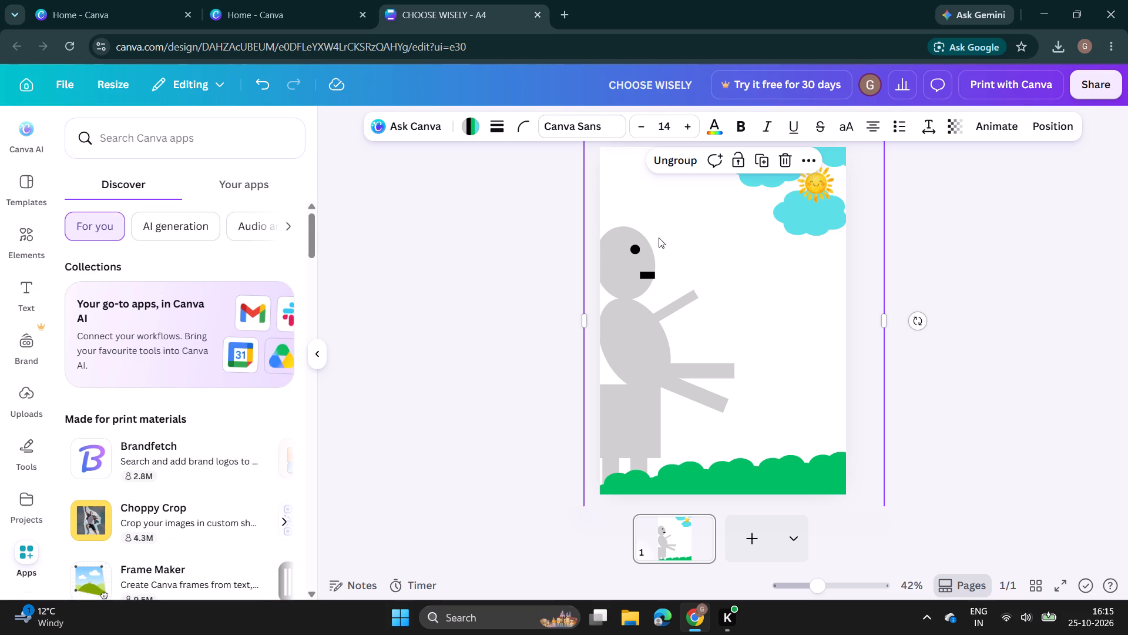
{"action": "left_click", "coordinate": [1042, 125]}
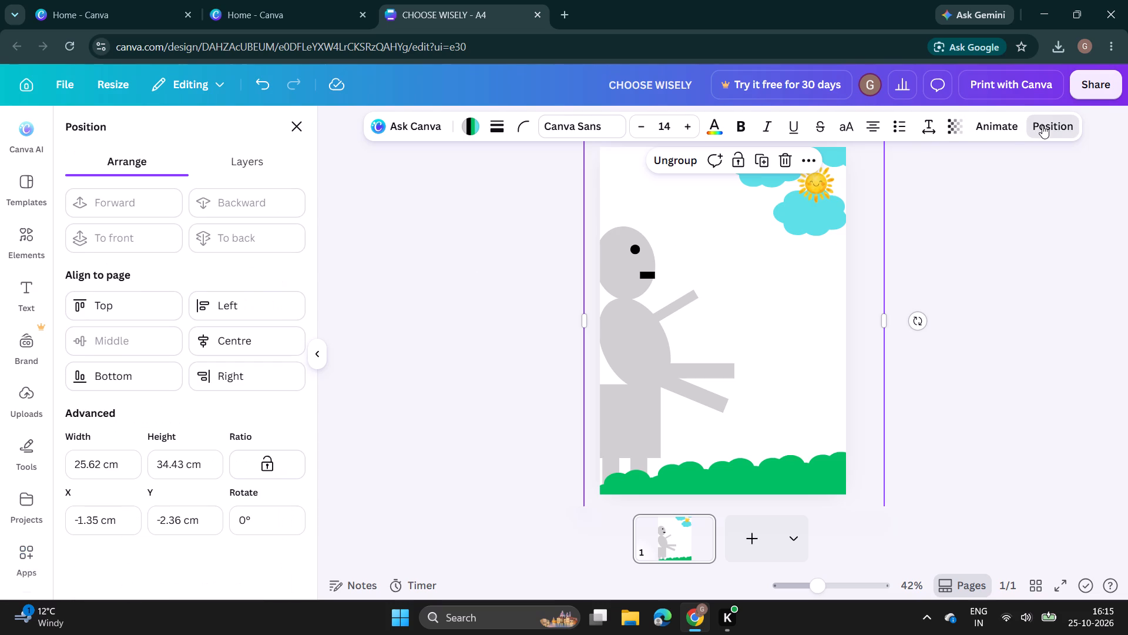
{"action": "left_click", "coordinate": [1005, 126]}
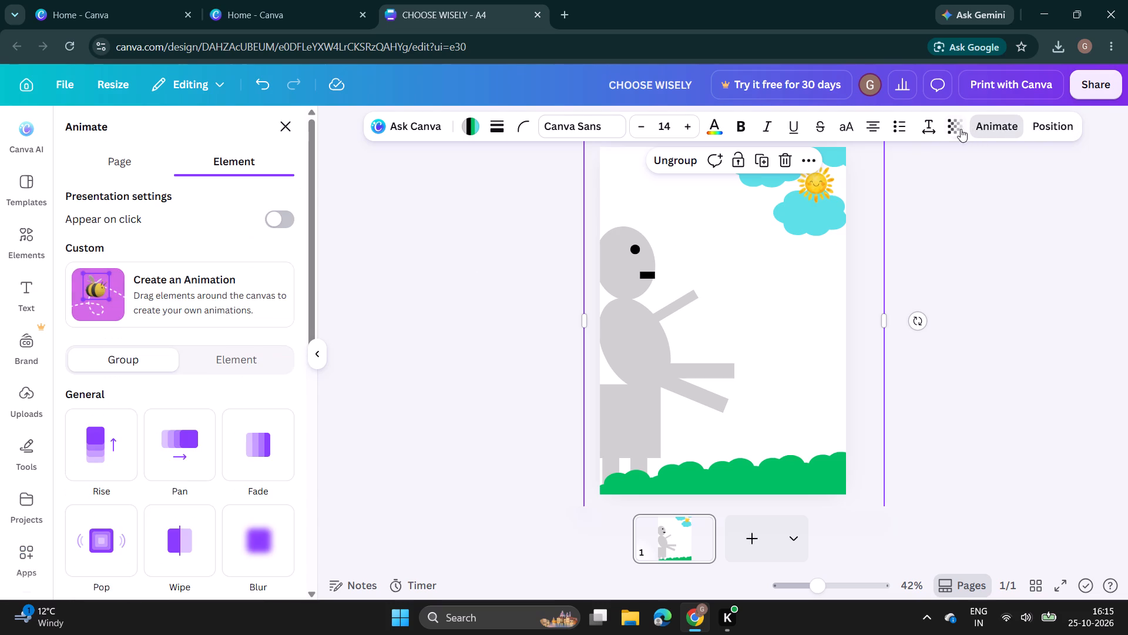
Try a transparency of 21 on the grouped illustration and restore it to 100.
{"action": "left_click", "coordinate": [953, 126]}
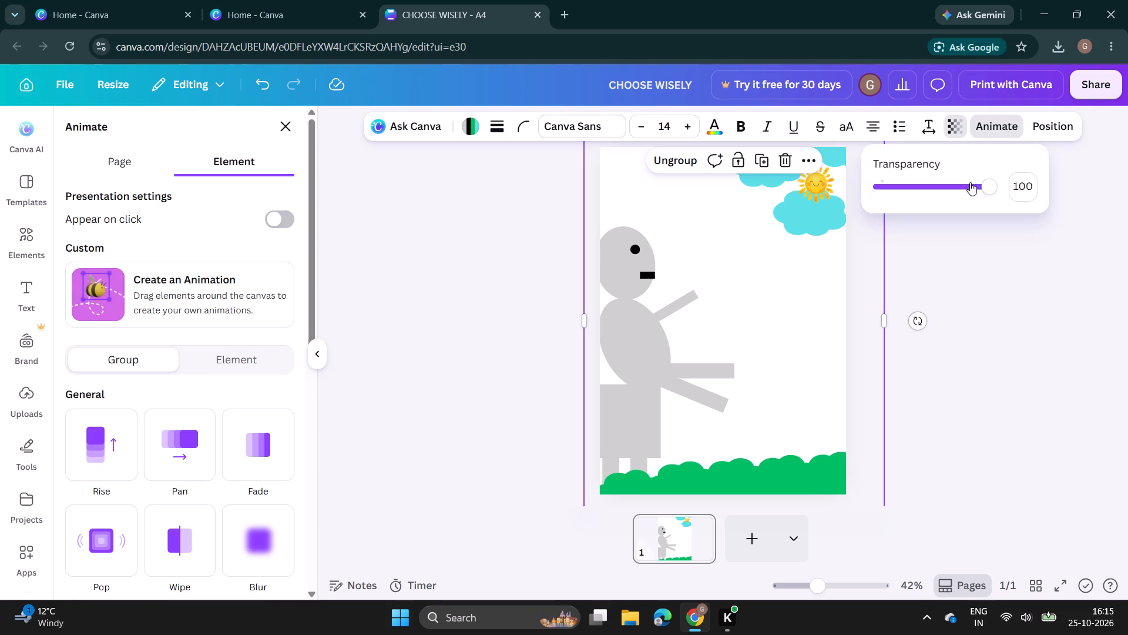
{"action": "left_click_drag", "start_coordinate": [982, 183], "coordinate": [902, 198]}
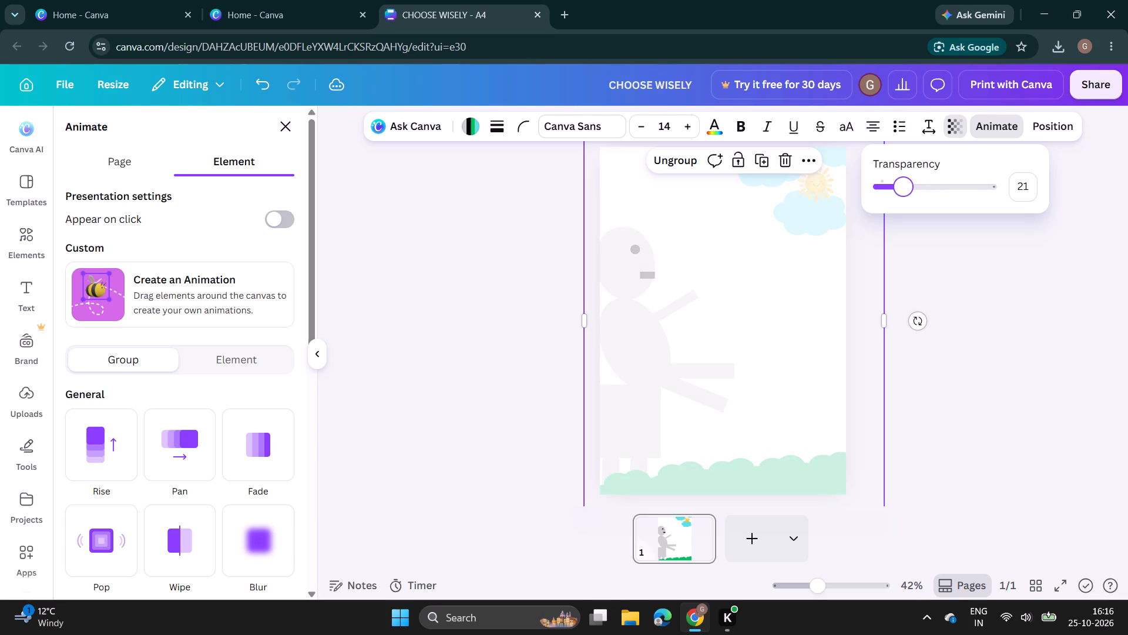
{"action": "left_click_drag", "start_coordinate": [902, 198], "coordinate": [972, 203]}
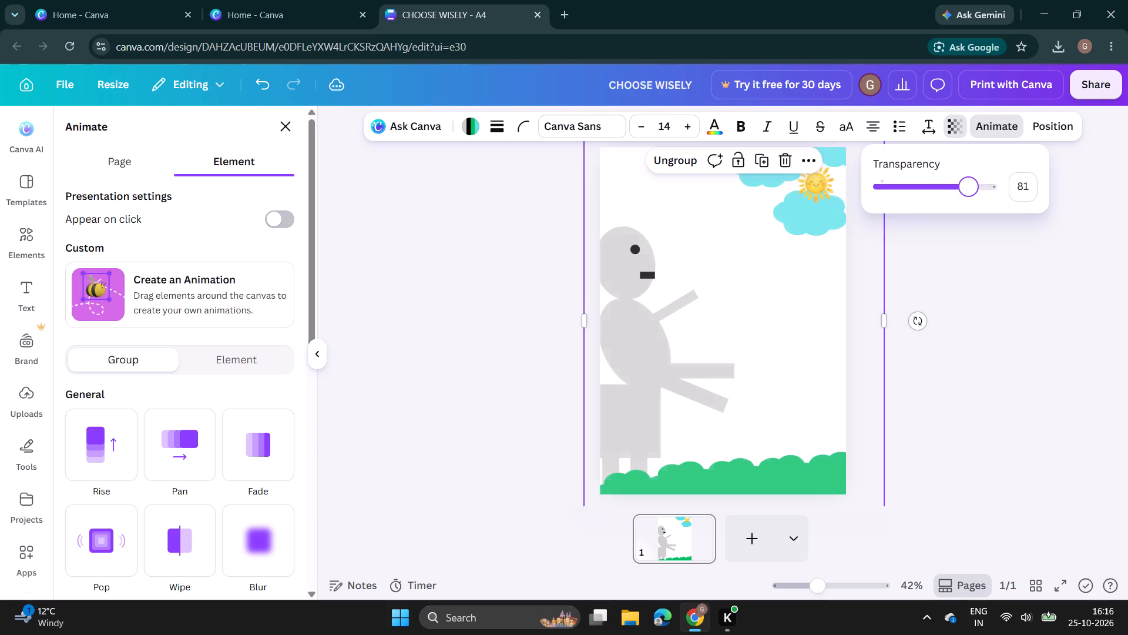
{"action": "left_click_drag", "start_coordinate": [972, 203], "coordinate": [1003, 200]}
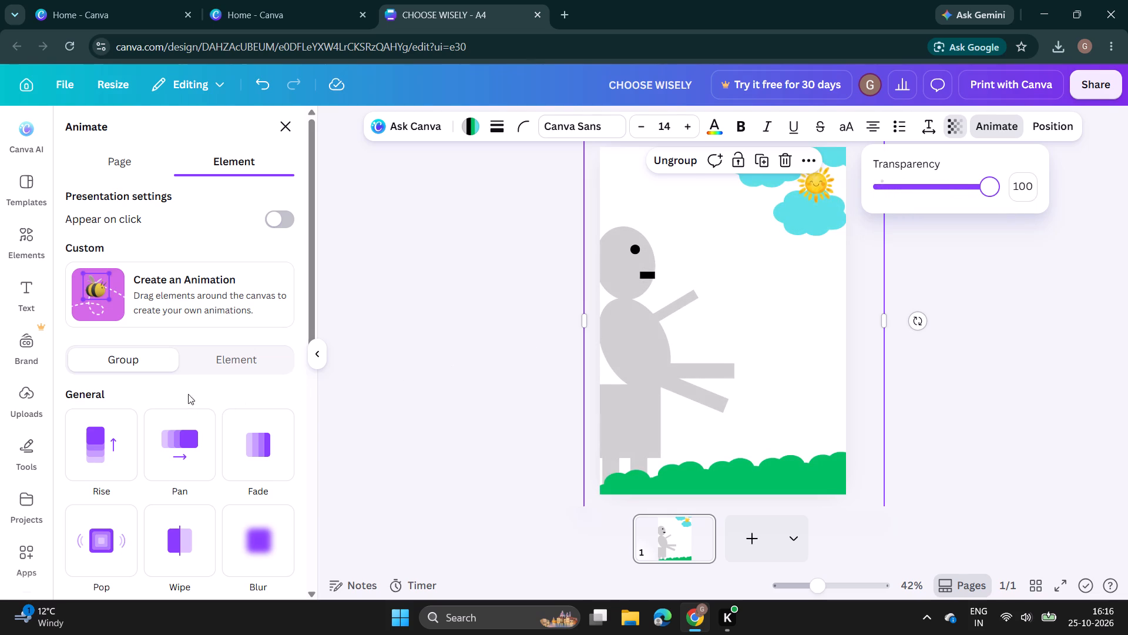
Apply the Rotate and Flicker add-on effects to the grouped illustration, animating its elements individually.
{"action": "left_click", "coordinate": [243, 345]}
{"action": "left_click", "coordinate": [240, 353]}
{"action": "scroll", "coordinate": [165, 464], "scroll_direction": "down", "scroll_amount": 2}
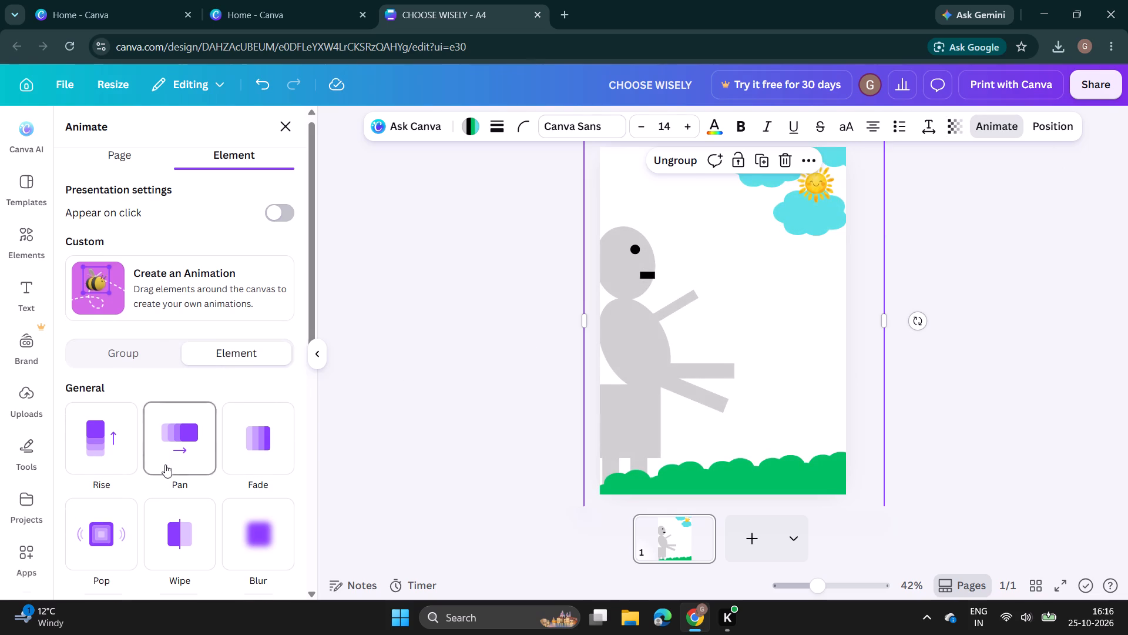
{"action": "scroll", "coordinate": [165, 464], "scroll_direction": "down", "scroll_amount": 2}
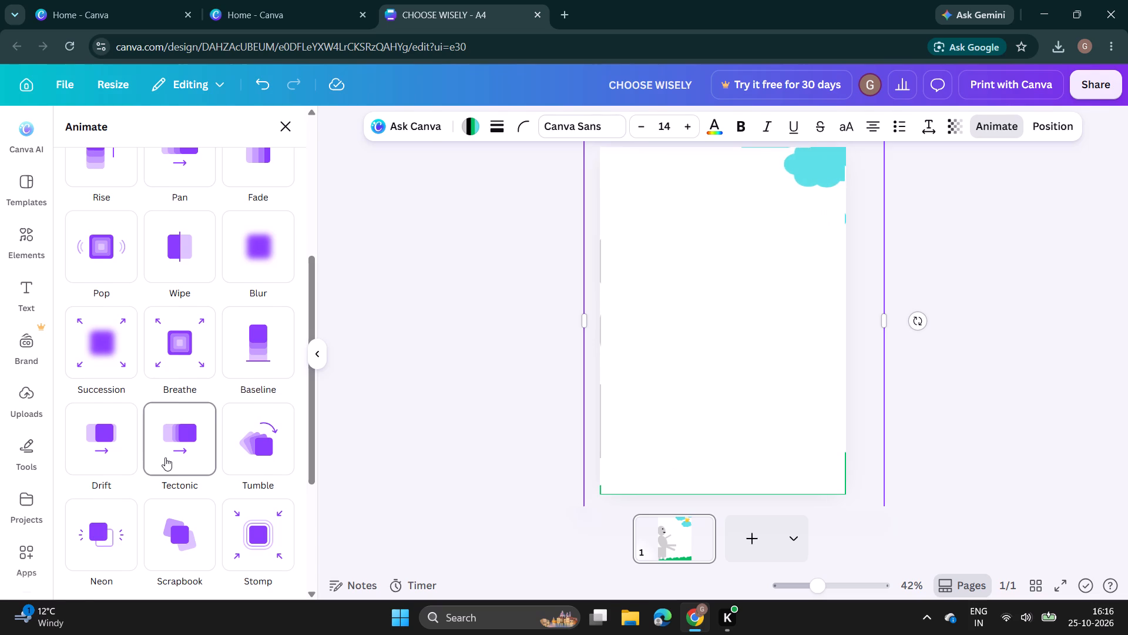
{"action": "scroll", "coordinate": [165, 457], "scroll_direction": "down", "scroll_amount": 6}
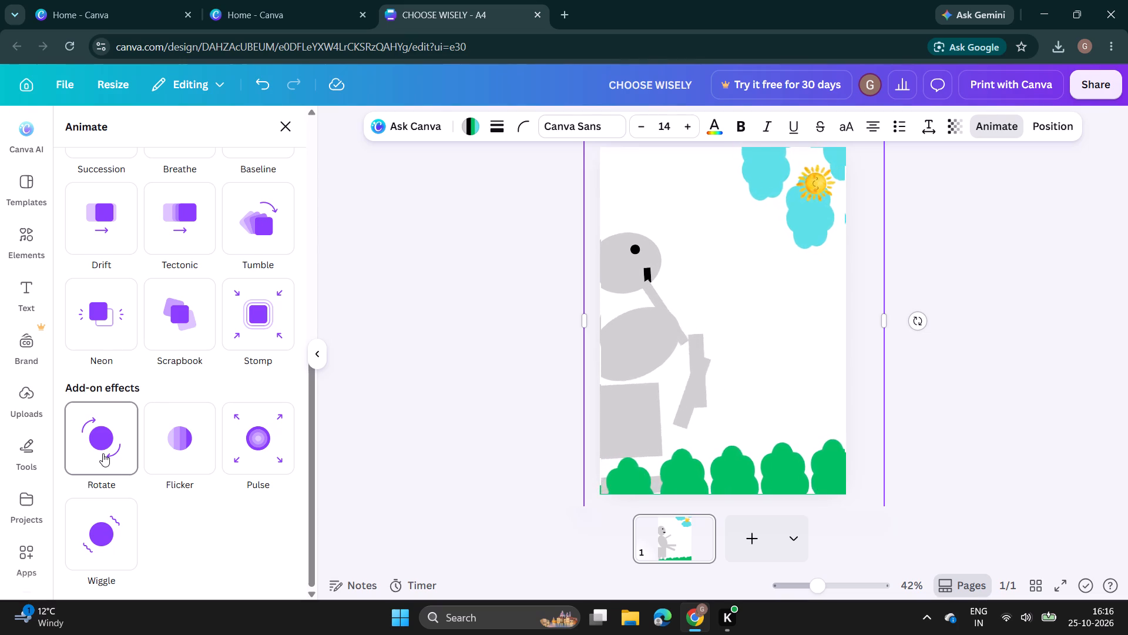
{"action": "left_click", "coordinate": [102, 452]}
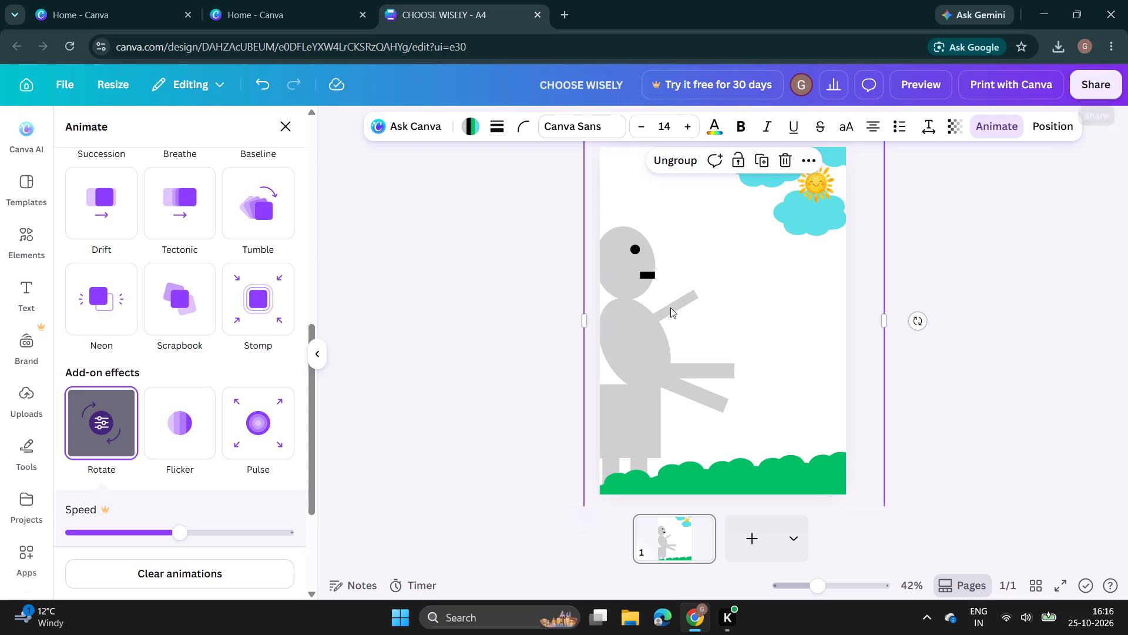
{"action": "left_click", "coordinate": [162, 432]}
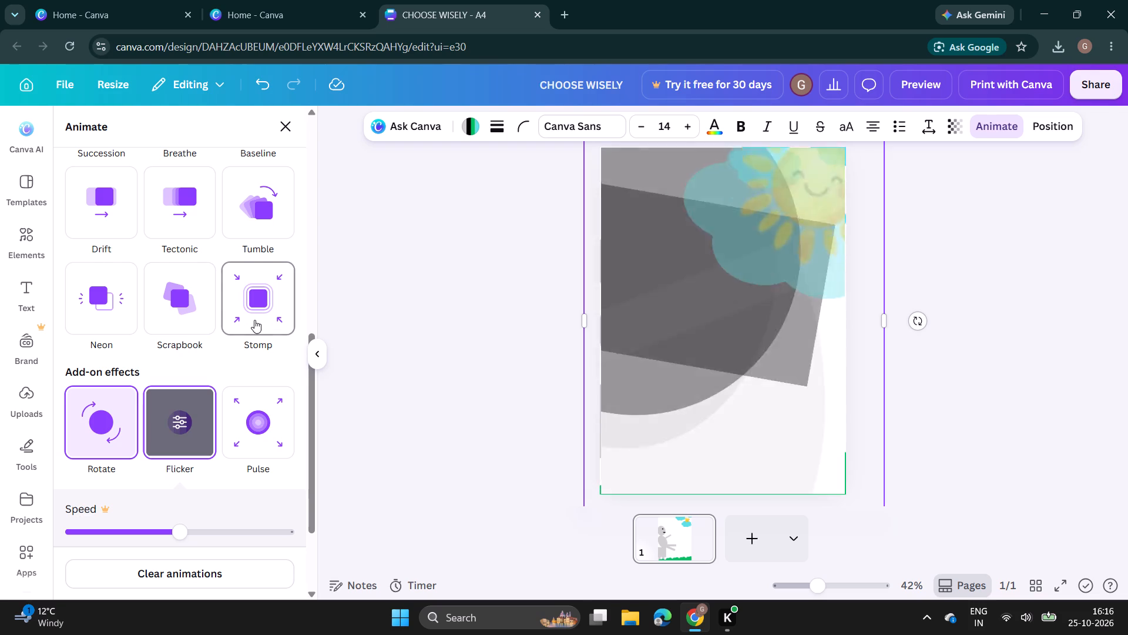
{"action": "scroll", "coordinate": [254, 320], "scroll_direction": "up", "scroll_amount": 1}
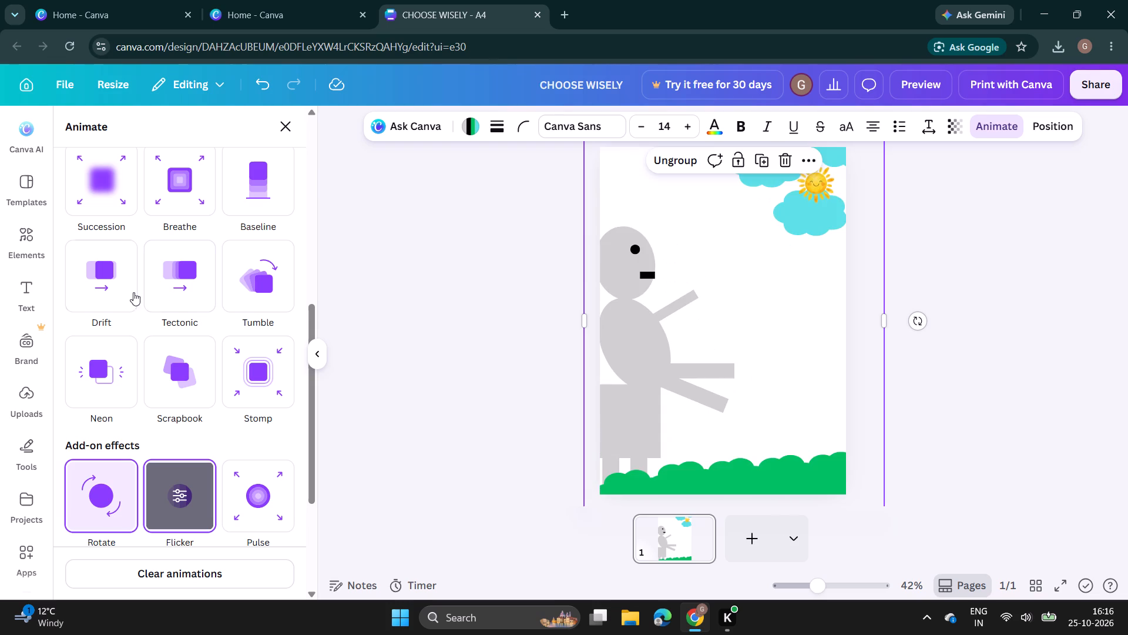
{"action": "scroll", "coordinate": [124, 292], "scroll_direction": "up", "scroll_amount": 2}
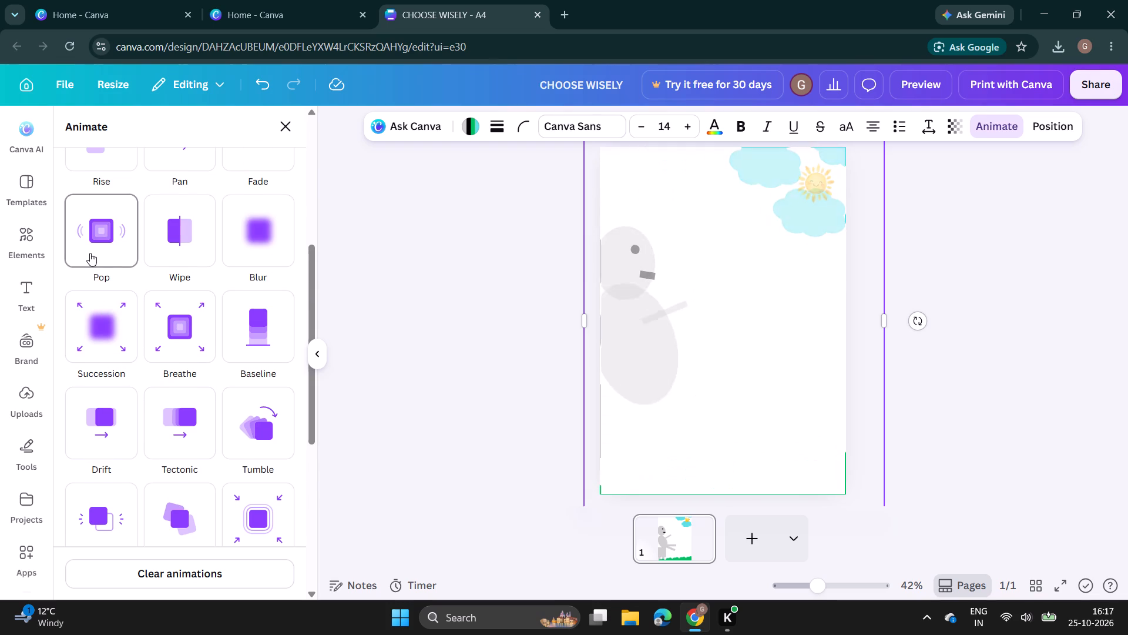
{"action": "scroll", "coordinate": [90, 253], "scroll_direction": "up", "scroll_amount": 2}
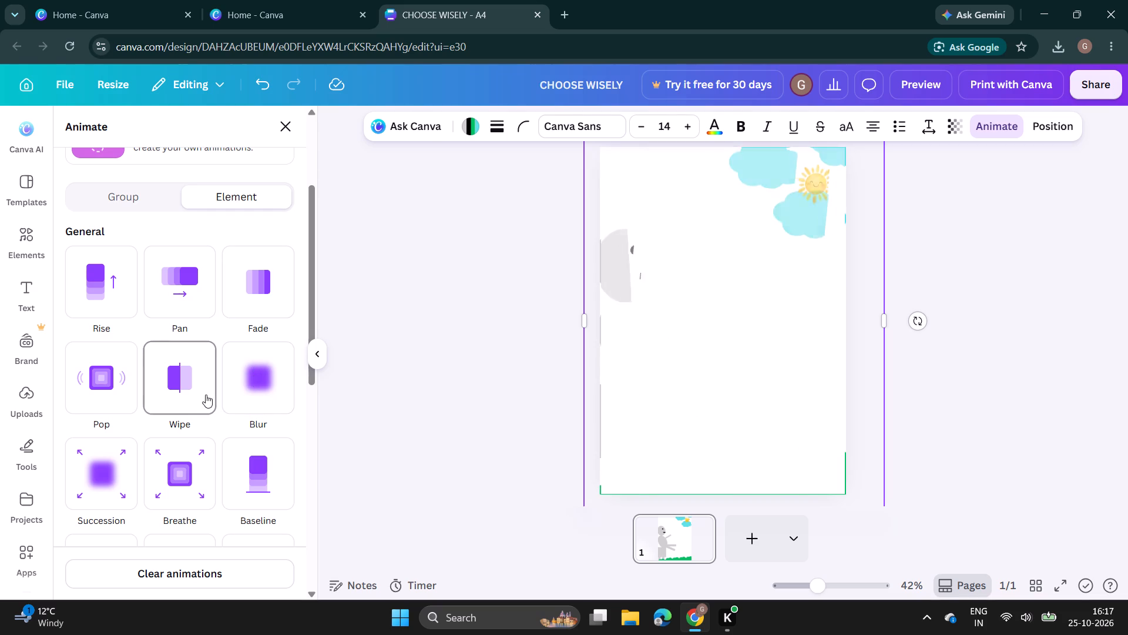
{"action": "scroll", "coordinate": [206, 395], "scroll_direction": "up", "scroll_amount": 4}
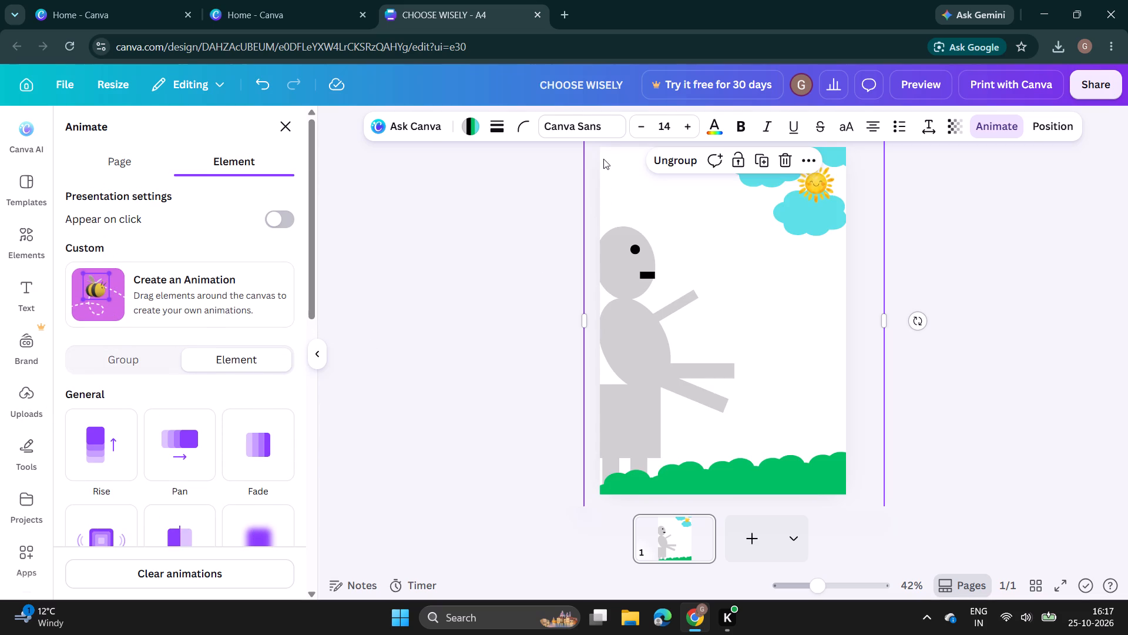
Add a blank second page to the design.
{"action": "left_click", "coordinate": [756, 537]}
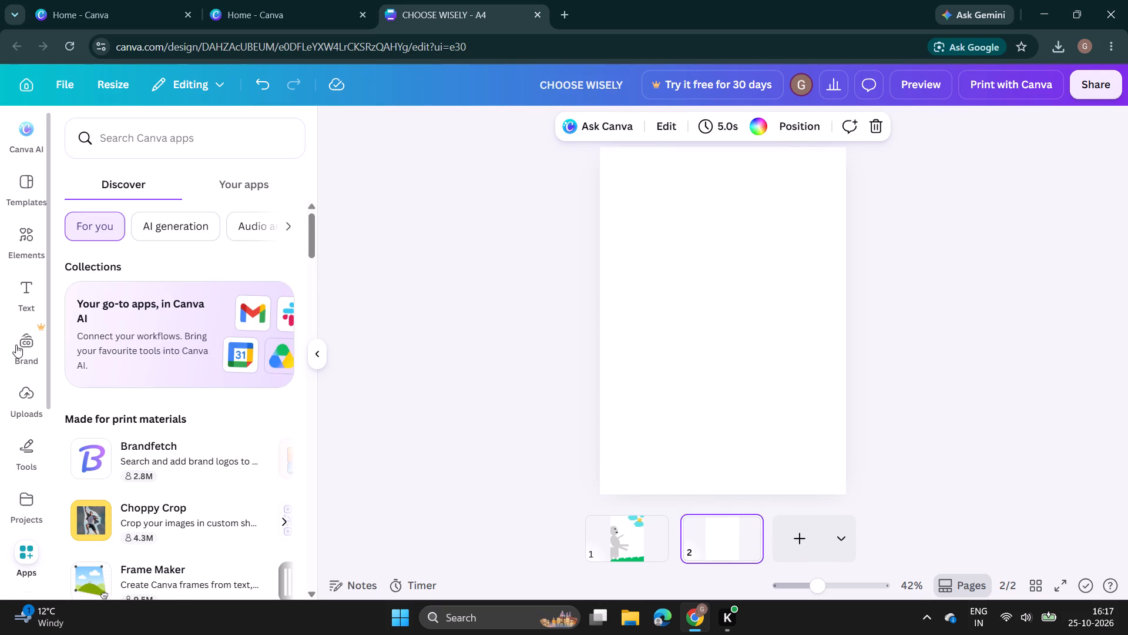
Place a five-pointed star shape in the upper part of page 2 and fill it with black.
{"action": "scroll", "coordinate": [33, 359], "scroll_direction": "up", "scroll_amount": 2}
{"action": "left_click", "coordinate": [30, 451]}
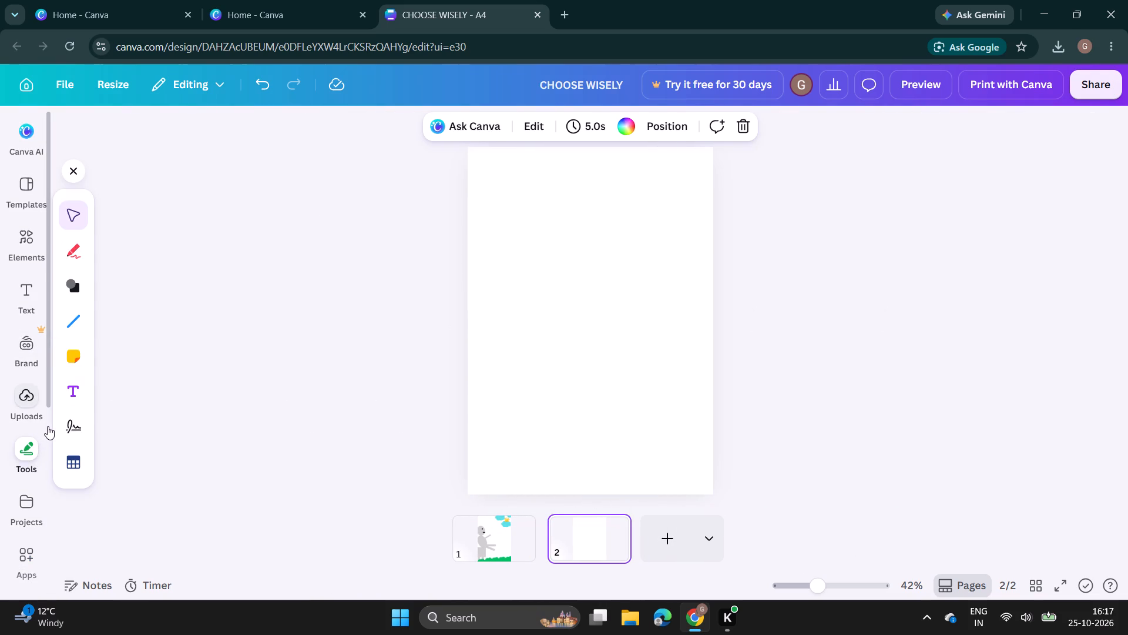
{"action": "left_click", "coordinate": [63, 282]}
{"action": "scroll", "coordinate": [129, 308], "scroll_direction": "down", "scroll_amount": 3}
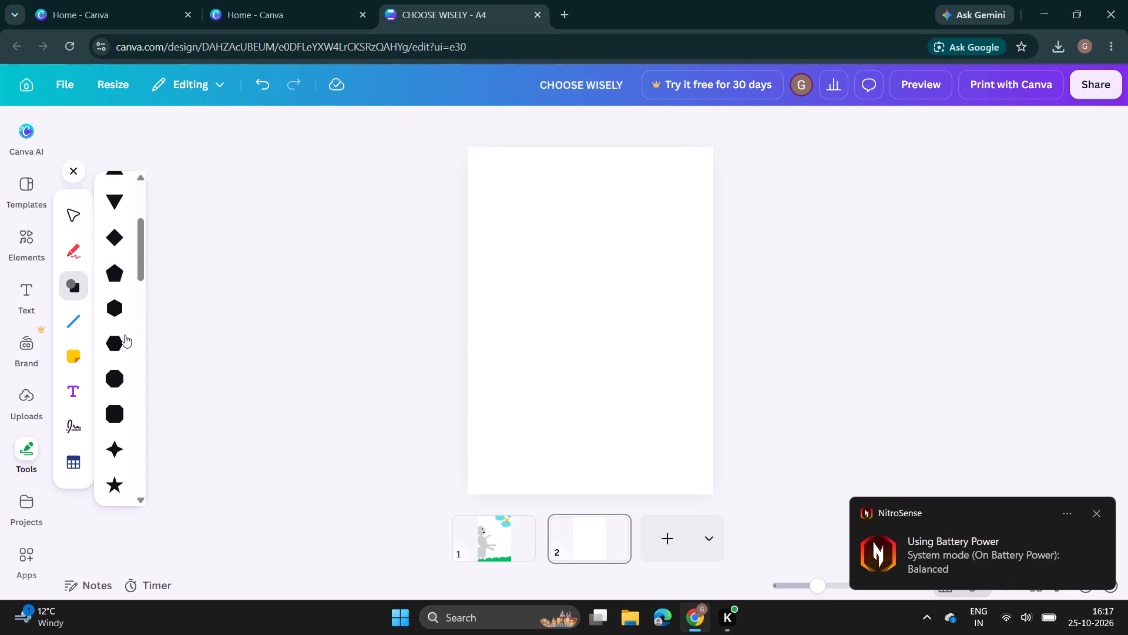
{"action": "scroll", "coordinate": [118, 366], "scroll_direction": "down", "scroll_amount": 2}
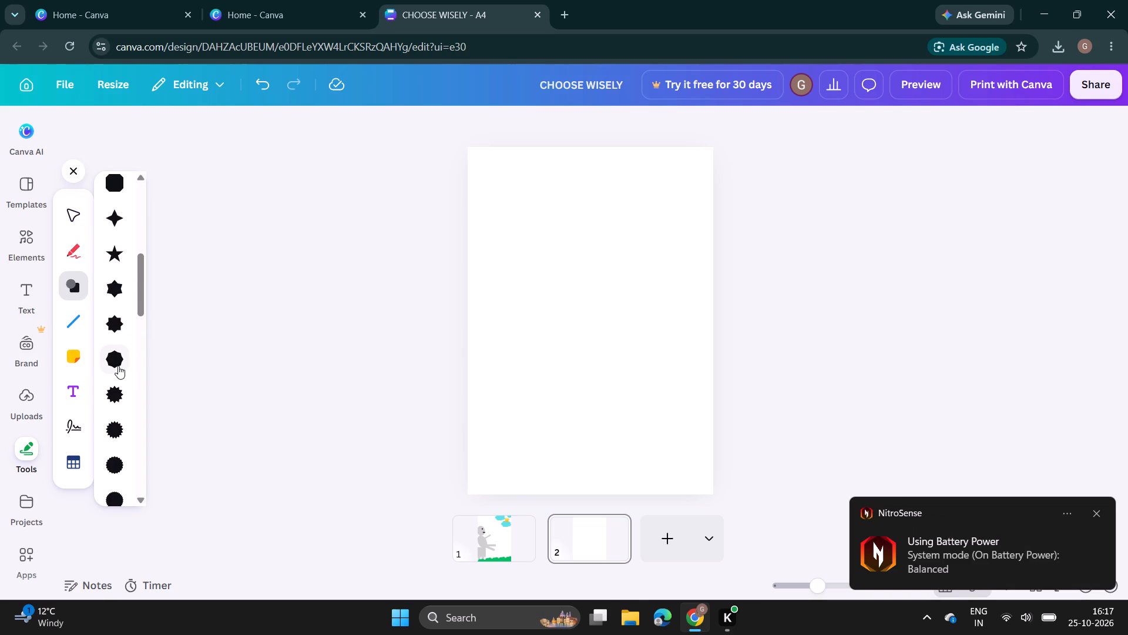
{"action": "scroll", "coordinate": [118, 366], "scroll_direction": "up", "scroll_amount": 2}
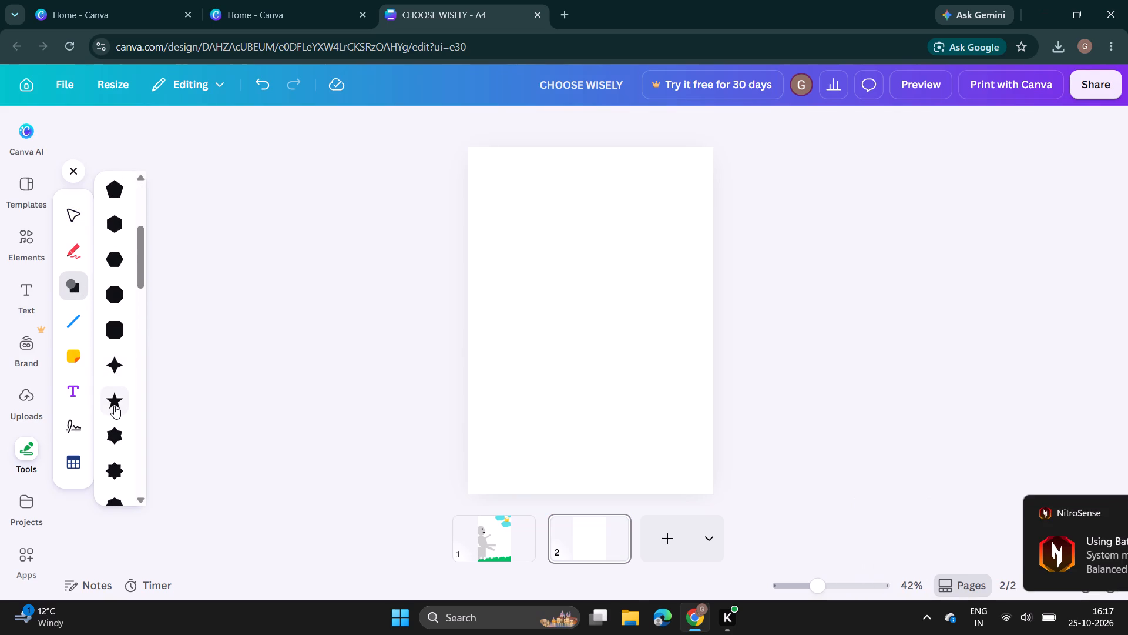
{"action": "left_click", "coordinate": [114, 406]}
{"action": "left_click", "coordinate": [529, 199]}
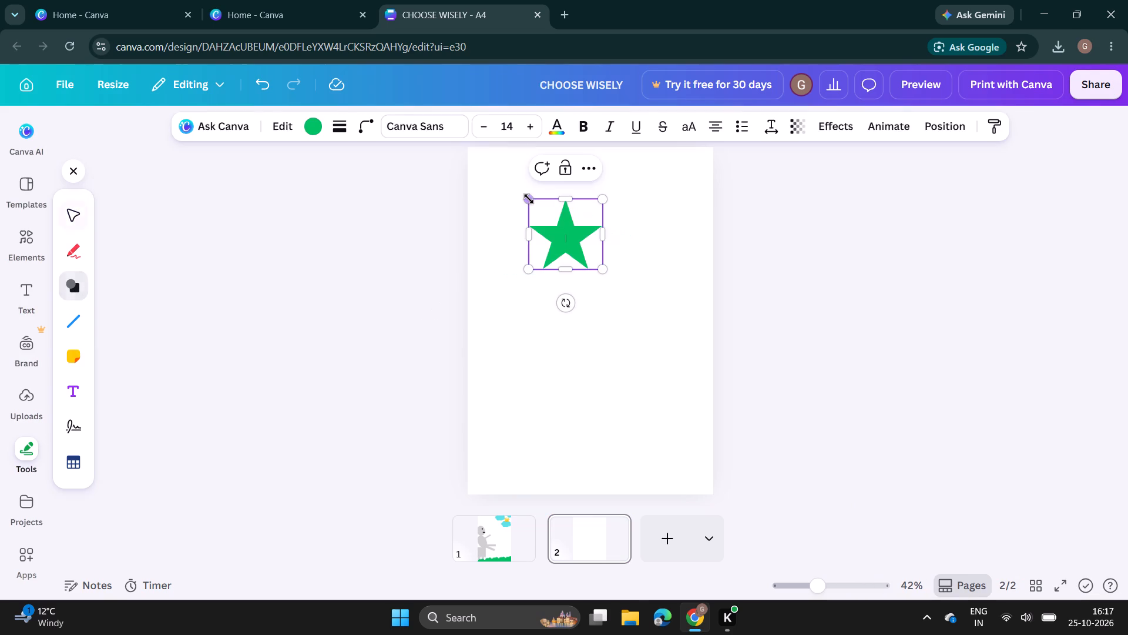
{"action": "left_click", "coordinate": [304, 124]}
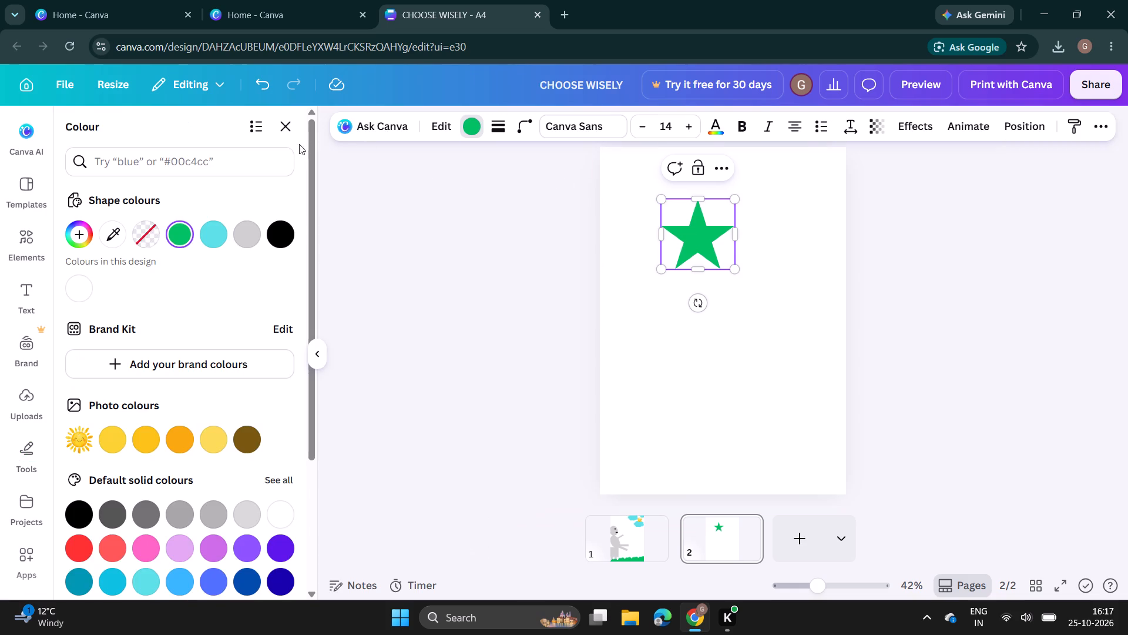
{"action": "left_click", "coordinate": [280, 236]}
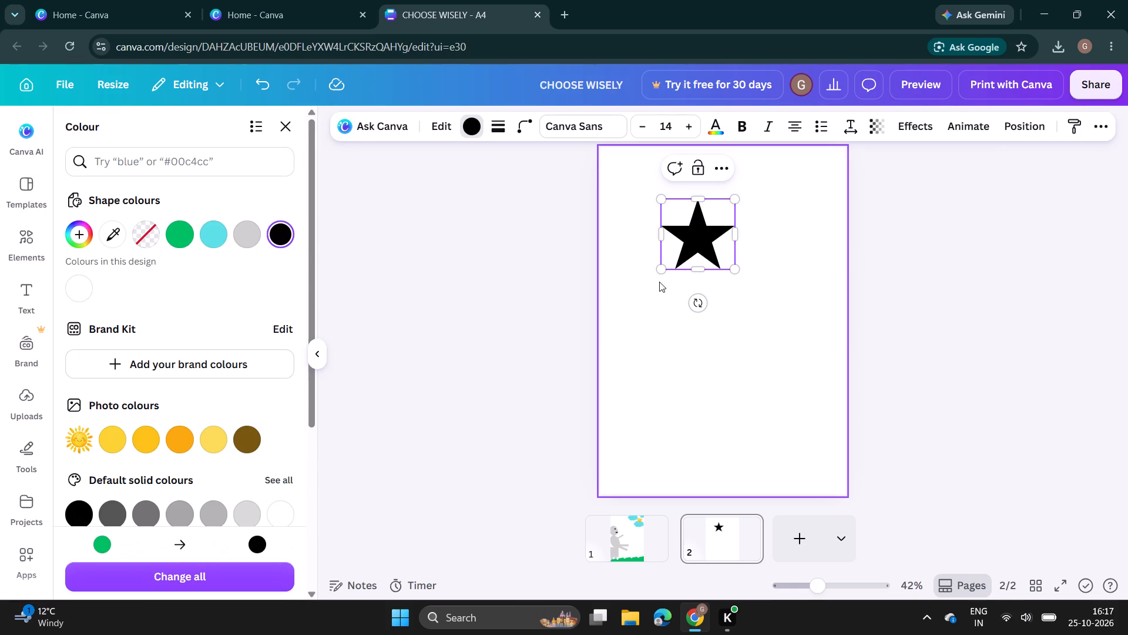
Enlarge the black star to about 17.4 cm wide and centre it horizontally on the page.
{"action": "left_click_drag", "start_coordinate": [699, 267], "coordinate": [704, 310]}
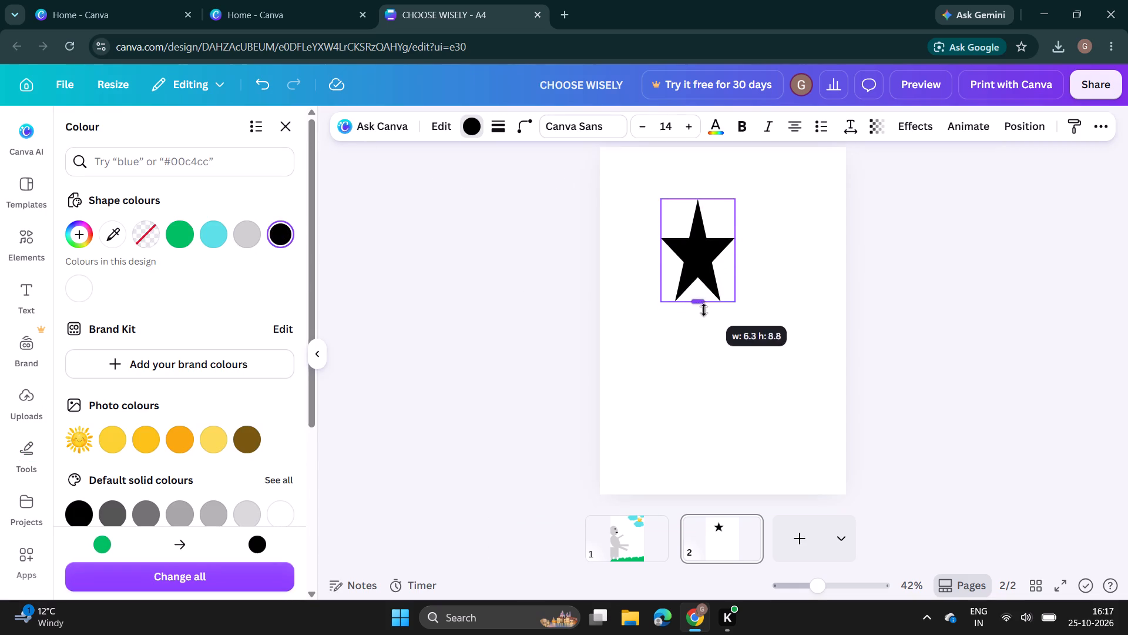
{"action": "left_click_drag", "start_coordinate": [704, 310], "coordinate": [707, 273]}
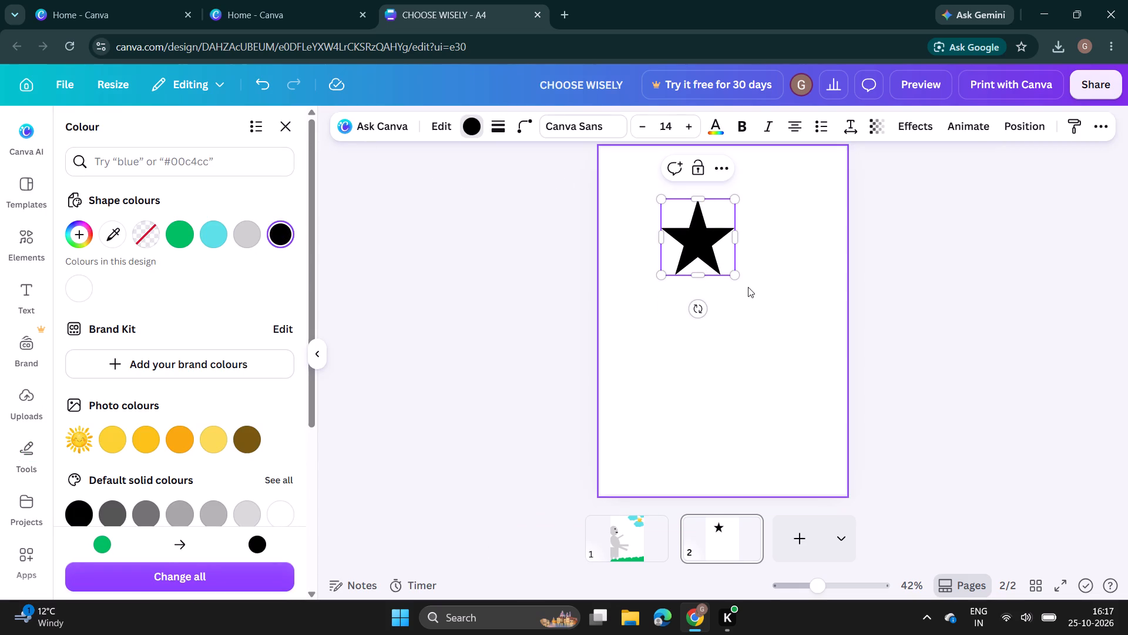
{"action": "left_click_drag", "start_coordinate": [738, 274], "coordinate": [794, 425]}
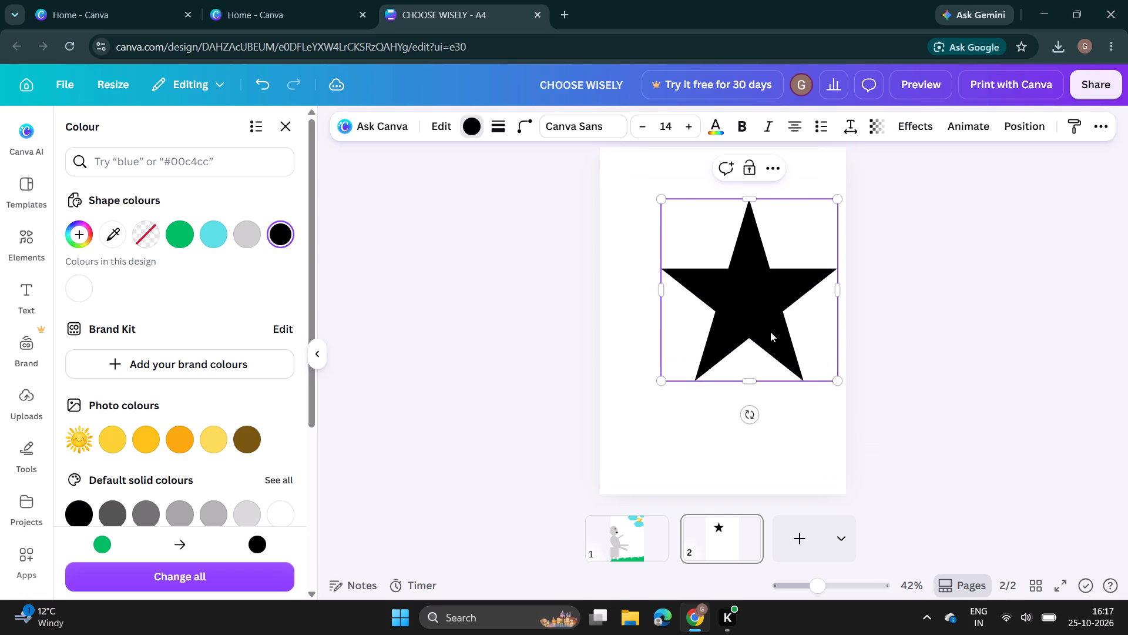
{"action": "left_click_drag", "start_coordinate": [761, 309], "coordinate": [744, 320]}
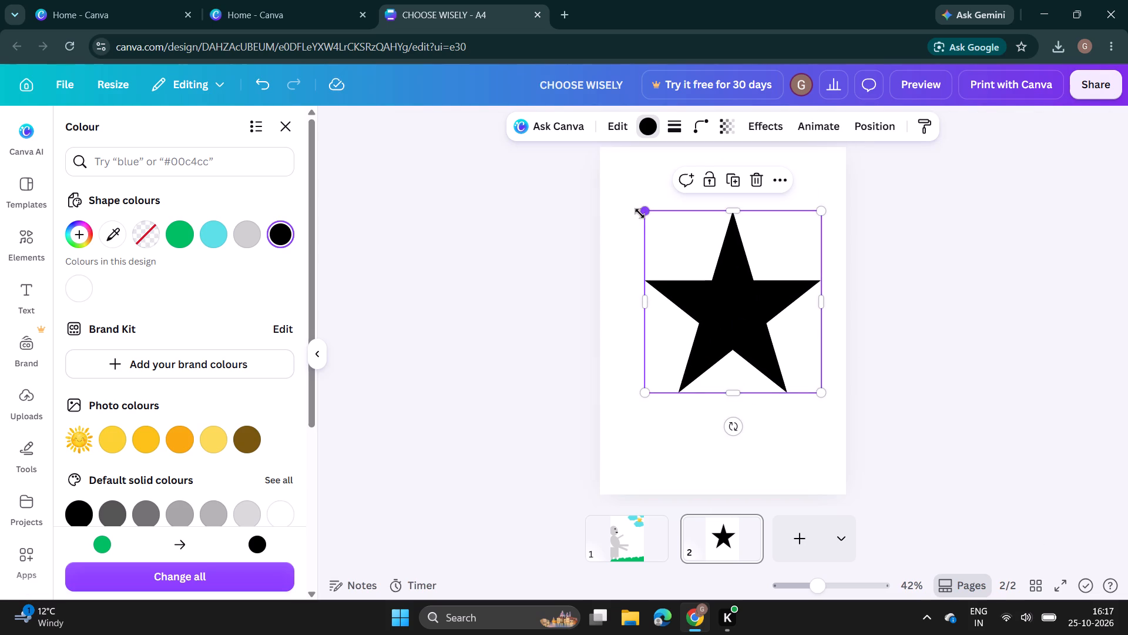
{"action": "left_click_drag", "start_coordinate": [640, 210], "coordinate": [607, 186]}
{"action": "left_click_drag", "start_coordinate": [688, 286], "coordinate": [682, 299]}
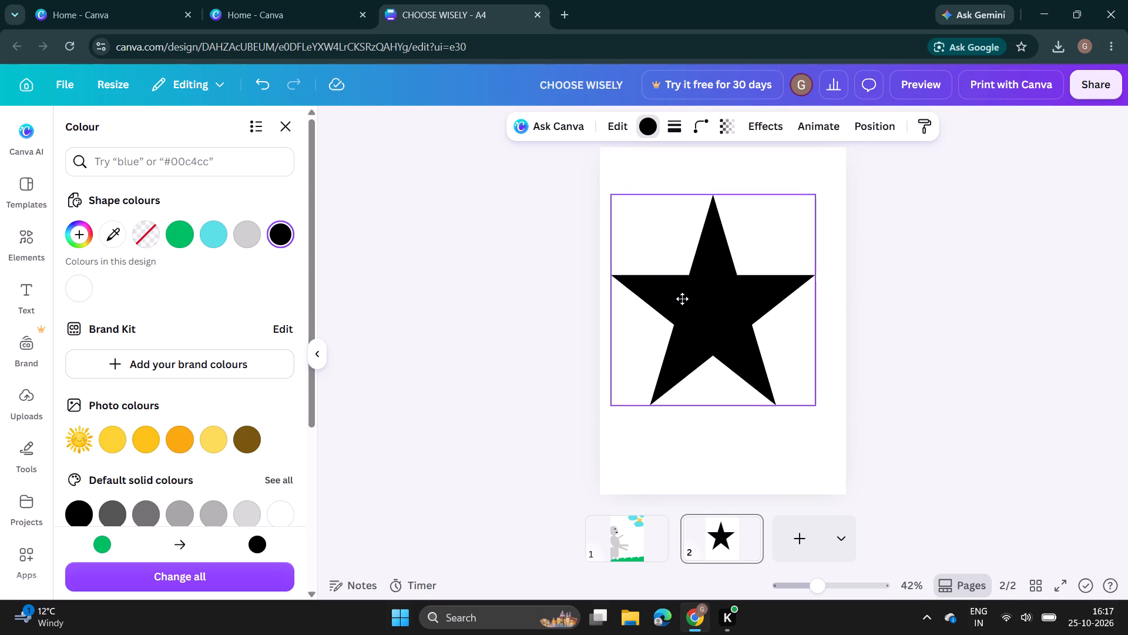
{"action": "left_click_drag", "start_coordinate": [682, 299], "coordinate": [690, 299]}
Stretch the star vertically to nearly the full page height and shift it up until its top tip passes the page edge.
{"action": "left_click_drag", "start_coordinate": [722, 196], "coordinate": [722, 196]}
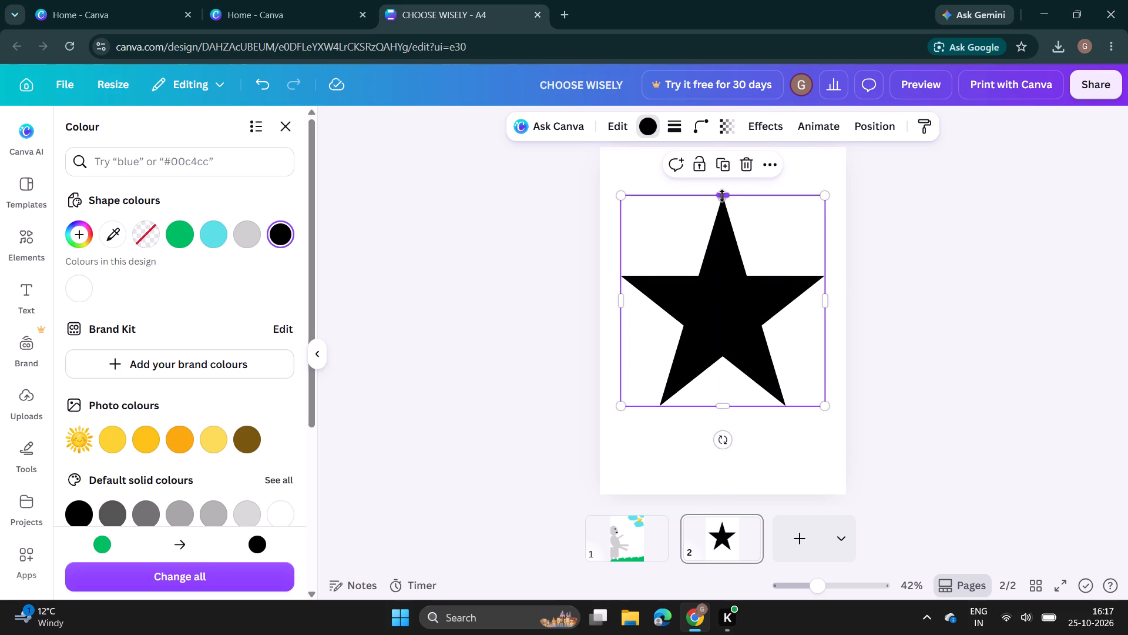
{"action": "left_click_drag", "start_coordinate": [722, 196], "coordinate": [721, 175]}
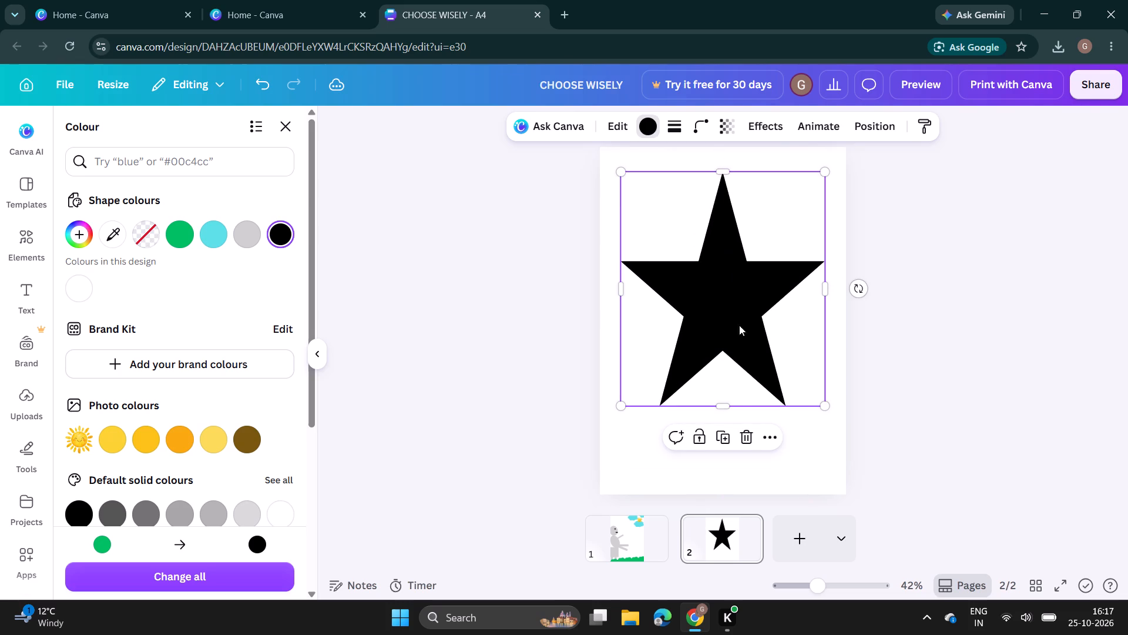
{"action": "left_click_drag", "start_coordinate": [724, 407], "coordinate": [718, 483]}
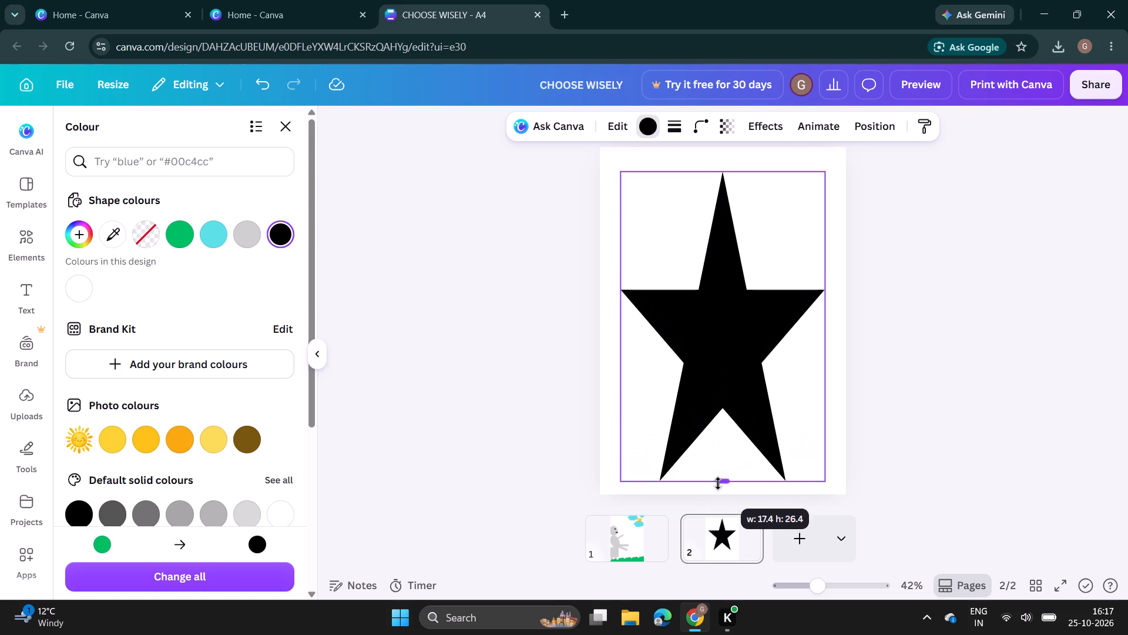
{"action": "left_click_drag", "start_coordinate": [718, 483], "coordinate": [718, 492]}
{"action": "left_click_drag", "start_coordinate": [717, 423], "coordinate": [714, 385]}
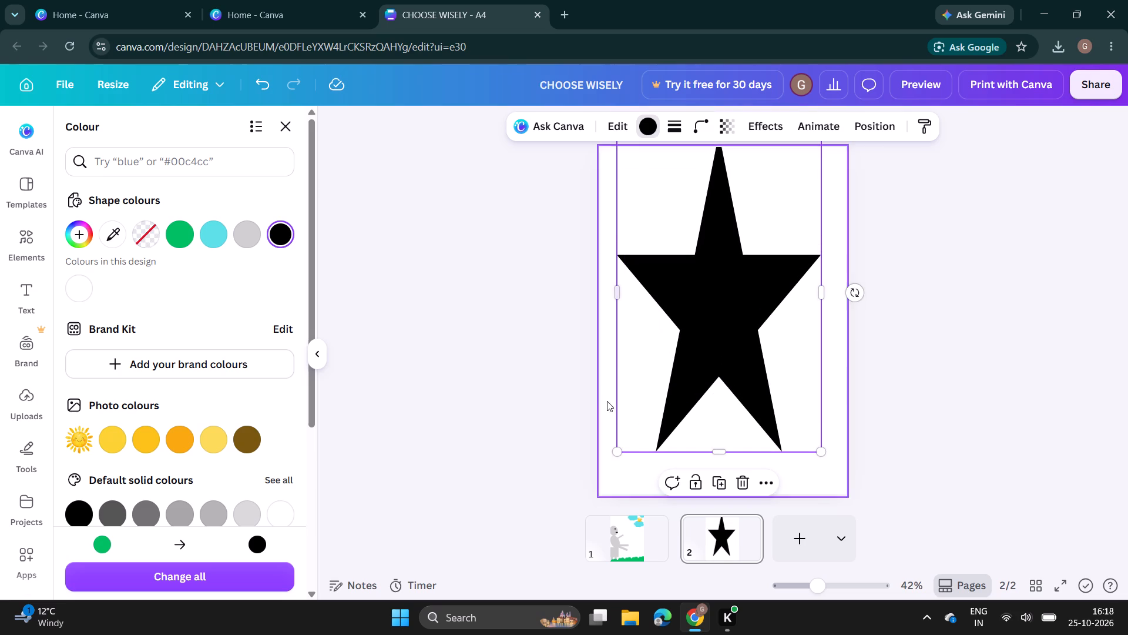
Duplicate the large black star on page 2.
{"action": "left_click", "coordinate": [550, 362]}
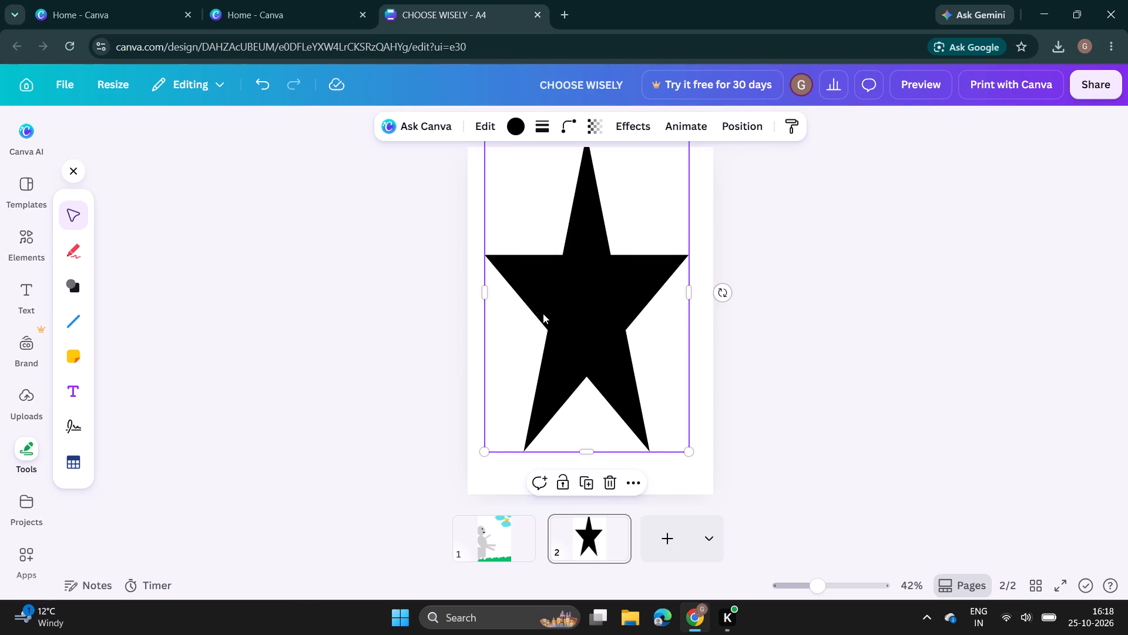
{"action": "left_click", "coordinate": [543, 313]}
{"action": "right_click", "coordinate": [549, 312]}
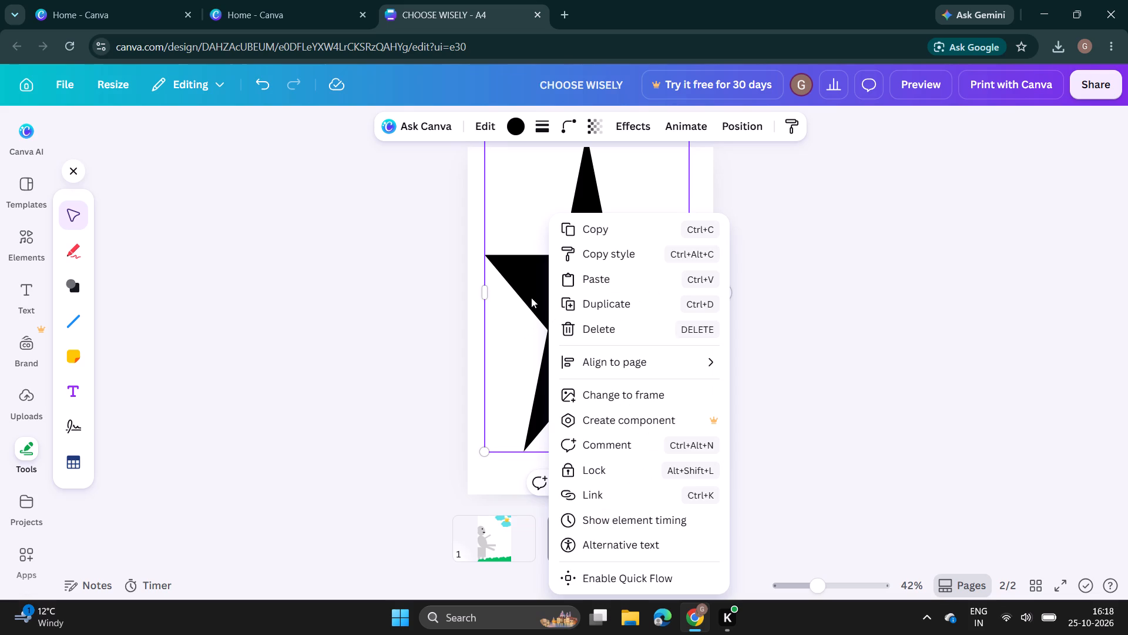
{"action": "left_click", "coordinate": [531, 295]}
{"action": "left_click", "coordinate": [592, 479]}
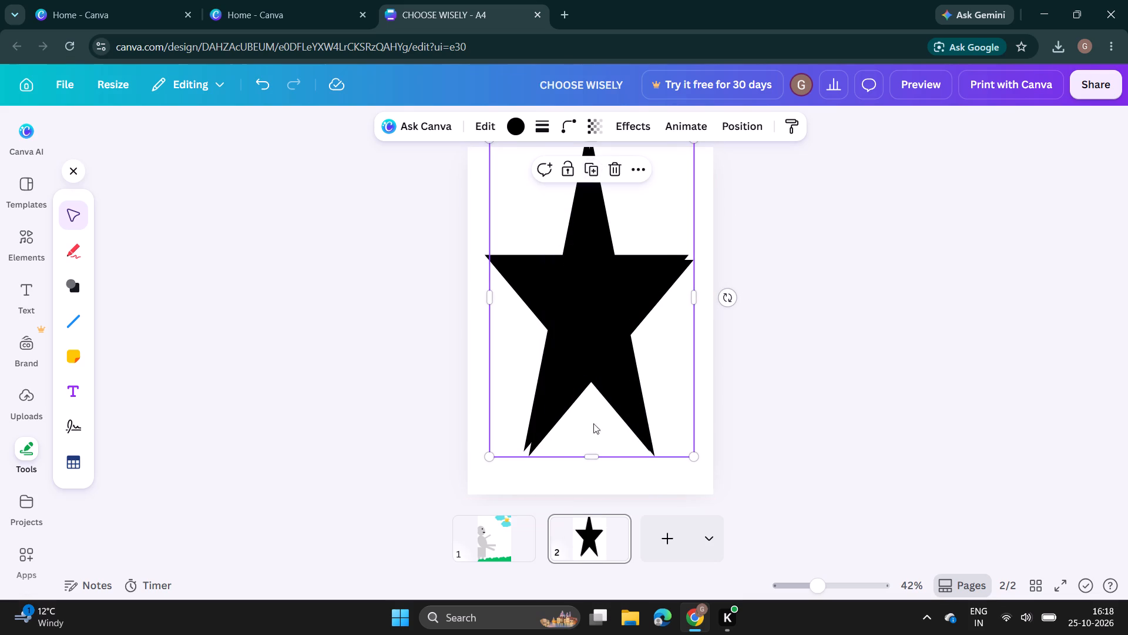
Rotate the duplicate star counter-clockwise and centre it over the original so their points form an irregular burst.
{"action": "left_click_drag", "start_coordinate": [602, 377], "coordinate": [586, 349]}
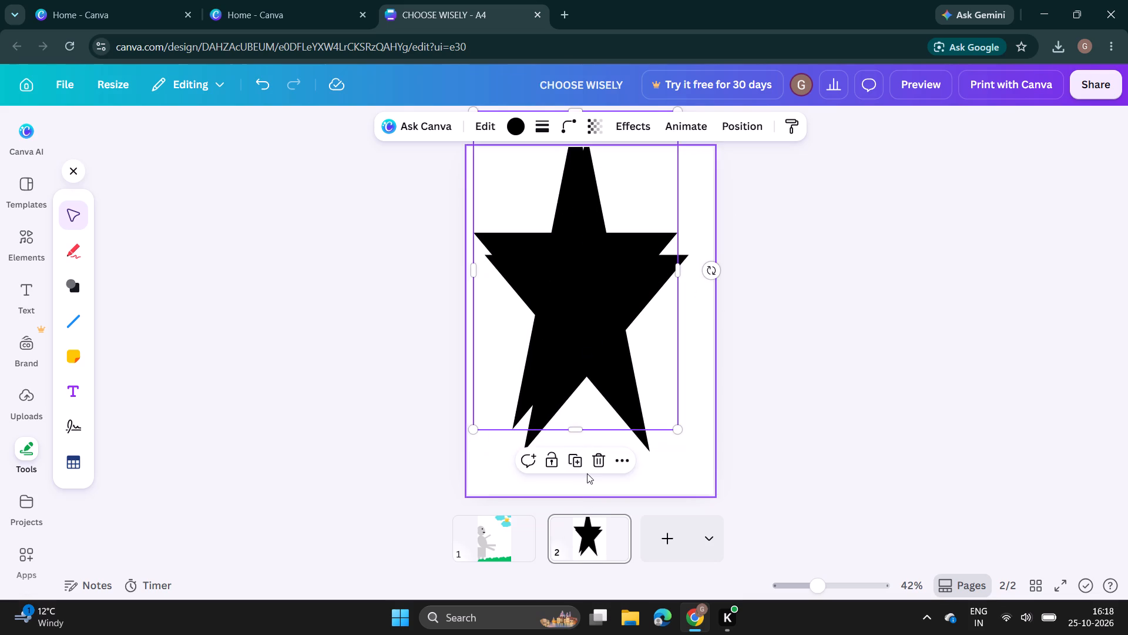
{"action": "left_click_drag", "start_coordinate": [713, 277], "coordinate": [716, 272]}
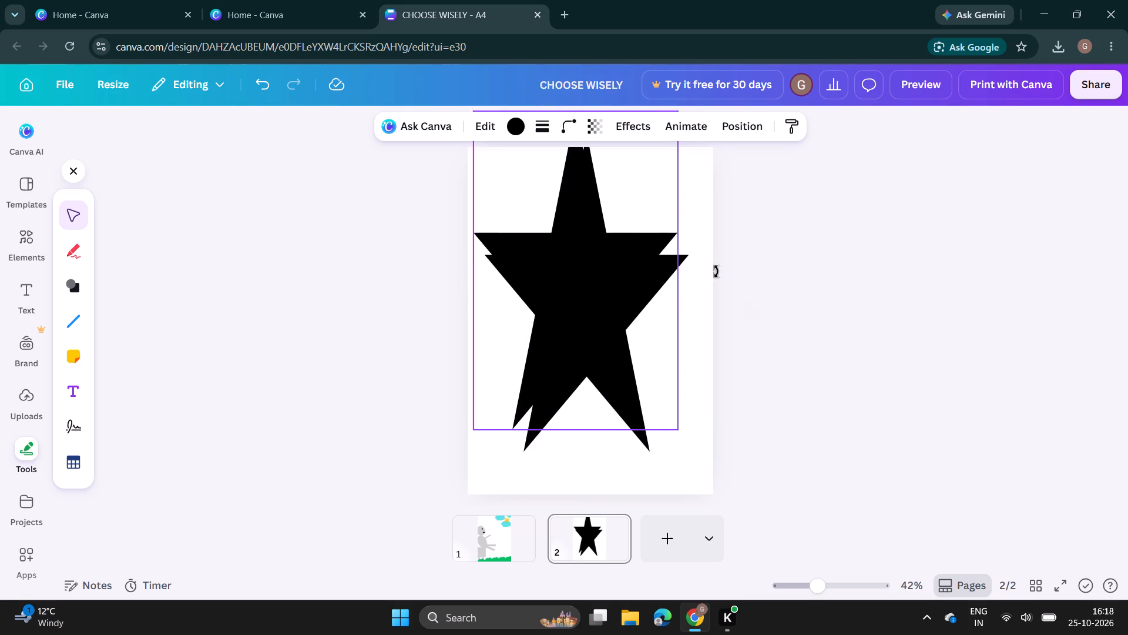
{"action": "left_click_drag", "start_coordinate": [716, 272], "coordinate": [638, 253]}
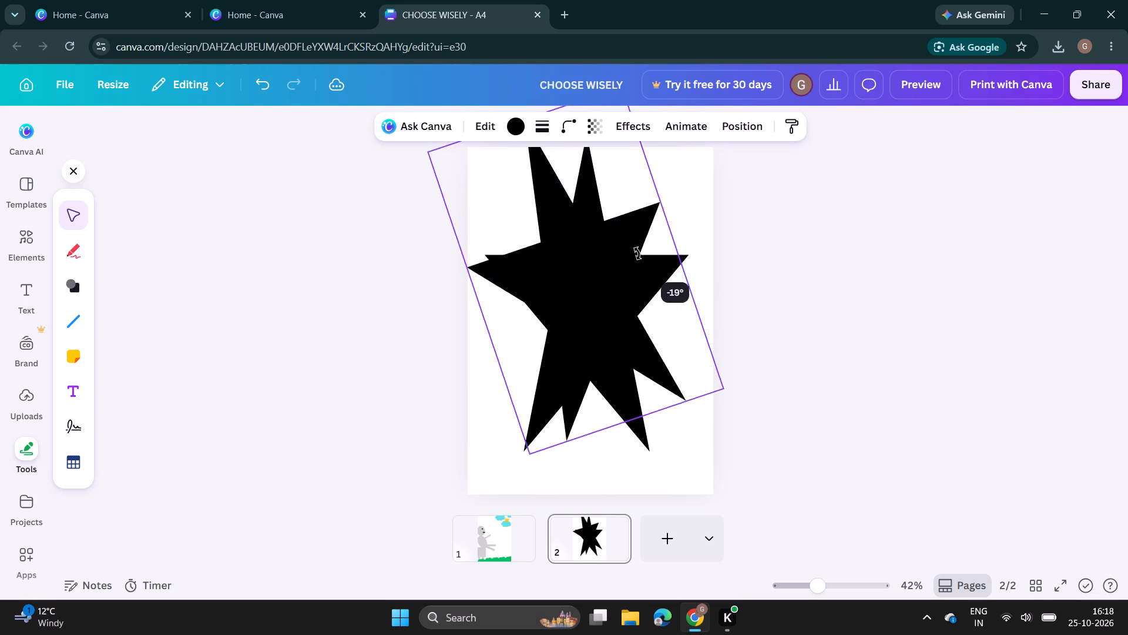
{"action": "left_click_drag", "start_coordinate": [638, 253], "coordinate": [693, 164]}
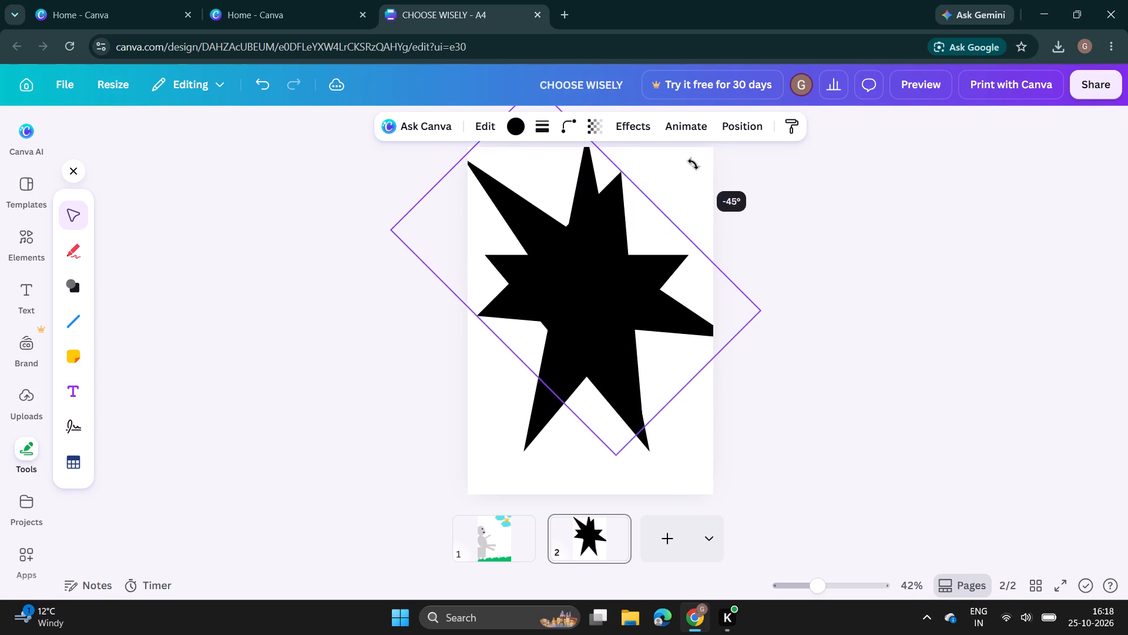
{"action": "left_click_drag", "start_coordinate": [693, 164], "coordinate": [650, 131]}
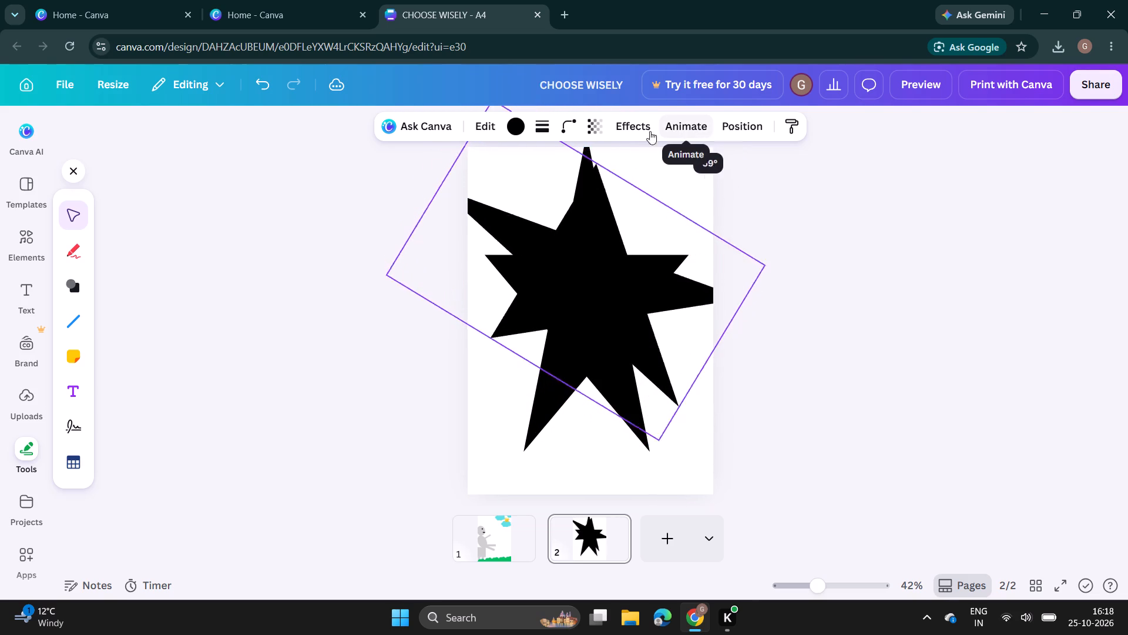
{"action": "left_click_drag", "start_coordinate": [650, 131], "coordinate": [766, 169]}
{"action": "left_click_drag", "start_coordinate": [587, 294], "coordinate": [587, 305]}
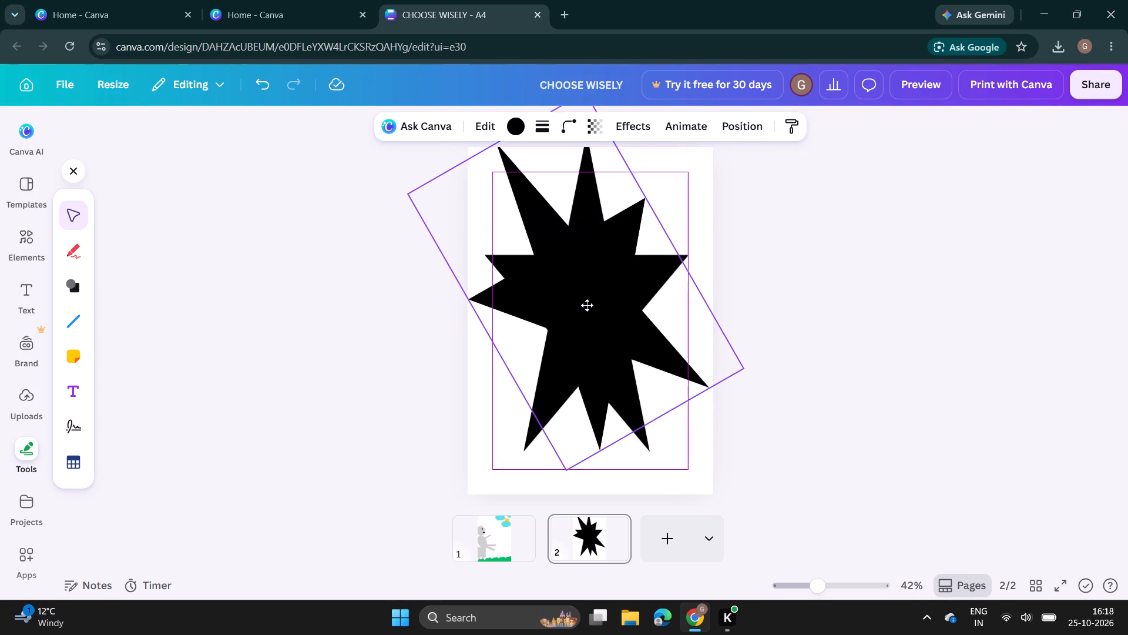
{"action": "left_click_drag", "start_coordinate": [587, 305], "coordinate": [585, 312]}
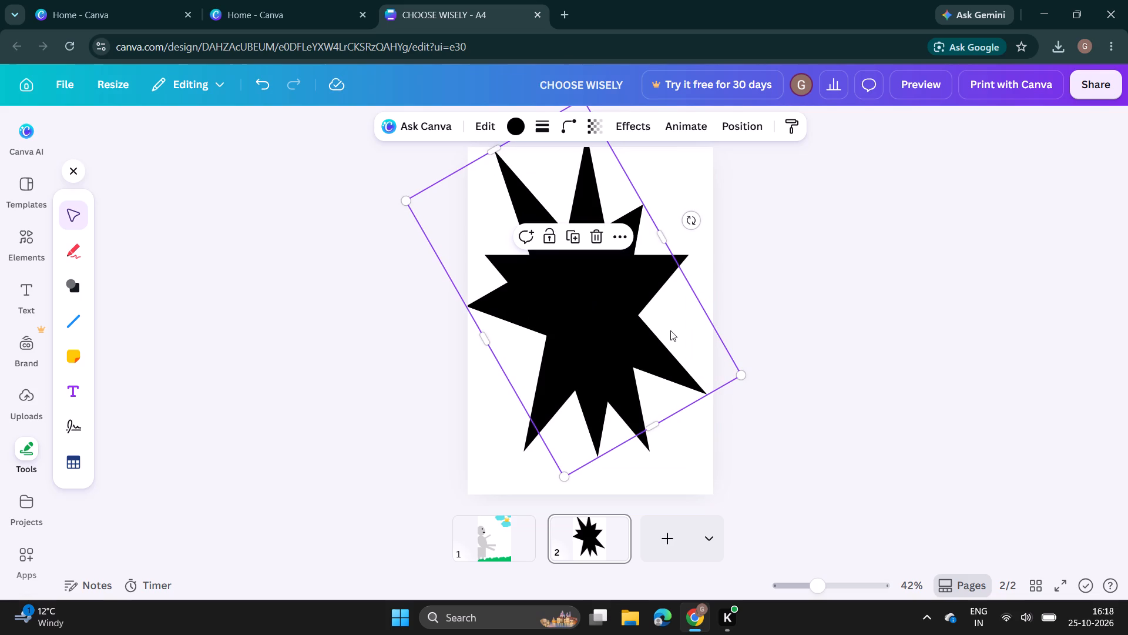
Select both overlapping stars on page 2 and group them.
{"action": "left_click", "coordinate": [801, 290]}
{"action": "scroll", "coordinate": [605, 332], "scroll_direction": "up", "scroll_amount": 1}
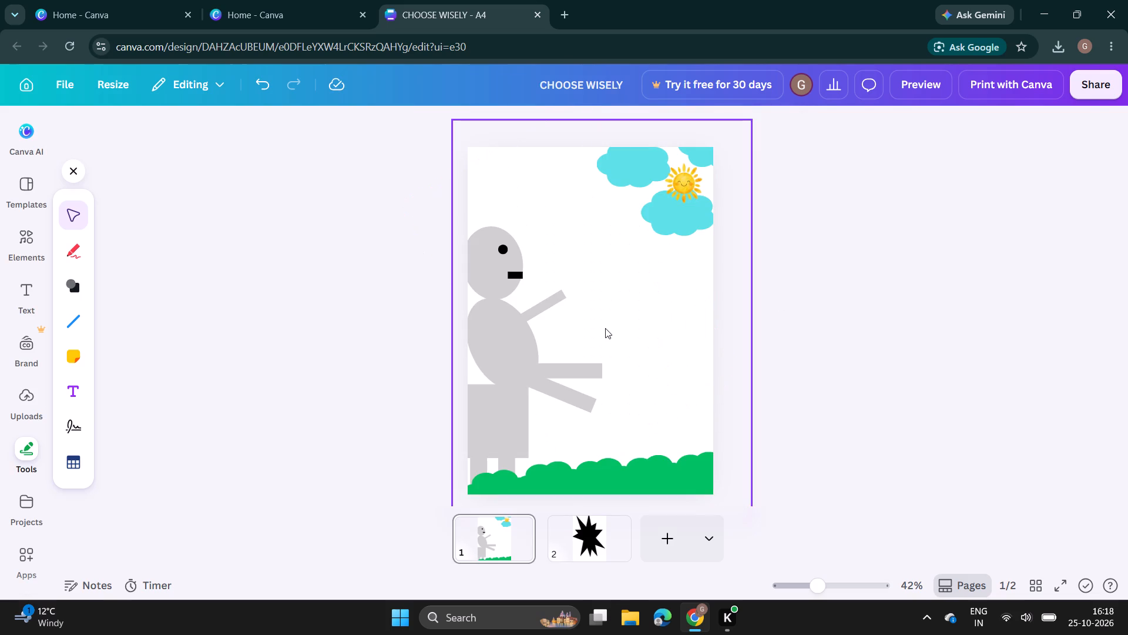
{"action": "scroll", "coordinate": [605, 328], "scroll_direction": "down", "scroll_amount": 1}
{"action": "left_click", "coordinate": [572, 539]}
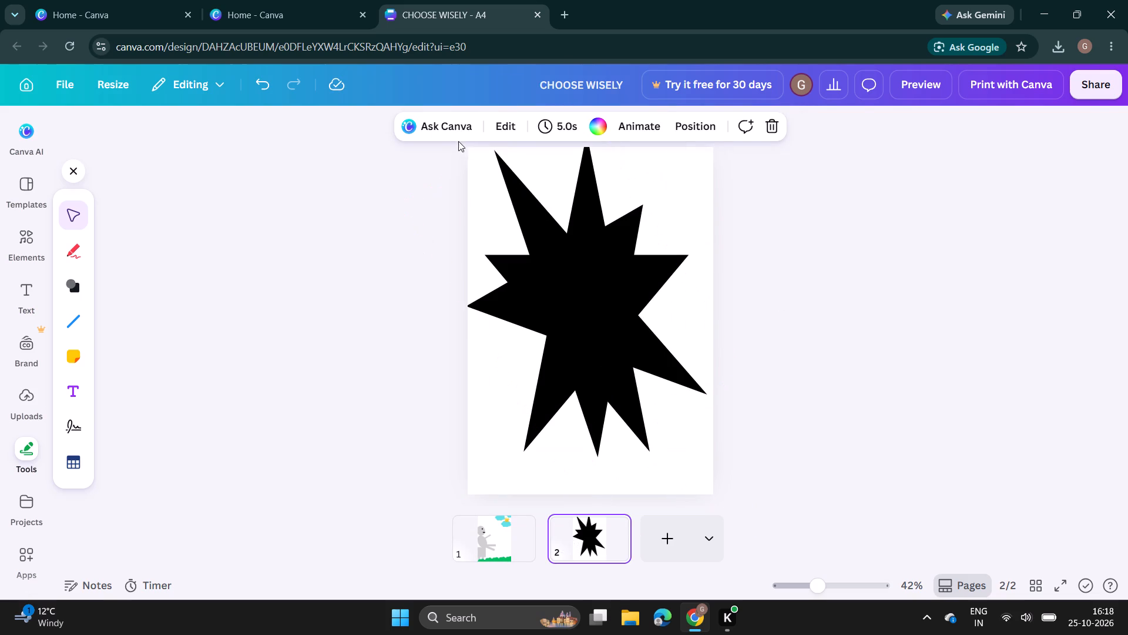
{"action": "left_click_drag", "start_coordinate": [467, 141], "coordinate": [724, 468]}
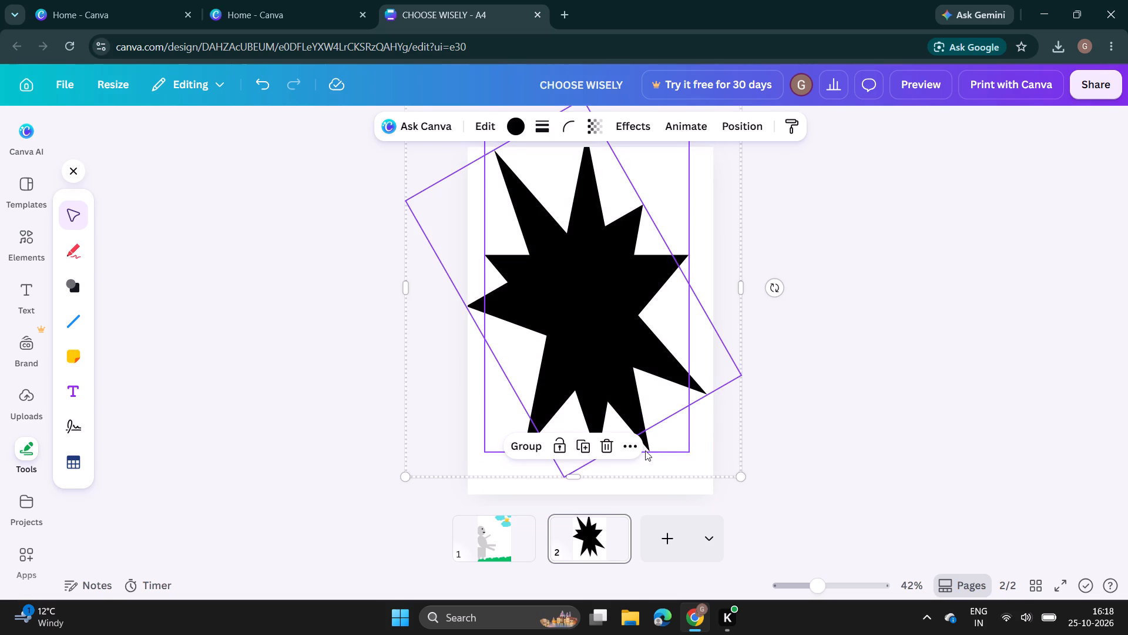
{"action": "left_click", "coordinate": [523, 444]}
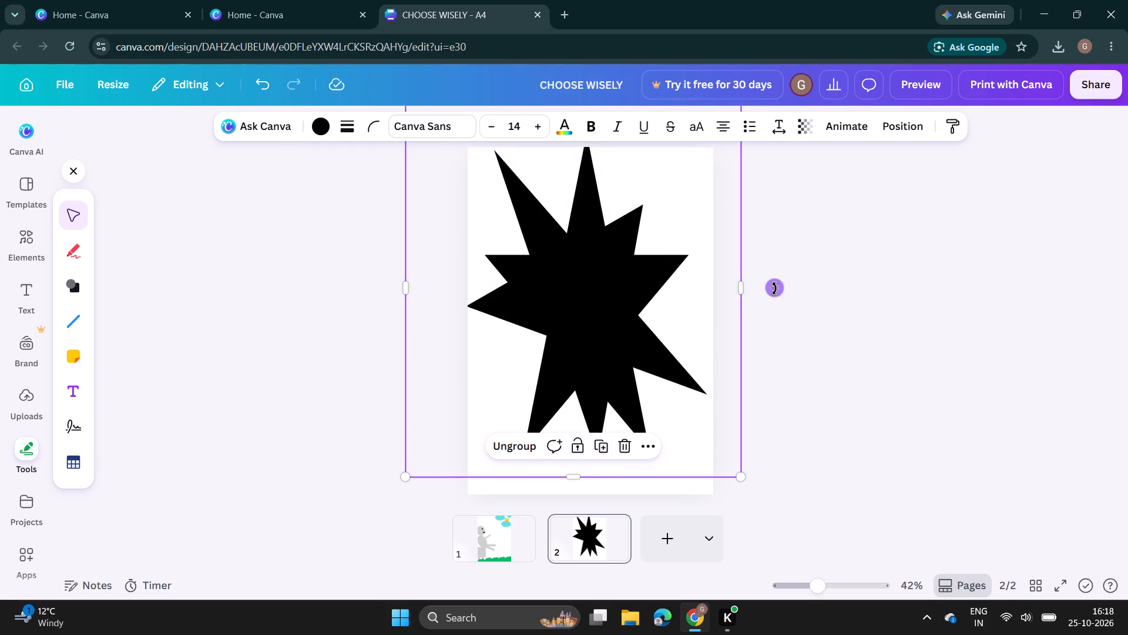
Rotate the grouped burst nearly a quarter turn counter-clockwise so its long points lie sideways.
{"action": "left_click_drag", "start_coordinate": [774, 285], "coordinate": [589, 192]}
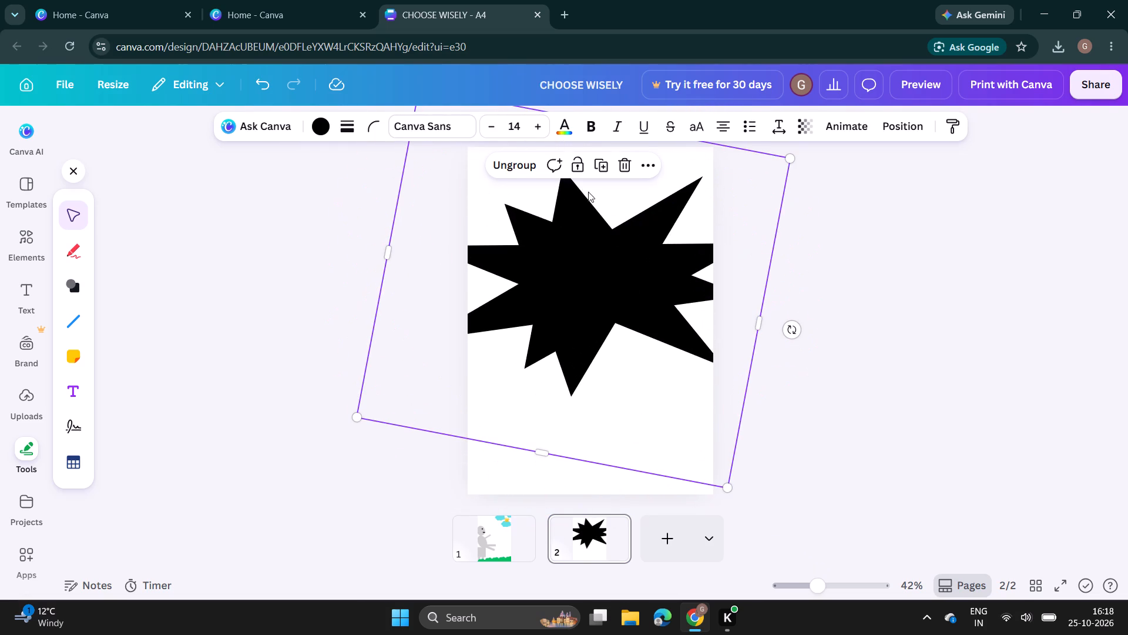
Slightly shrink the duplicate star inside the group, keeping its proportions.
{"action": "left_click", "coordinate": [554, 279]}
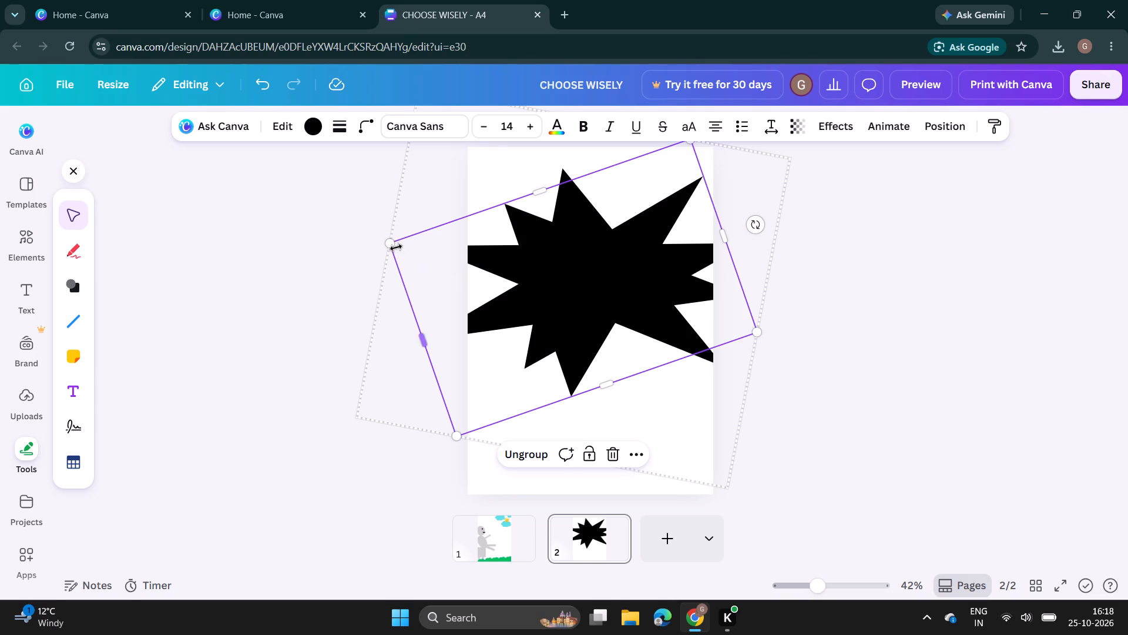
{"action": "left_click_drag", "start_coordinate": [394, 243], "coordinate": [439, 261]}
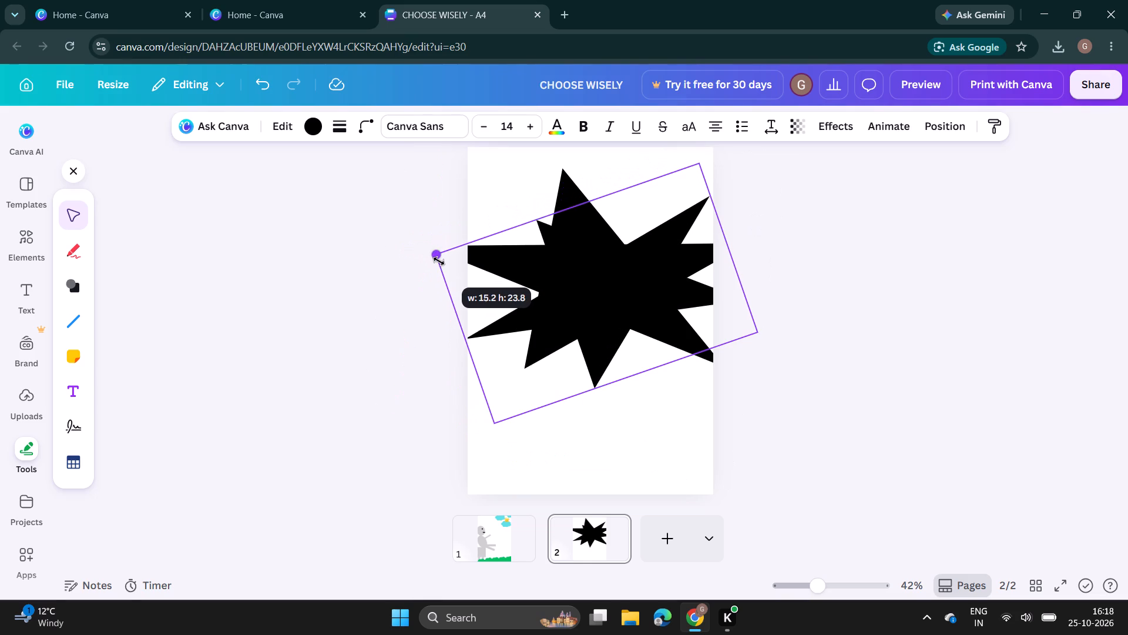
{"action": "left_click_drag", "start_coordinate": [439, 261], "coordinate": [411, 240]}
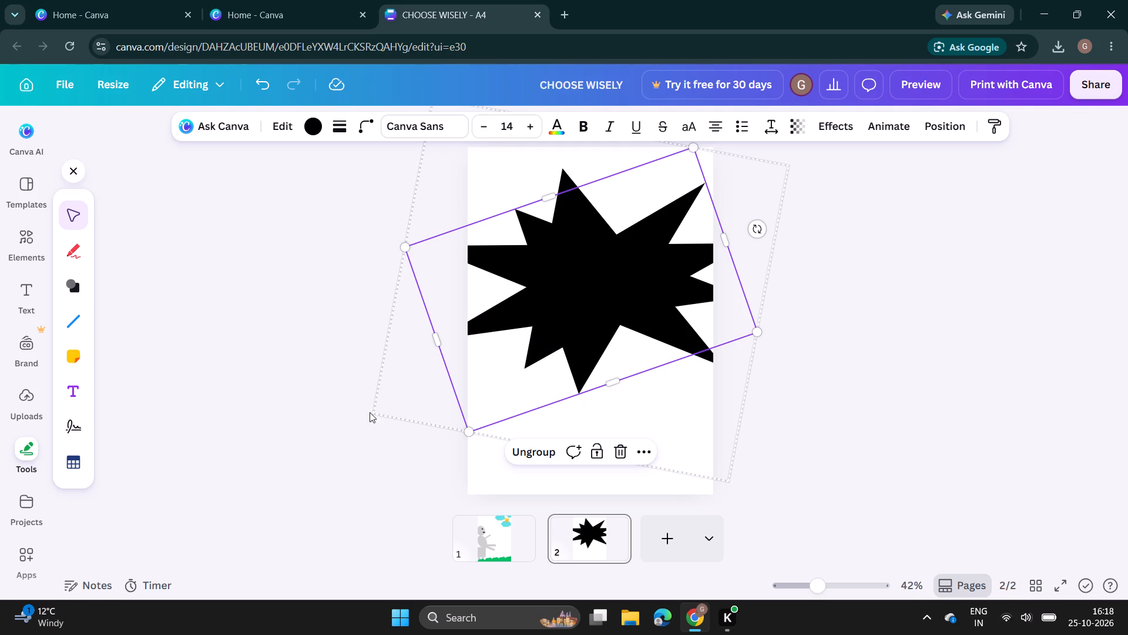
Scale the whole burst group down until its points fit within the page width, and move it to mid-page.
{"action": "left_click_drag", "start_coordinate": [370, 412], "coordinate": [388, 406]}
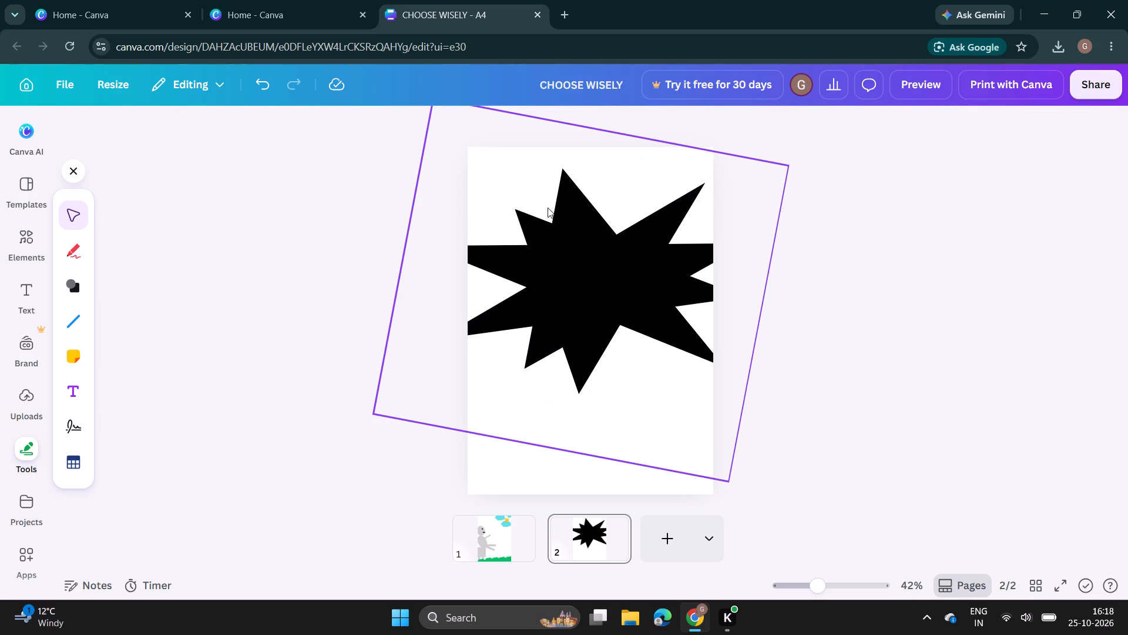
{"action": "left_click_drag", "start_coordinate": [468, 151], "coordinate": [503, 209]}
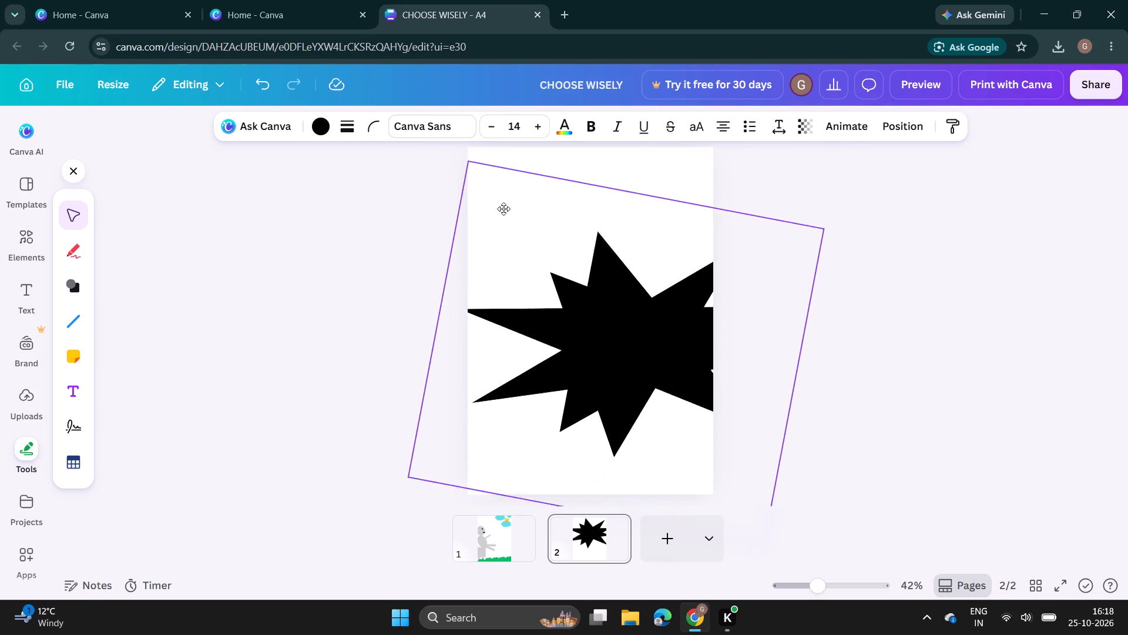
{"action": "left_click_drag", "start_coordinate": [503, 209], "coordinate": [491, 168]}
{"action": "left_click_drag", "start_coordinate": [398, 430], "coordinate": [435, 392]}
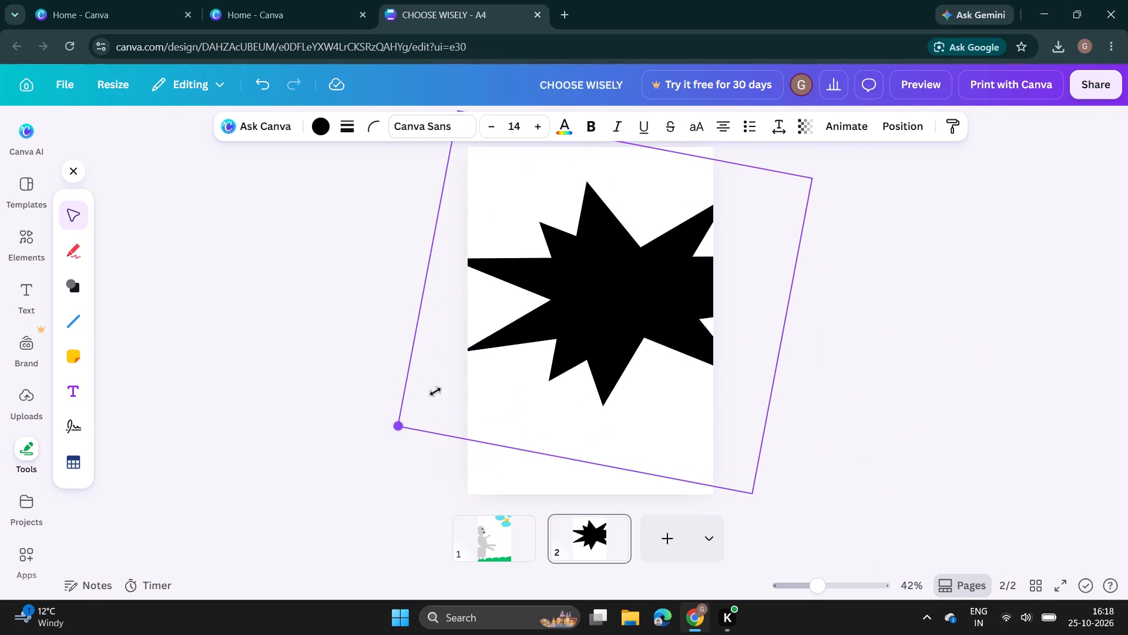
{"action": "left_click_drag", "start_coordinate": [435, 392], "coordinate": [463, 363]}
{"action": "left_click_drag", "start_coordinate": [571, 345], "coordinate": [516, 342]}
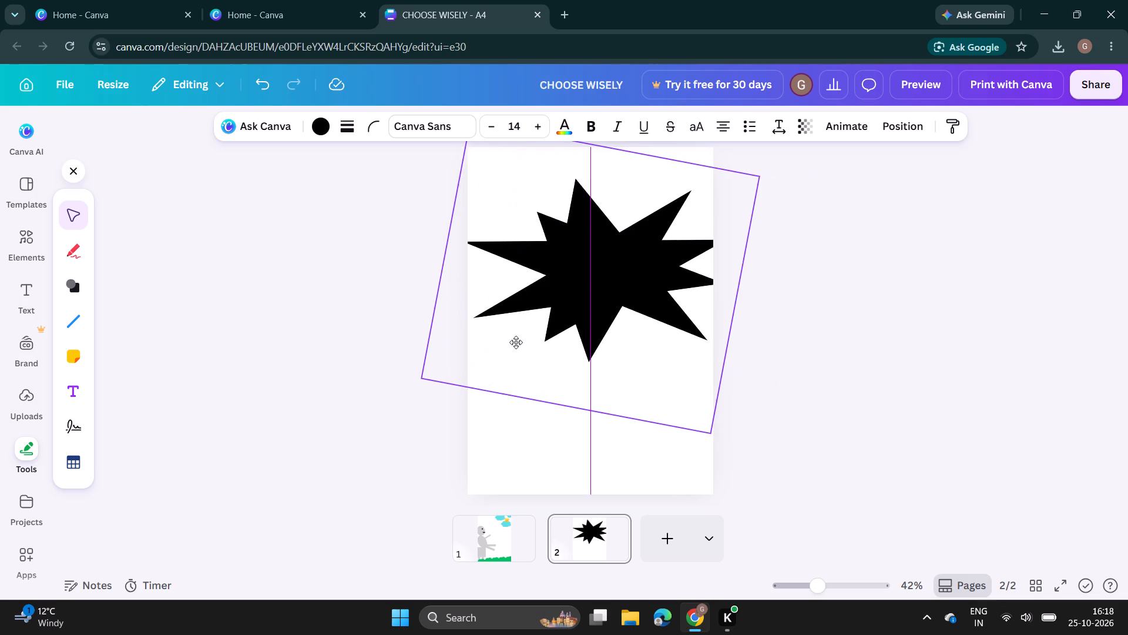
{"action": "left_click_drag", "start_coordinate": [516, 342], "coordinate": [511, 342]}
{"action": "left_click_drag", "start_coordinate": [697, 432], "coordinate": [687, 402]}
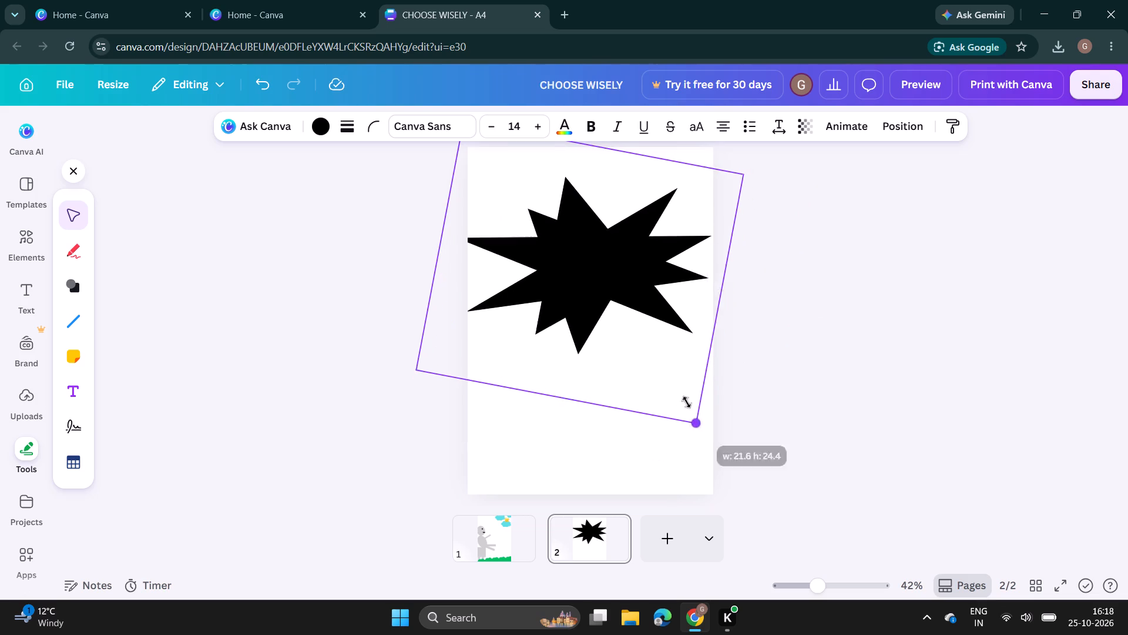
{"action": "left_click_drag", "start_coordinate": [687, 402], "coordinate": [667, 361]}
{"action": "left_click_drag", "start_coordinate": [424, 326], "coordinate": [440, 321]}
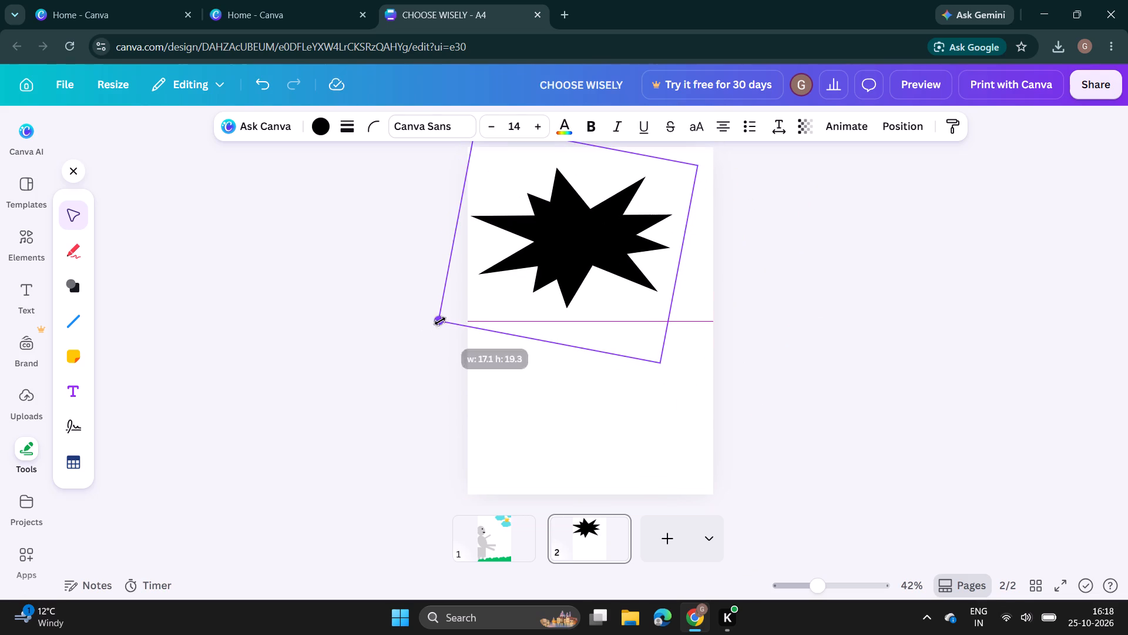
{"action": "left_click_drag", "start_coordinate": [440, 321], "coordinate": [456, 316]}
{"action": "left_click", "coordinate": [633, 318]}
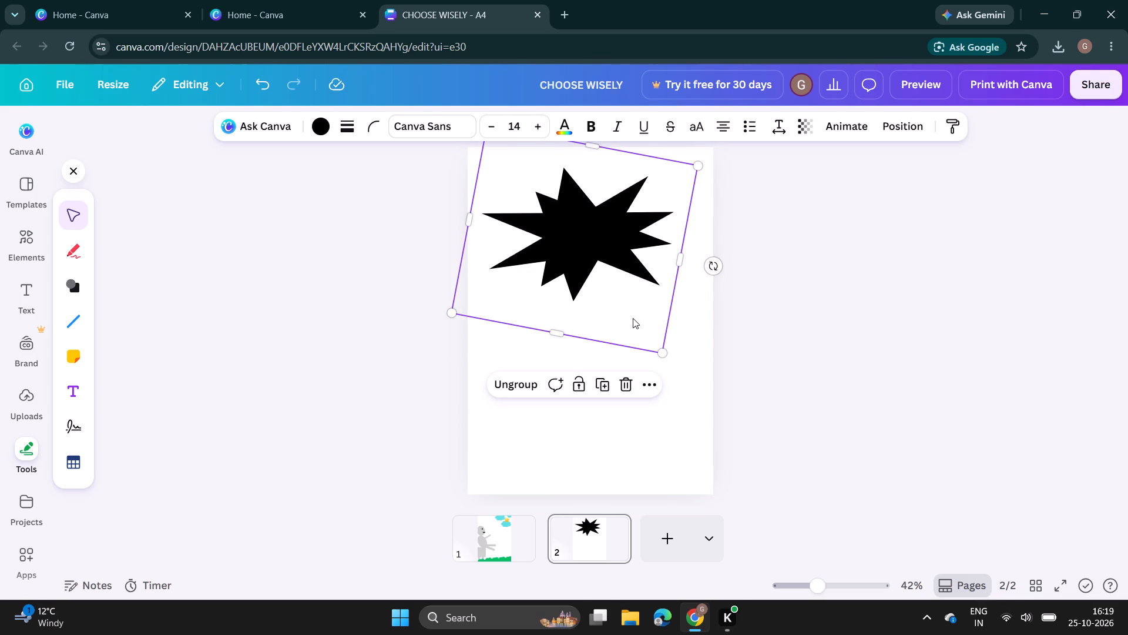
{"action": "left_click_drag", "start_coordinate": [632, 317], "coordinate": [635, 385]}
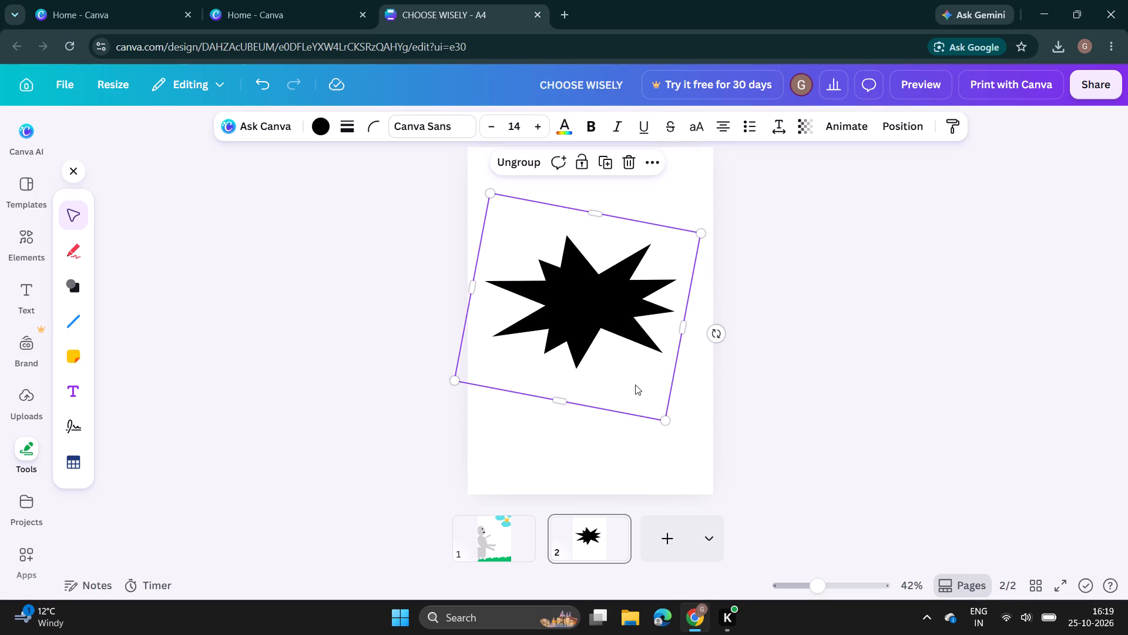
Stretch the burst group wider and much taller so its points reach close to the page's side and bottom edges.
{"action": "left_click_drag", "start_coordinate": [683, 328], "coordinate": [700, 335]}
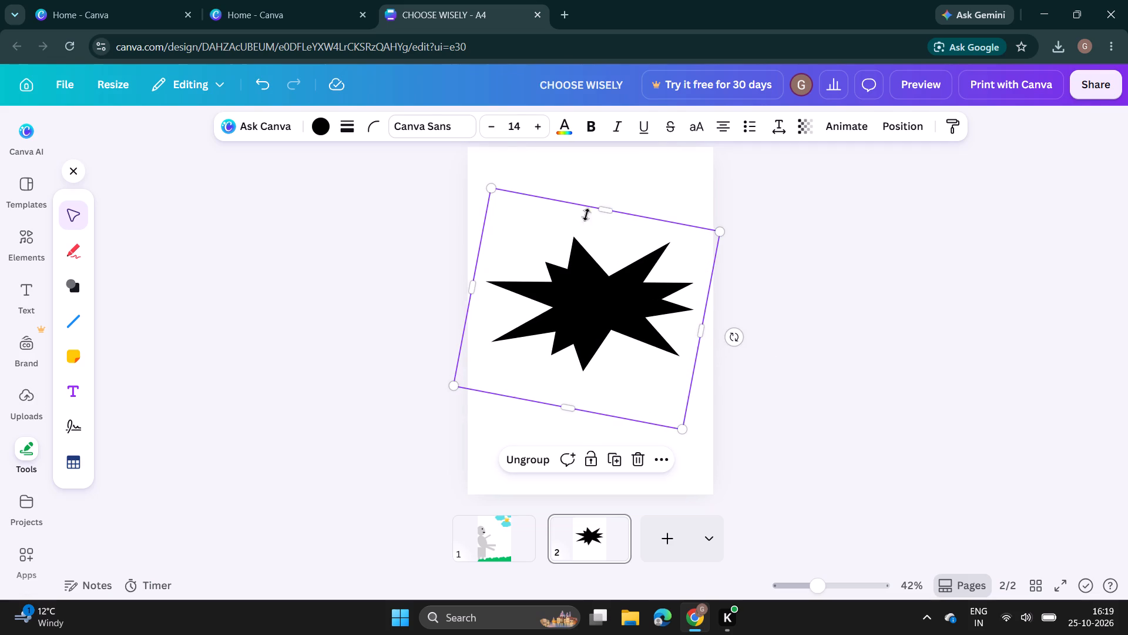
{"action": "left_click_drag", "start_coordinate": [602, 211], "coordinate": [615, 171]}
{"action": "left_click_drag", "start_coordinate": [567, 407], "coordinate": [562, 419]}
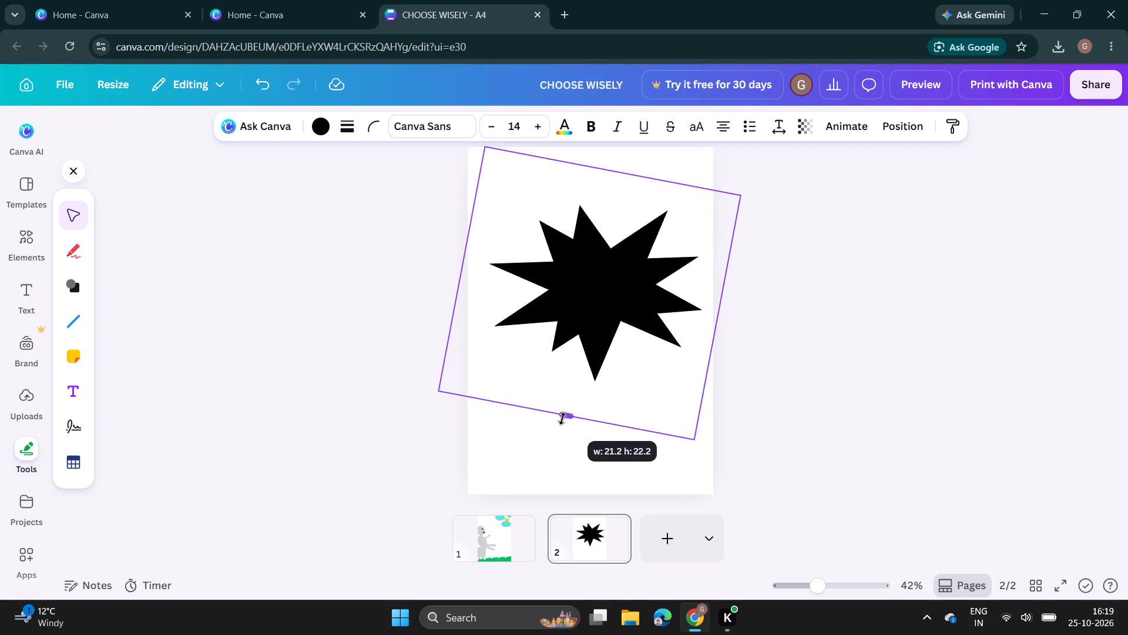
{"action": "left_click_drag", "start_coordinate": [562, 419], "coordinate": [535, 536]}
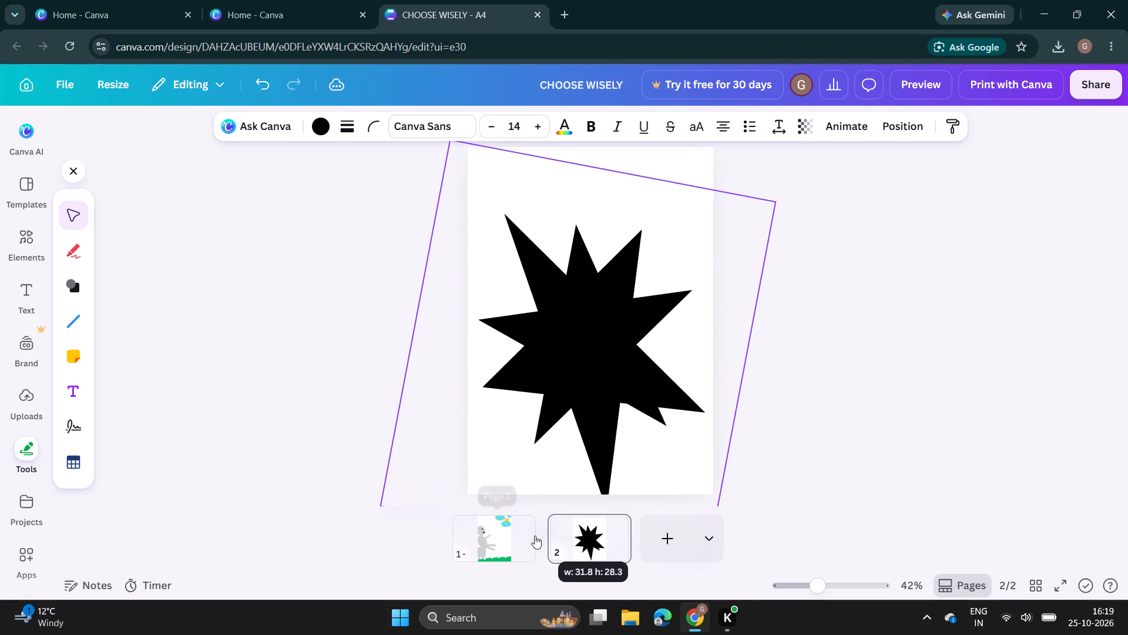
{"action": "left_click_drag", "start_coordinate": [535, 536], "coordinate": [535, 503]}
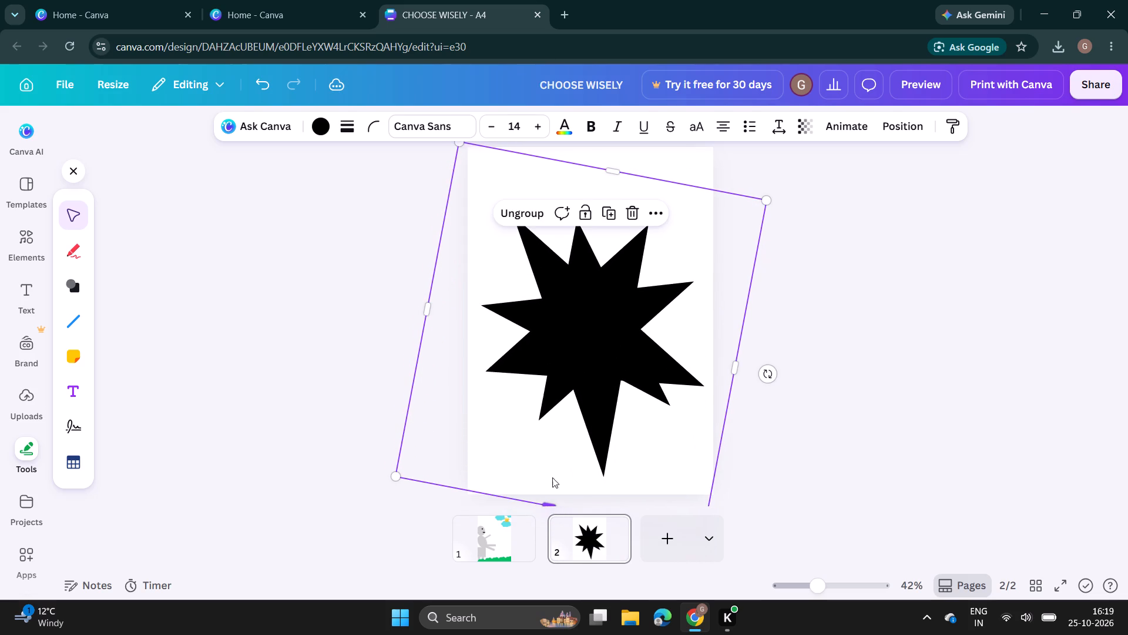
Examine the element animation choices for the burst group, including the add-on effects.
{"action": "left_click", "coordinate": [839, 121]}
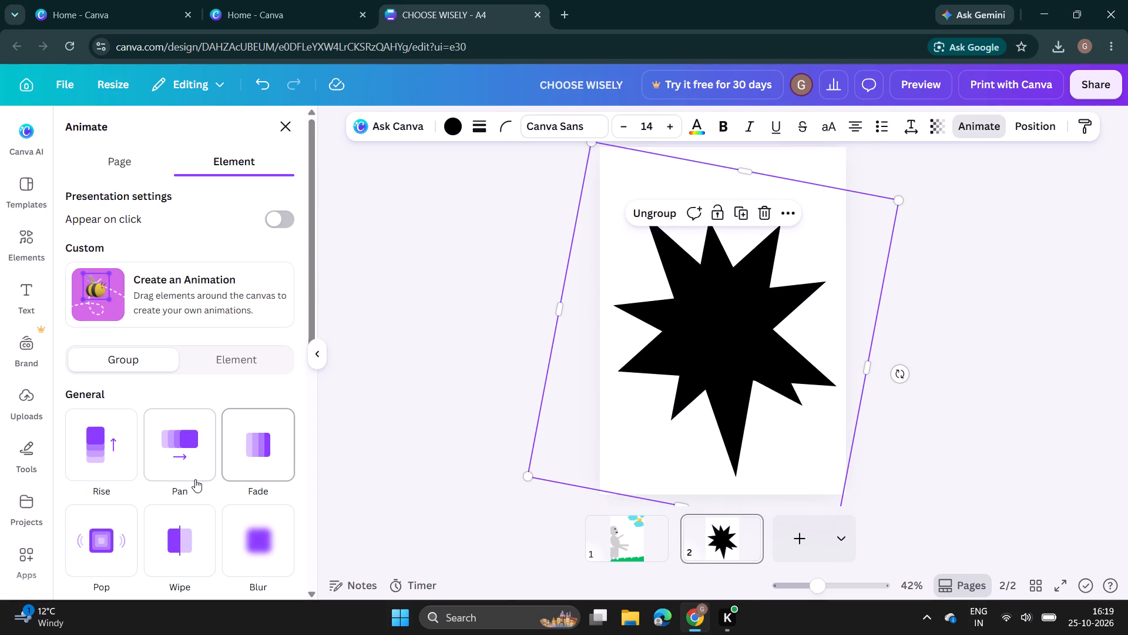
{"action": "scroll", "coordinate": [174, 468], "scroll_direction": "down", "scroll_amount": 8}
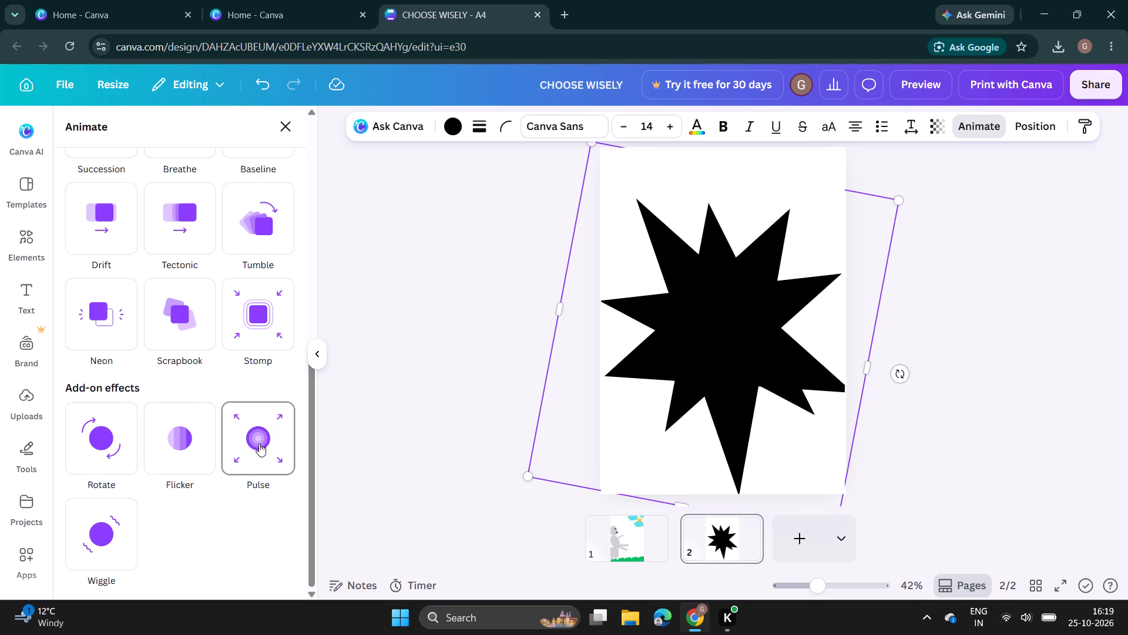
Delete the grouped black burst from page 2.
{"action": "left_click", "coordinate": [763, 212]}
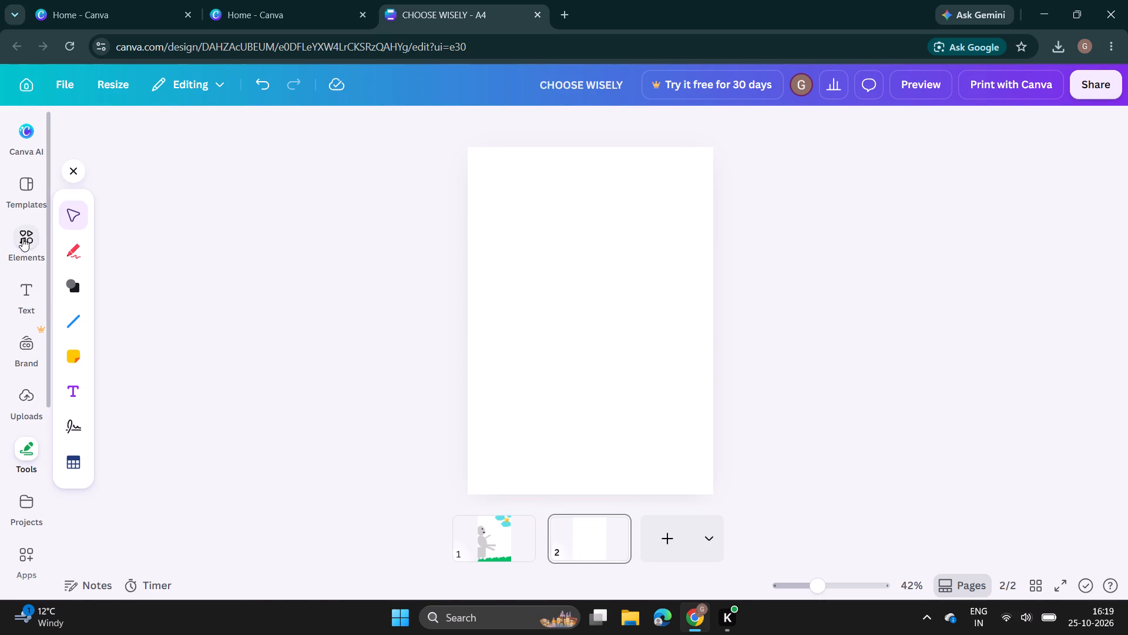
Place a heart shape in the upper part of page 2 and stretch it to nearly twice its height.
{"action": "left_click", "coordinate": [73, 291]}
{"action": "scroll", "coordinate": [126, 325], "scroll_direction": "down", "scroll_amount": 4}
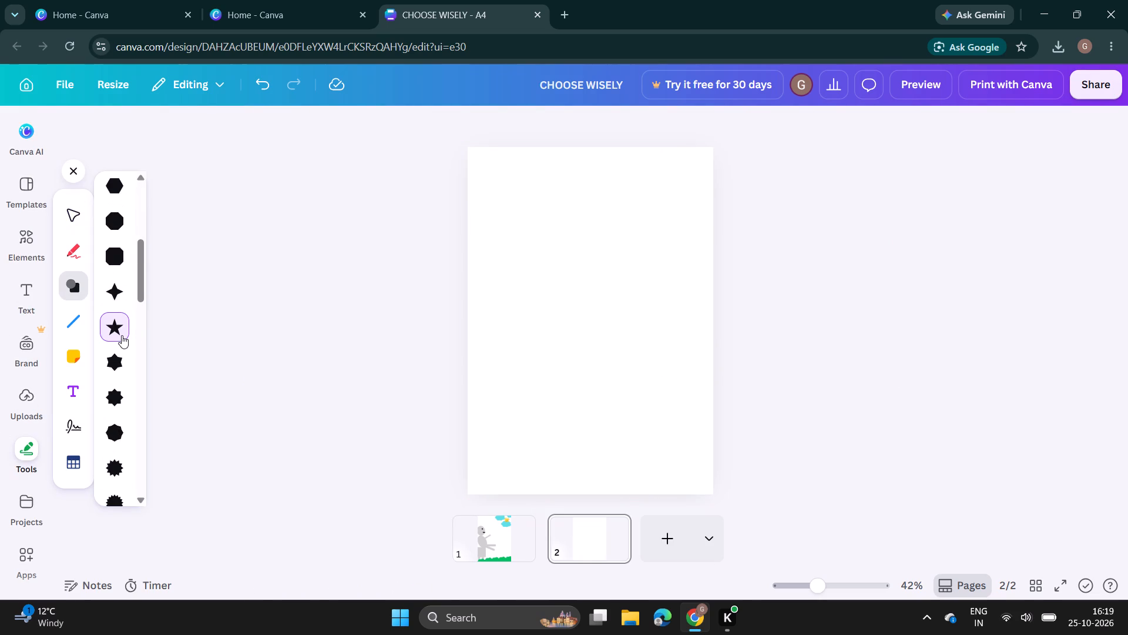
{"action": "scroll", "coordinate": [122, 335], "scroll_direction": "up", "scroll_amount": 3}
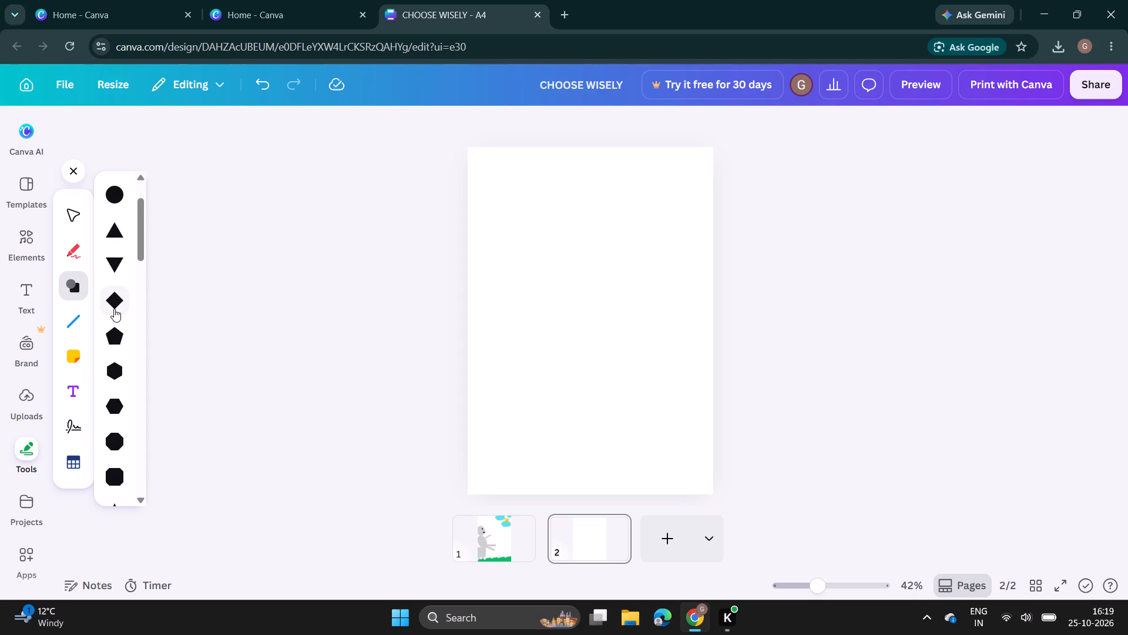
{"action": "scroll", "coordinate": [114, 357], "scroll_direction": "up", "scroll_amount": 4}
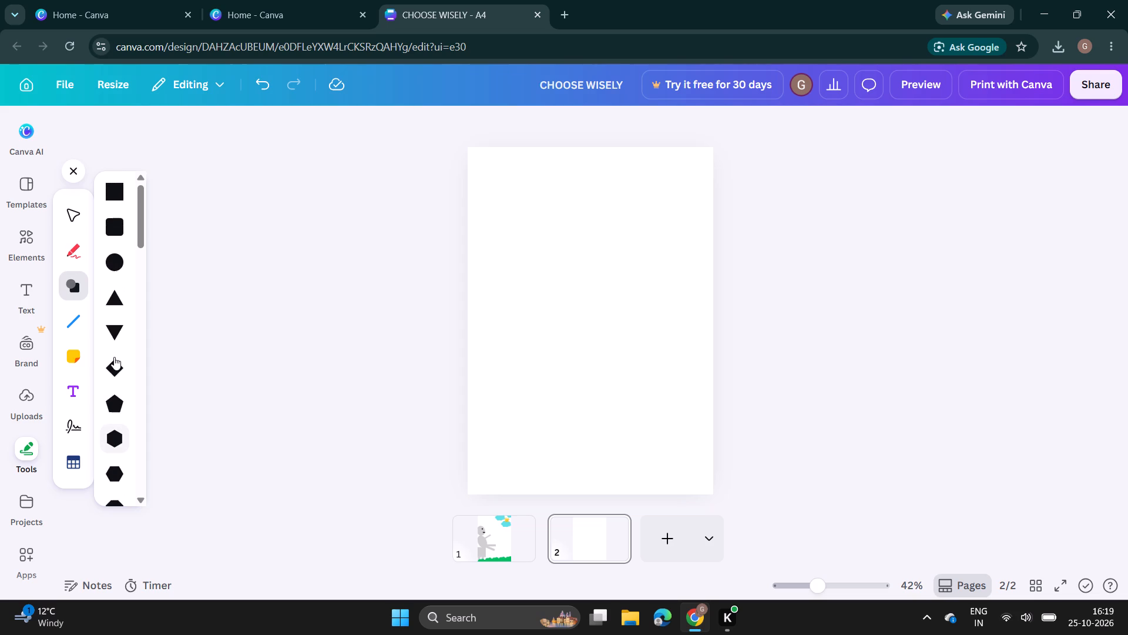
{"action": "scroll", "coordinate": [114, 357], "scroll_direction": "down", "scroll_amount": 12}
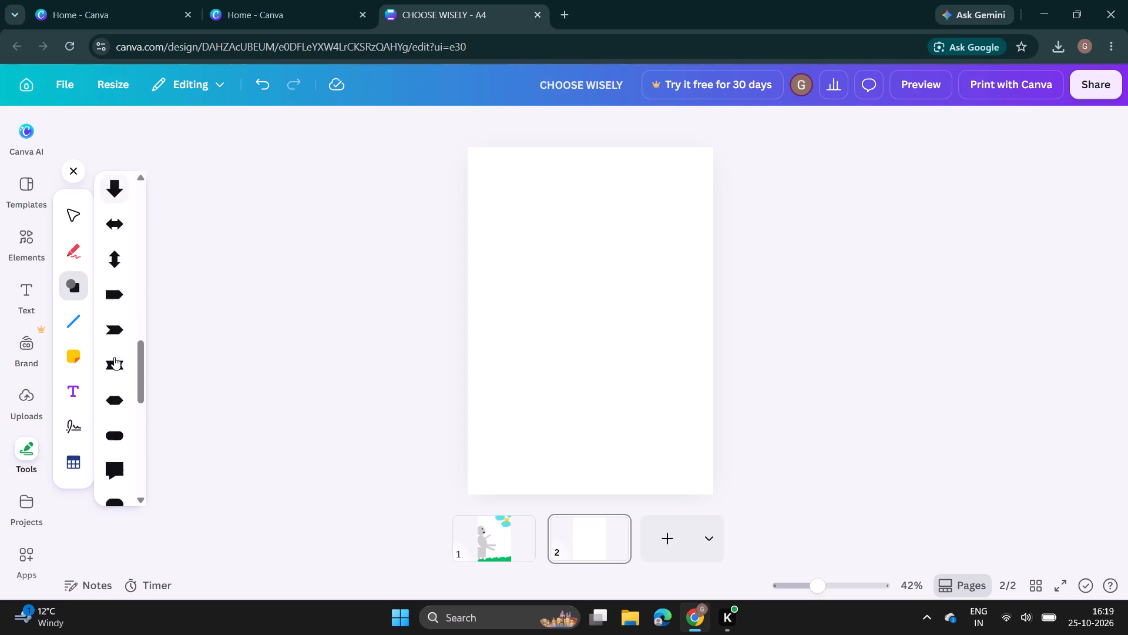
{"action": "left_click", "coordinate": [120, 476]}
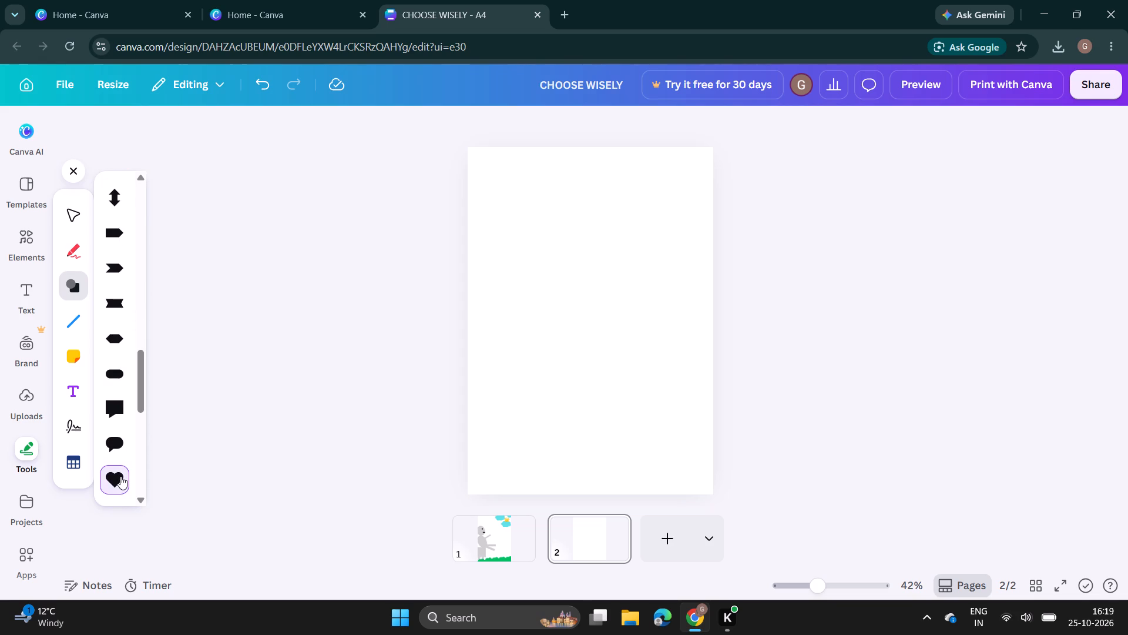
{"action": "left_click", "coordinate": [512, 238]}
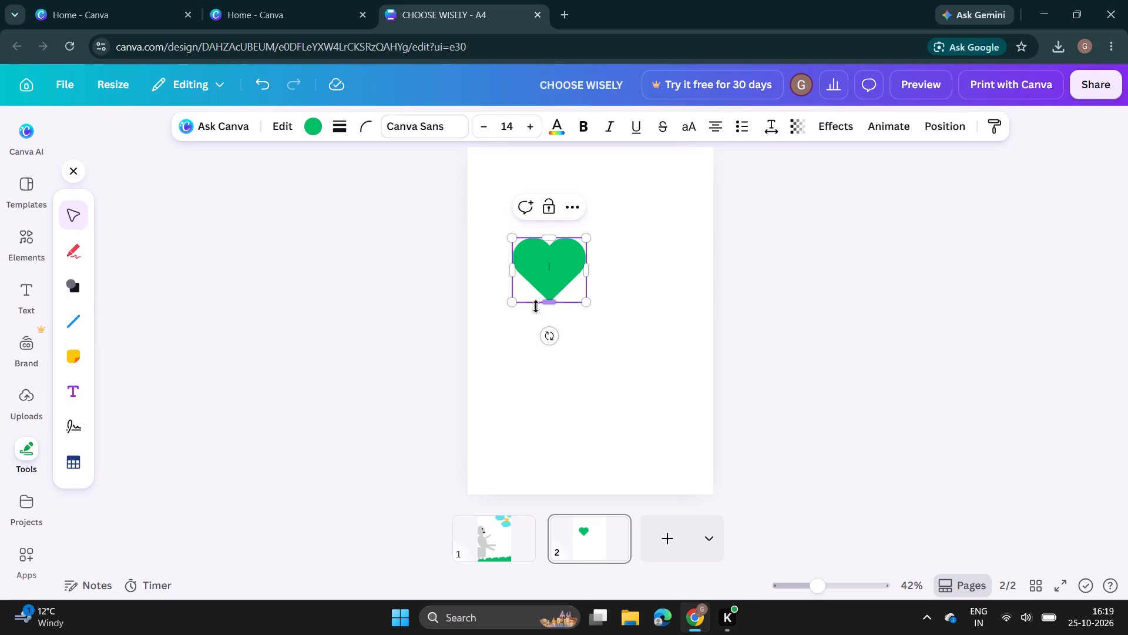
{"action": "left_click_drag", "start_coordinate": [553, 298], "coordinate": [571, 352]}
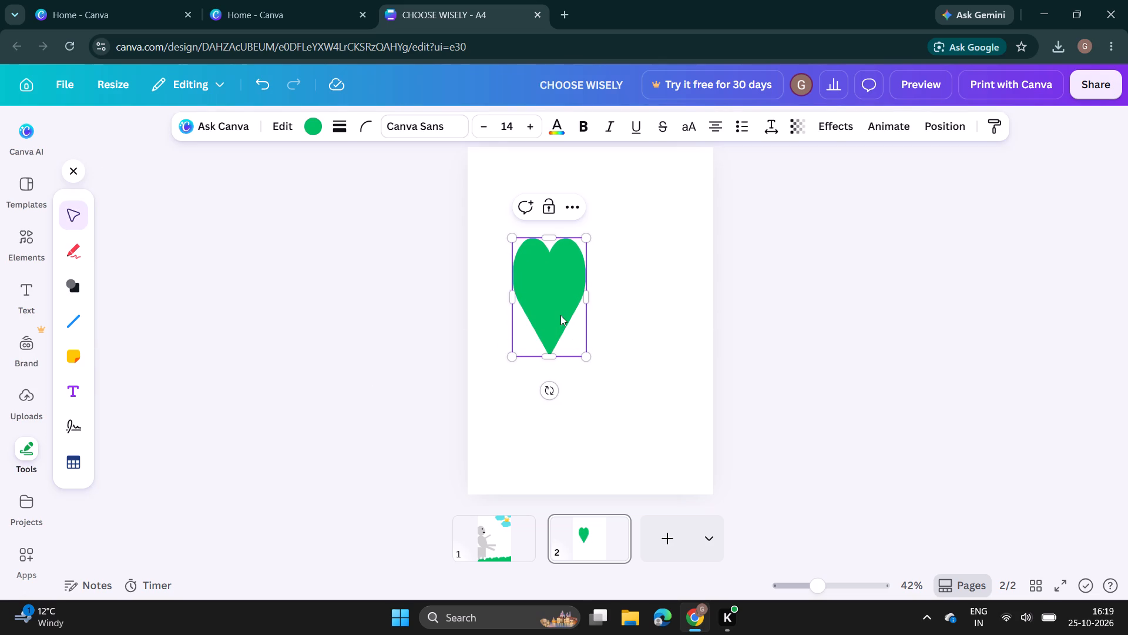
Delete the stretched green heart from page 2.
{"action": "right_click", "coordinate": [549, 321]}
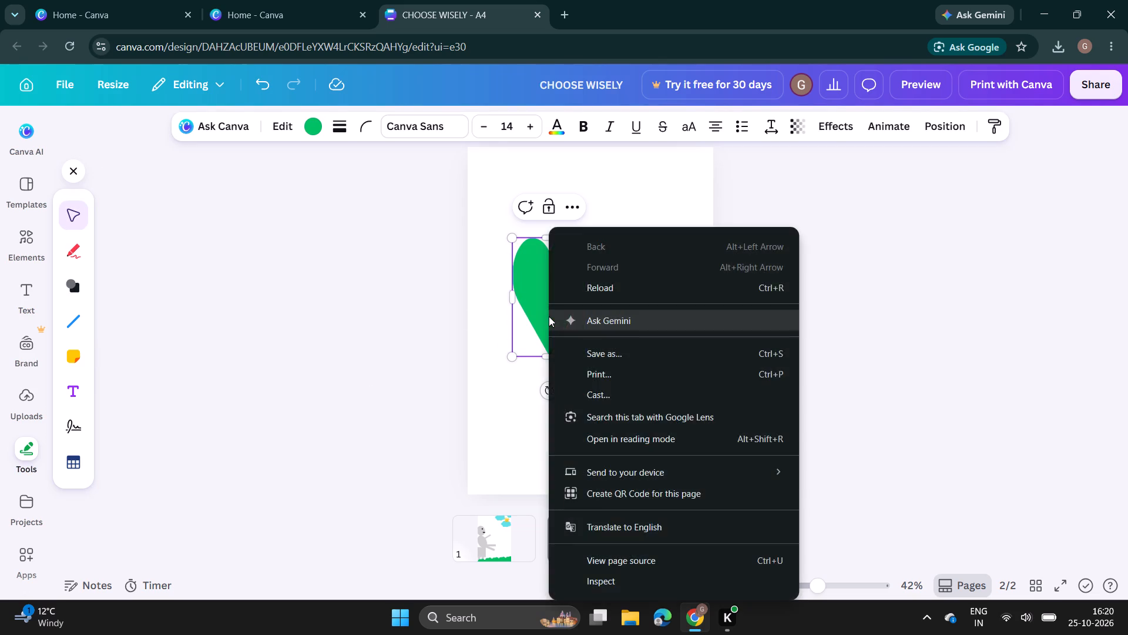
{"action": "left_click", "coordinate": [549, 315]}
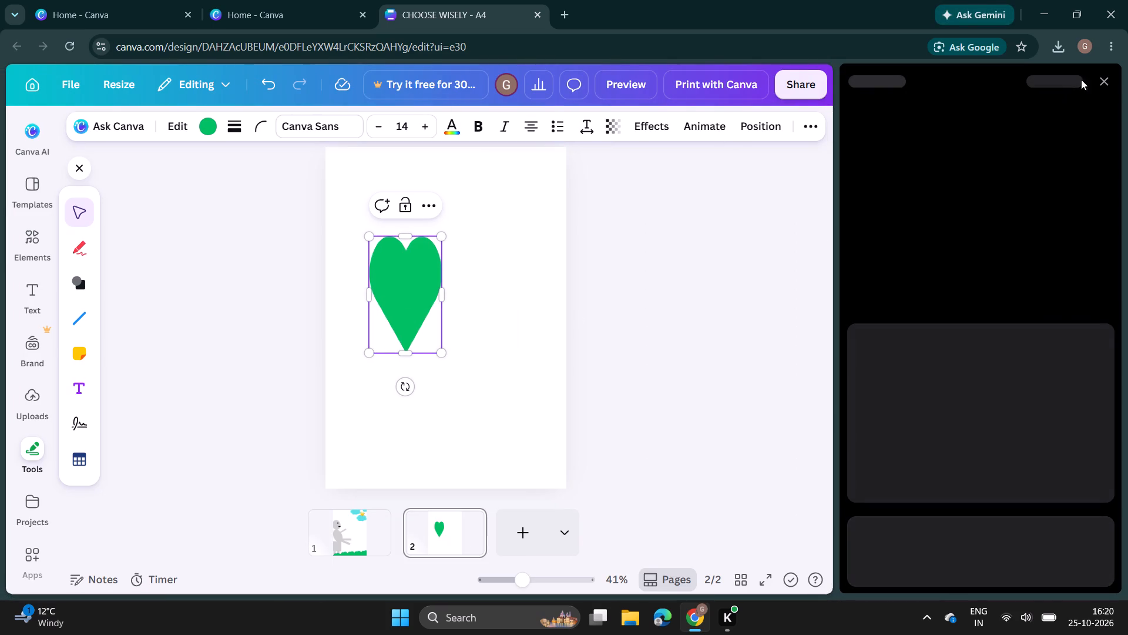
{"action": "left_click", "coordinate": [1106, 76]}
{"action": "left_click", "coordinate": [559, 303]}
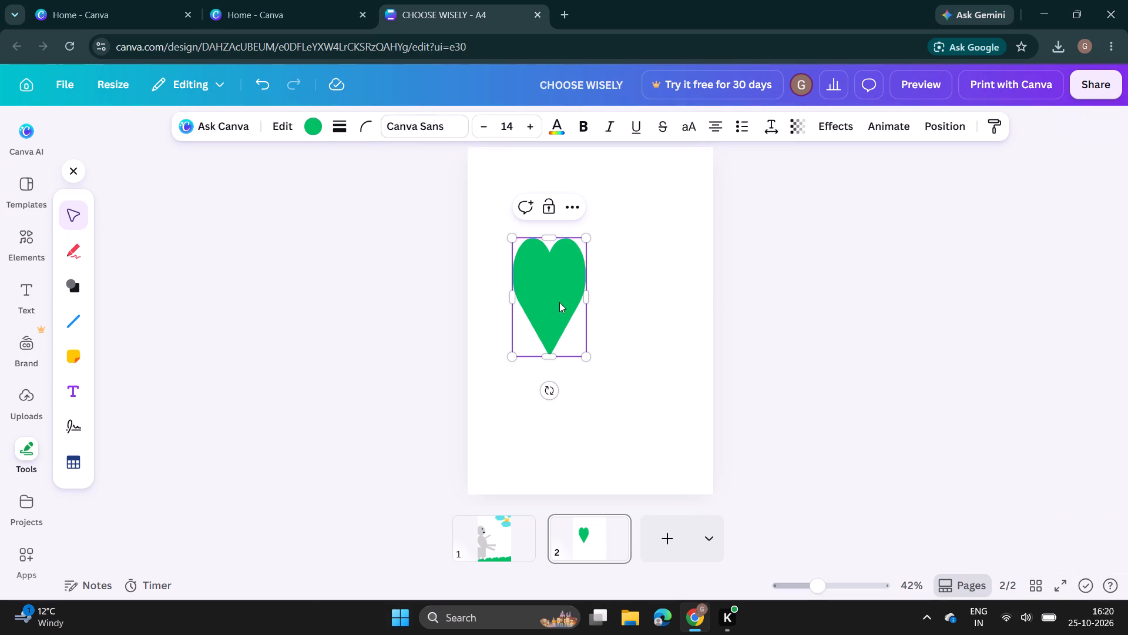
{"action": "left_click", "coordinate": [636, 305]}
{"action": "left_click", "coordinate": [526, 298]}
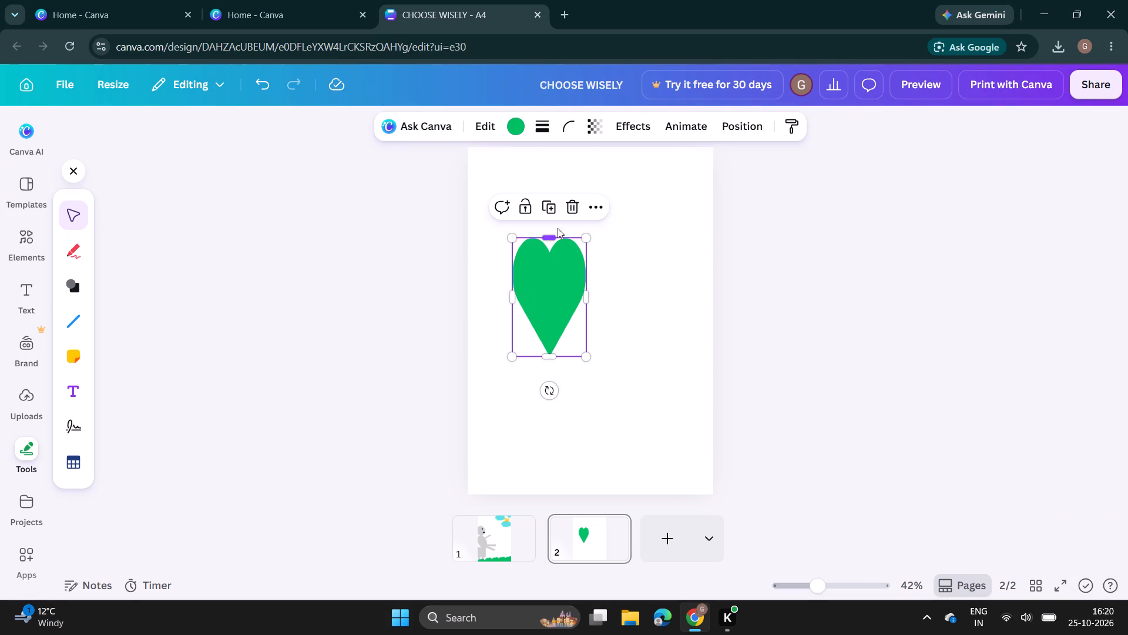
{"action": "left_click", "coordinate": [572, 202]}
Place a new heart on page 2, enlarge it proportionally to about twice its size, and move it to mid-page.
{"action": "left_click", "coordinate": [75, 283]}
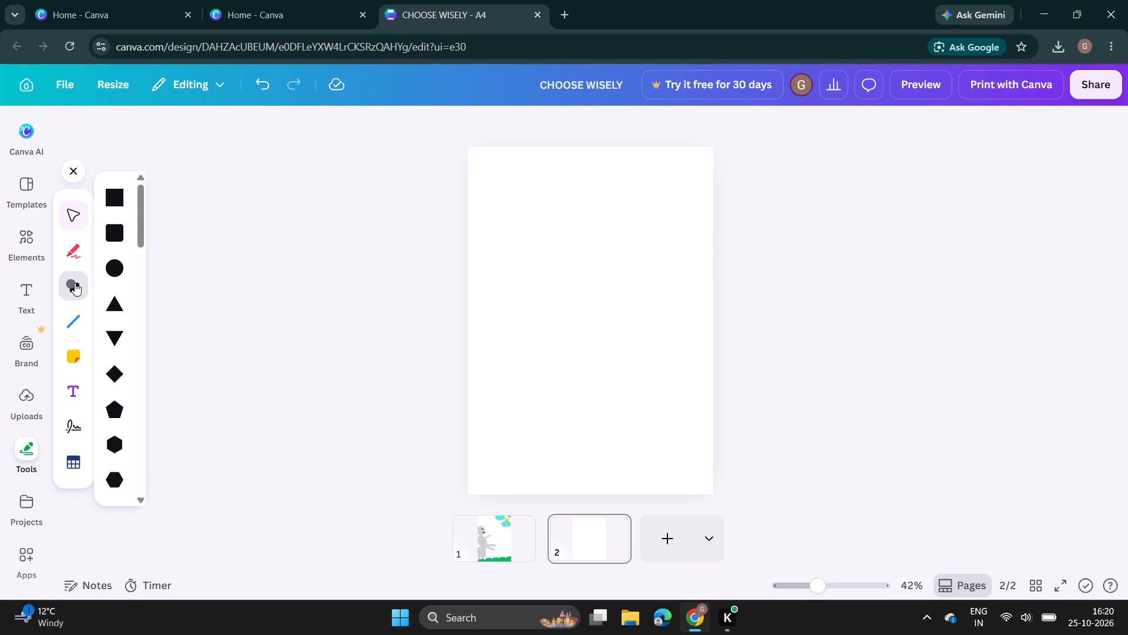
{"action": "scroll", "coordinate": [133, 354], "scroll_direction": "down", "scroll_amount": 1}
{"action": "scroll", "coordinate": [113, 402], "scroll_direction": "down", "scroll_amount": 2}
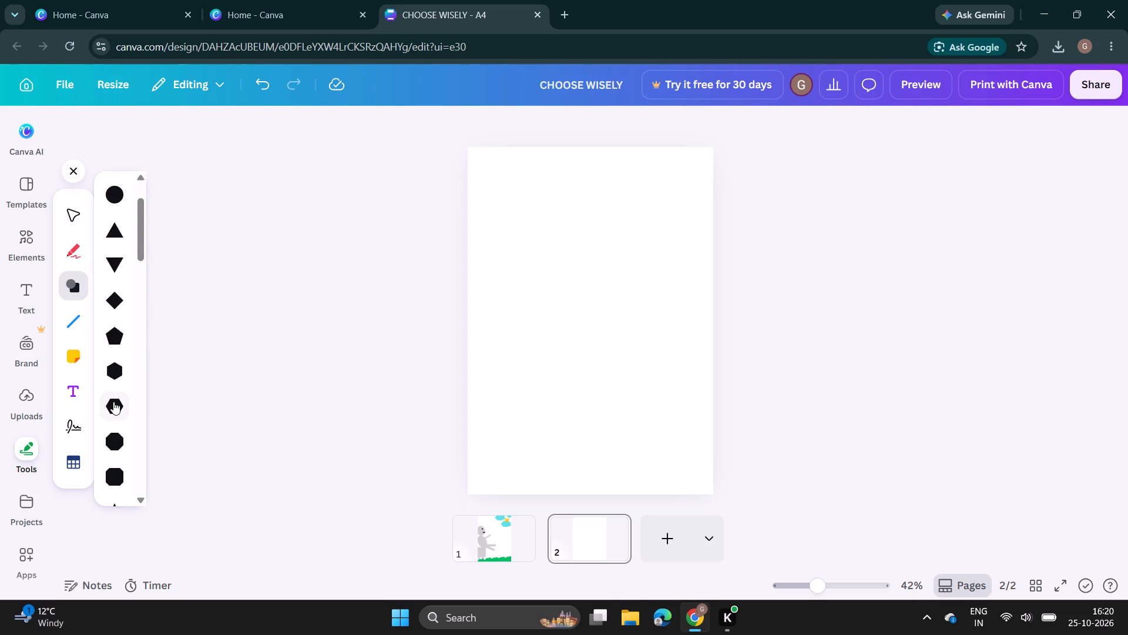
{"action": "scroll", "coordinate": [113, 402], "scroll_direction": "down", "scroll_amount": 12}
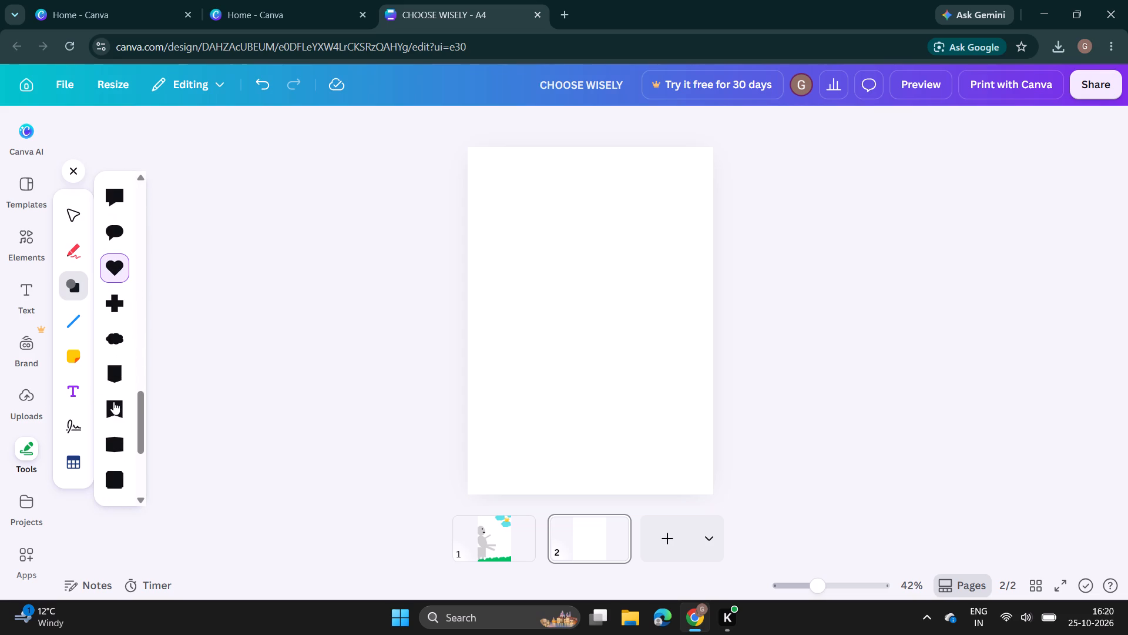
{"action": "left_click", "coordinate": [116, 254]}
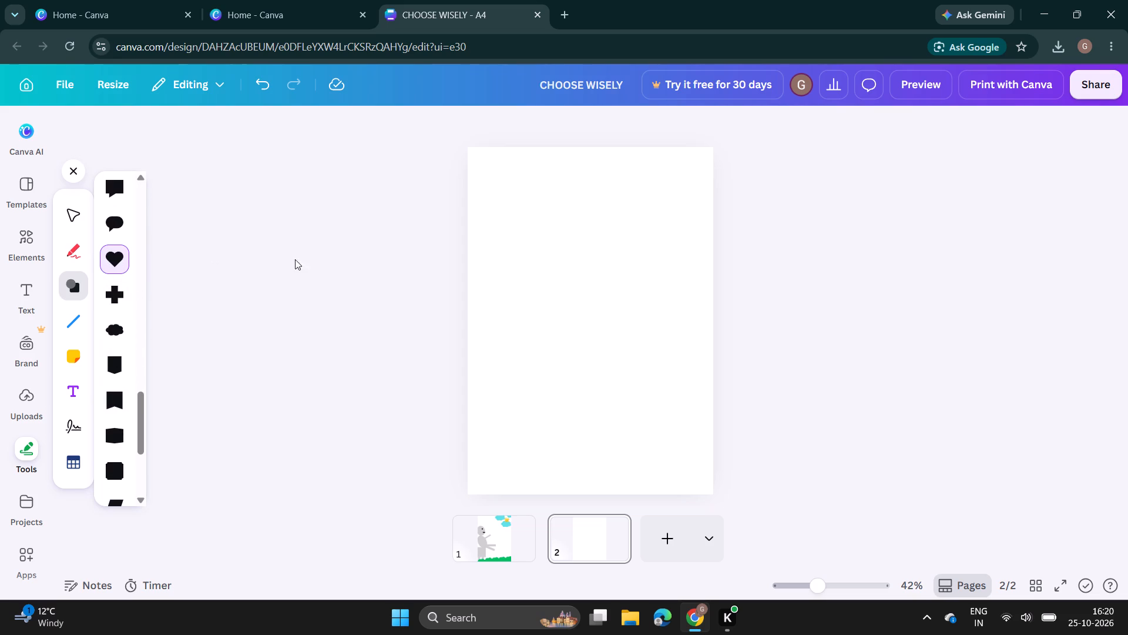
{"action": "left_click", "coordinate": [544, 222]}
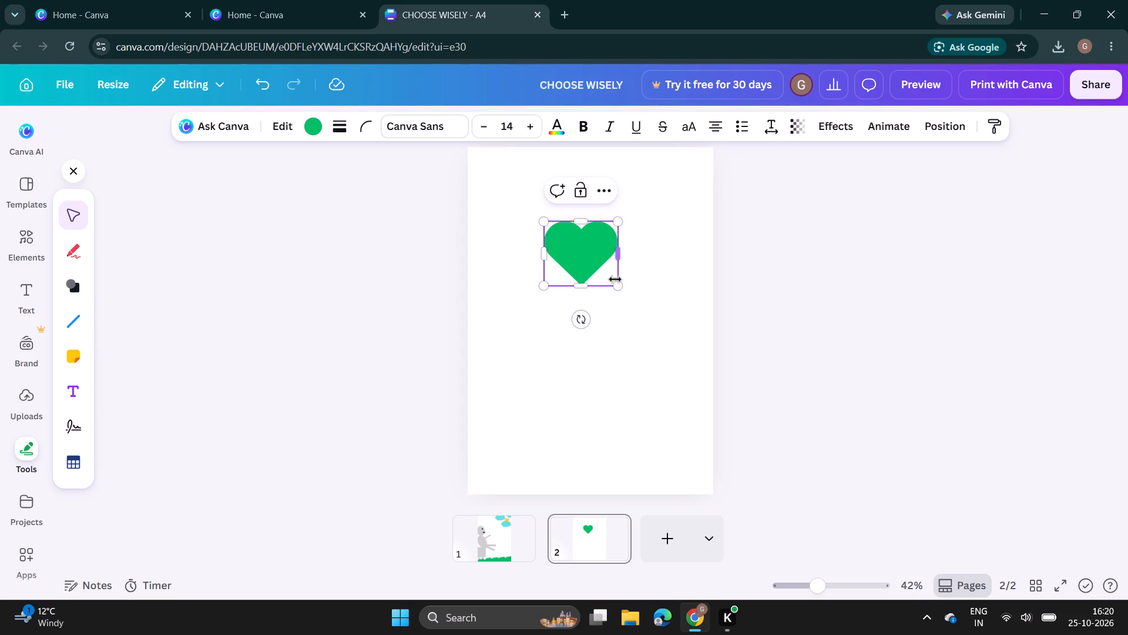
{"action": "left_click_drag", "start_coordinate": [620, 280], "coordinate": [656, 400]}
{"action": "left_click_drag", "start_coordinate": [612, 308], "coordinate": [570, 339]}
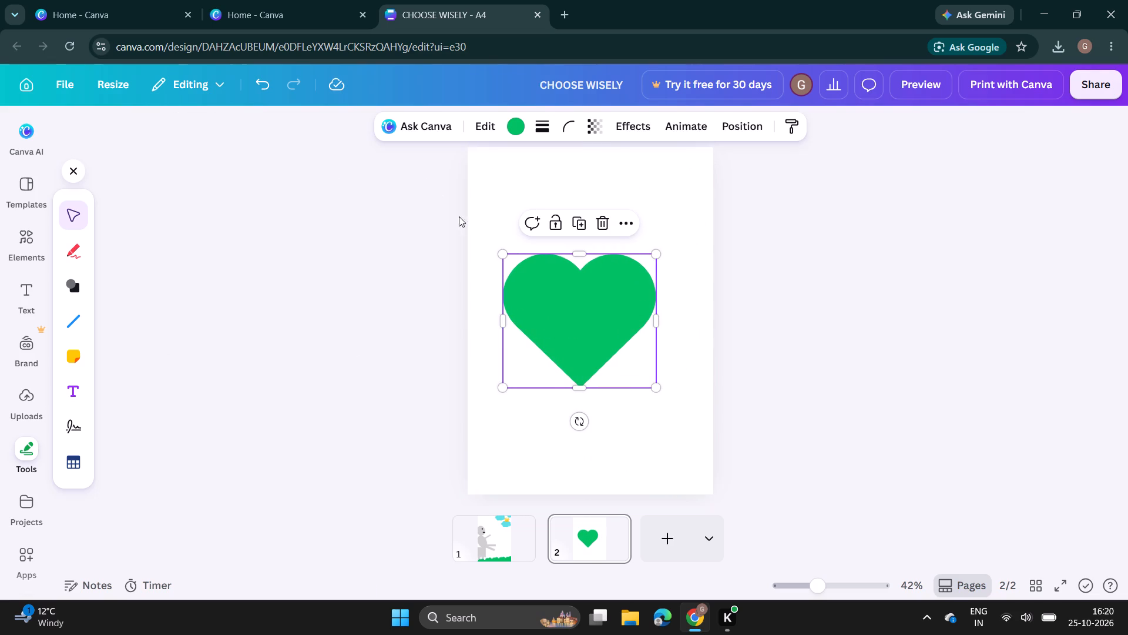
Recolour the heart red, and darken it to a deep dark red with a custom solid colour.
{"action": "left_click", "coordinate": [517, 124]}
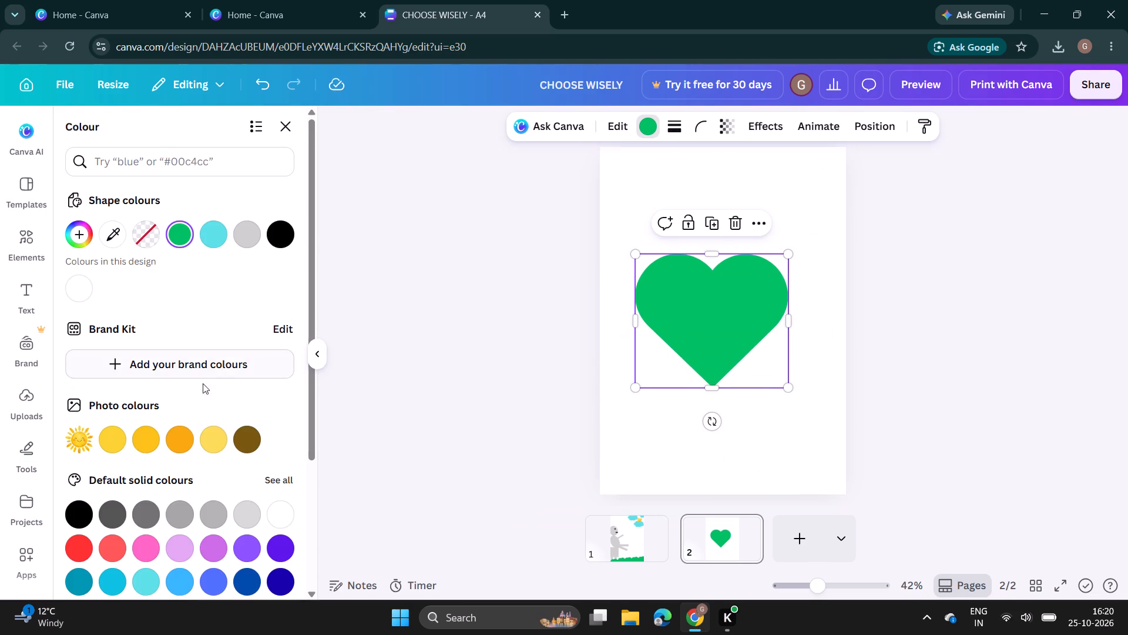
{"action": "left_click", "coordinate": [76, 537]}
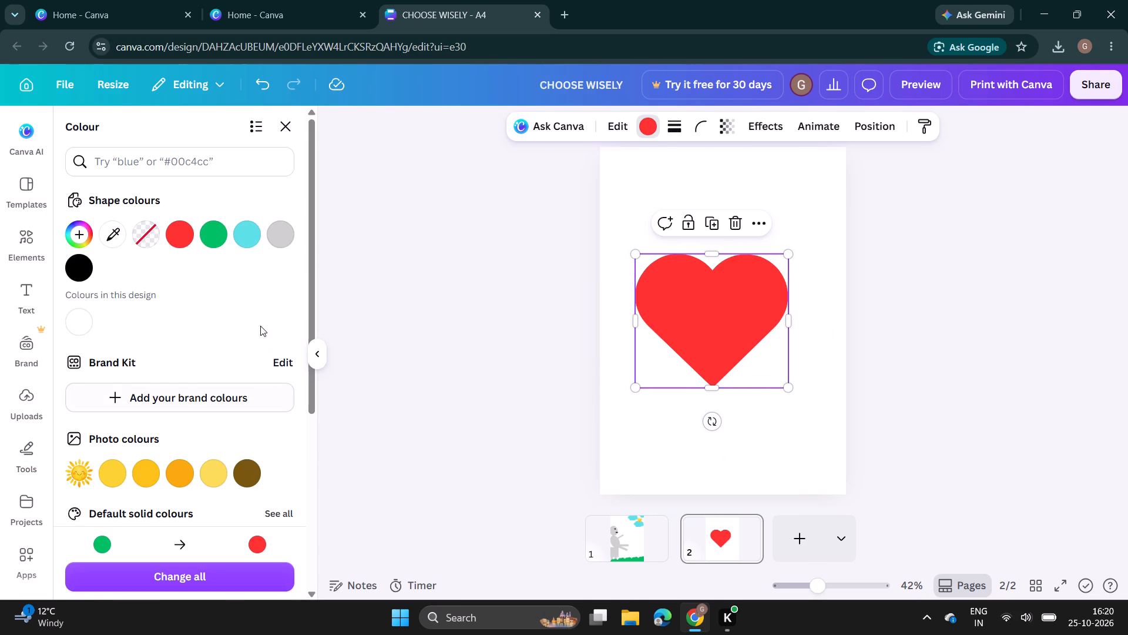
{"action": "left_click", "coordinate": [70, 237]}
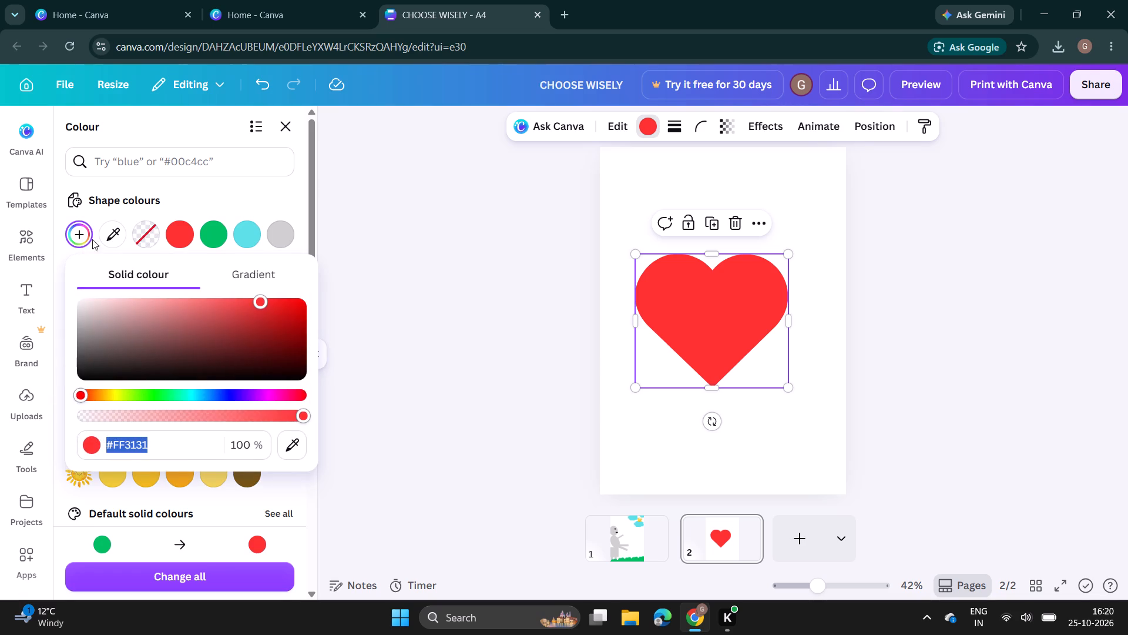
{"action": "left_click_drag", "start_coordinate": [260, 299], "coordinate": [269, 309]}
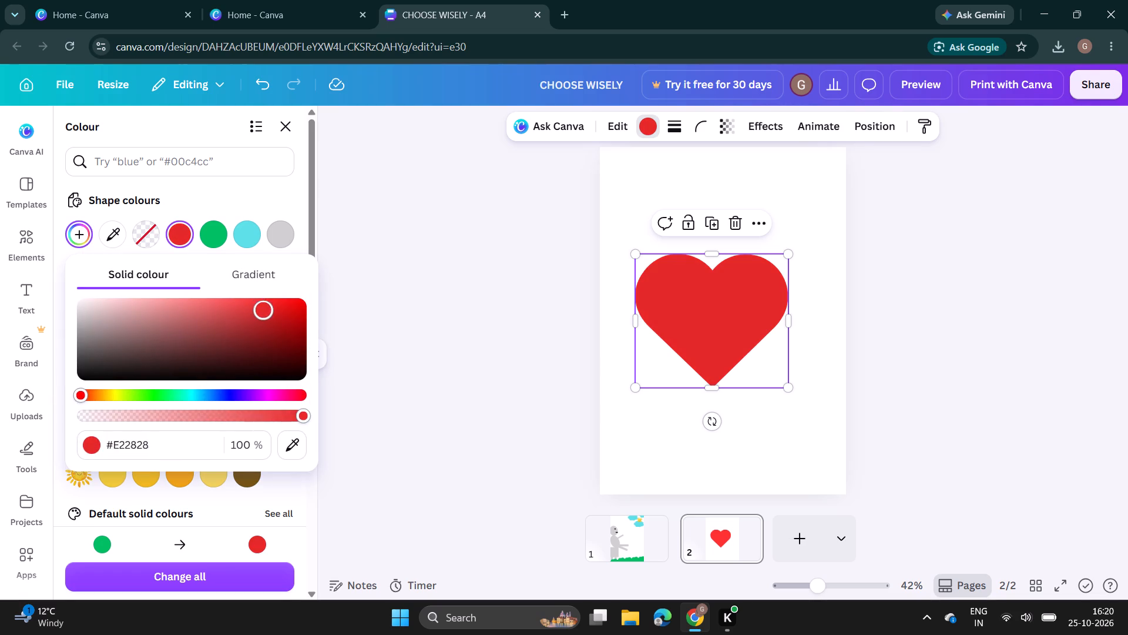
{"action": "left_click_drag", "start_coordinate": [269, 309], "coordinate": [290, 336]}
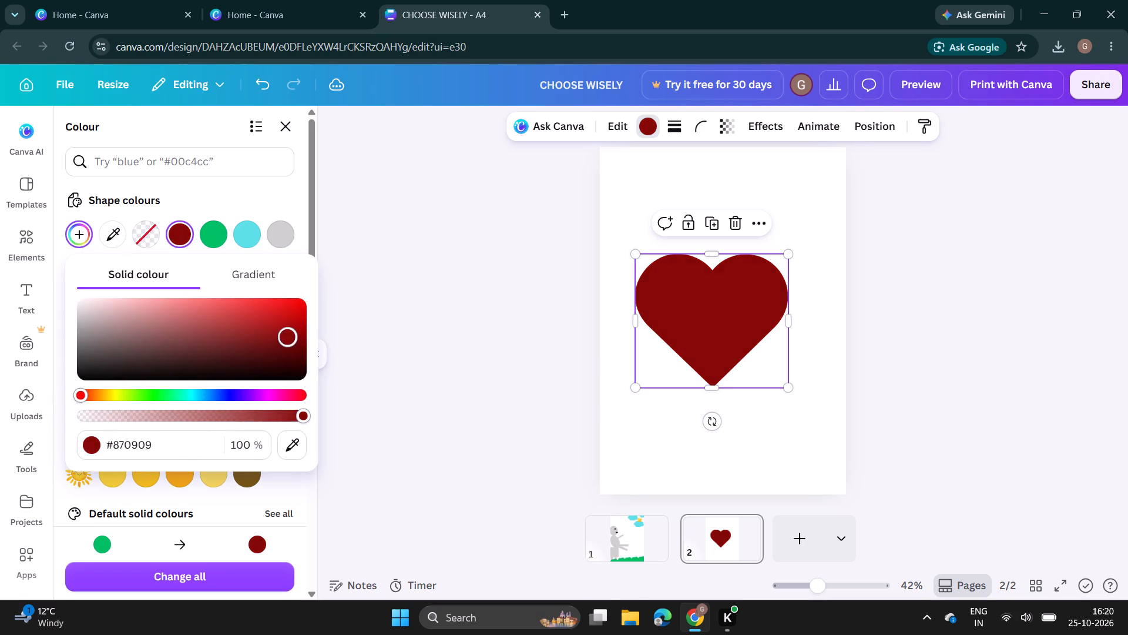
{"action": "left_click_drag", "start_coordinate": [290, 336], "coordinate": [290, 333]}
{"action": "left_click", "coordinate": [443, 334]}
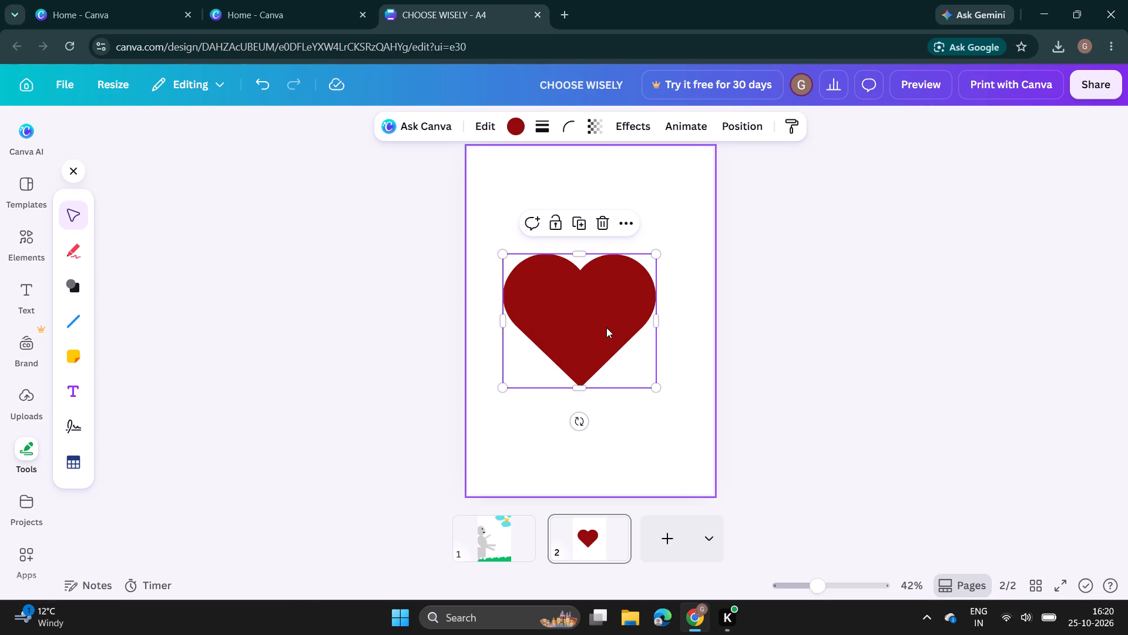
Apply the Pulse add-on animation effect to the dark red heart.
{"action": "left_click", "coordinate": [606, 323]}
{"action": "left_click", "coordinate": [686, 118]}
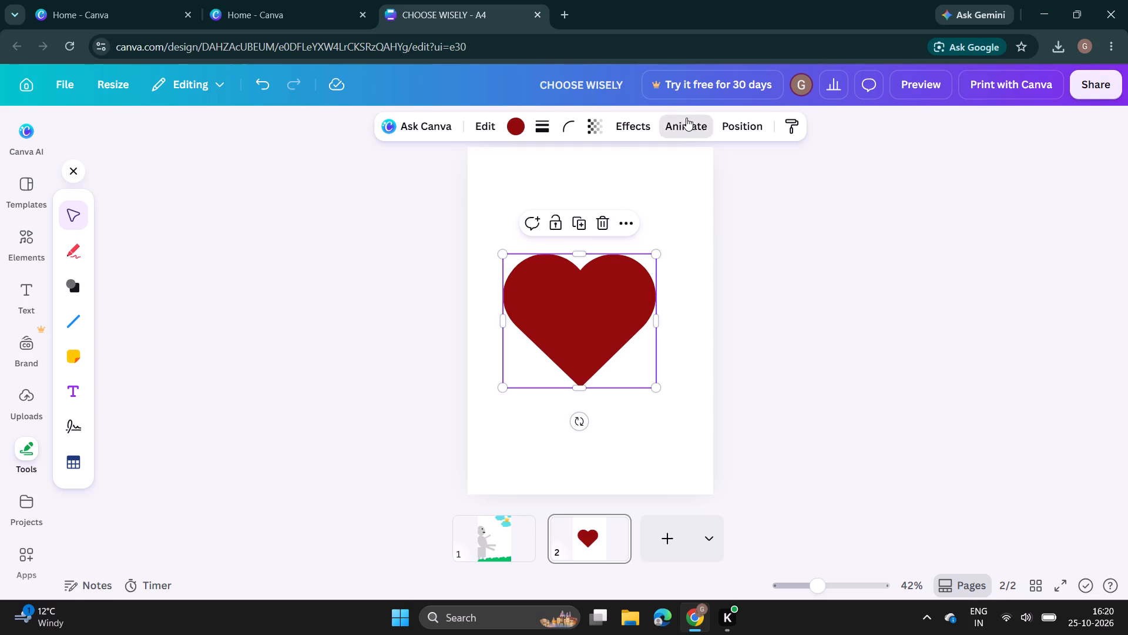
{"action": "scroll", "coordinate": [258, 430], "scroll_direction": "down", "scroll_amount": 10}
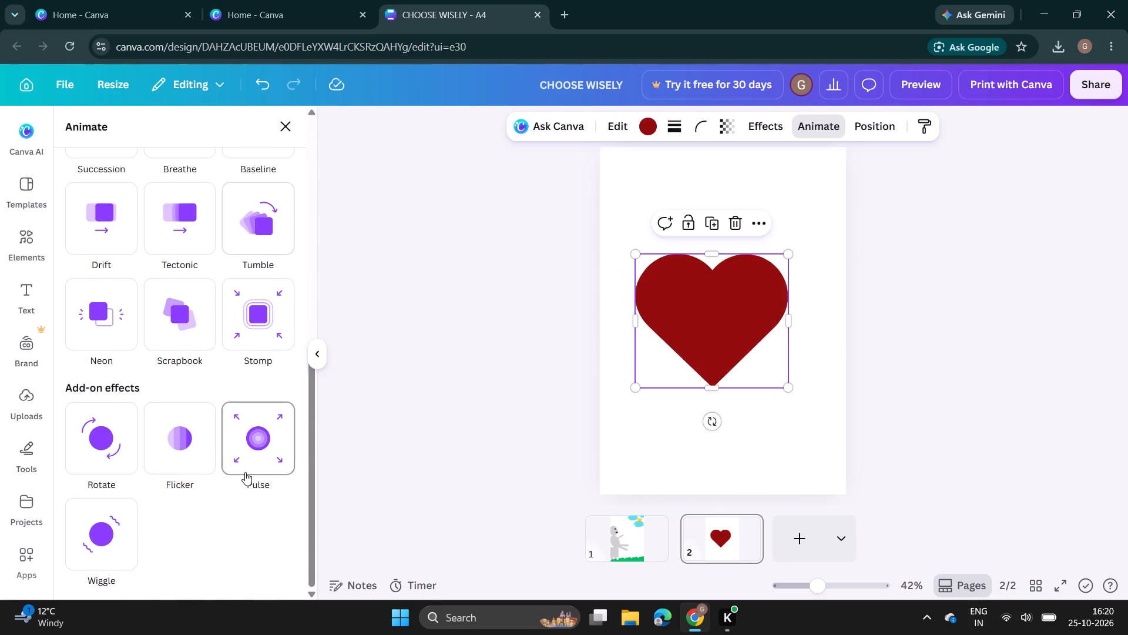
{"action": "left_click", "coordinate": [257, 437]}
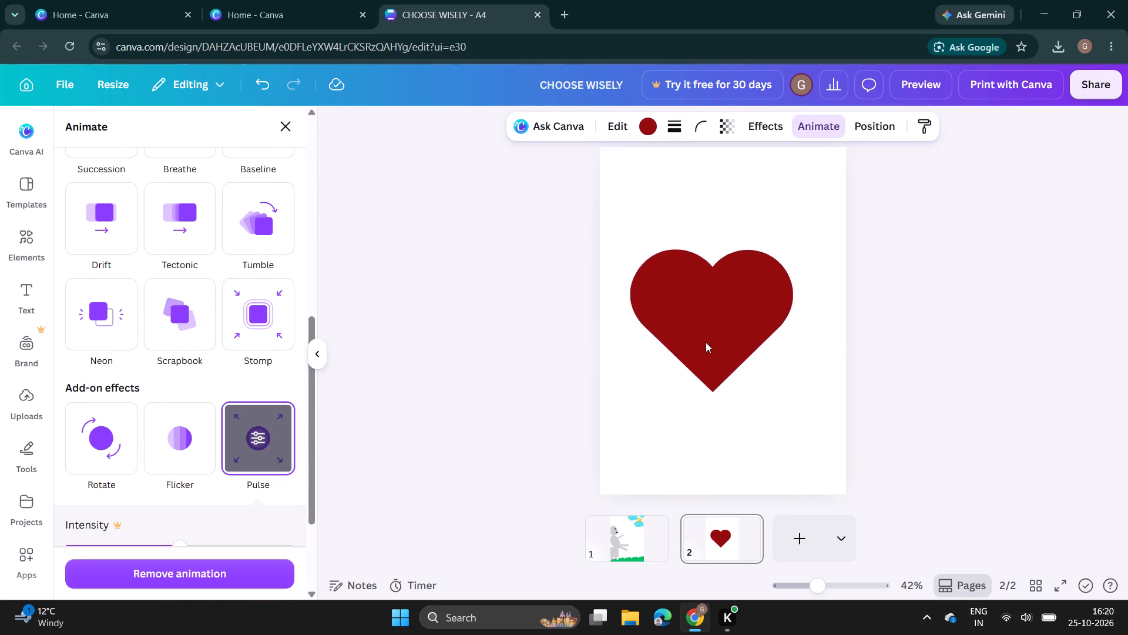
Move the heart up to the top-left area of page 2, just inside the page edges.
{"action": "left_click_drag", "start_coordinate": [706, 342], "coordinate": [710, 305]}
{"action": "left_click", "coordinate": [656, 461]}
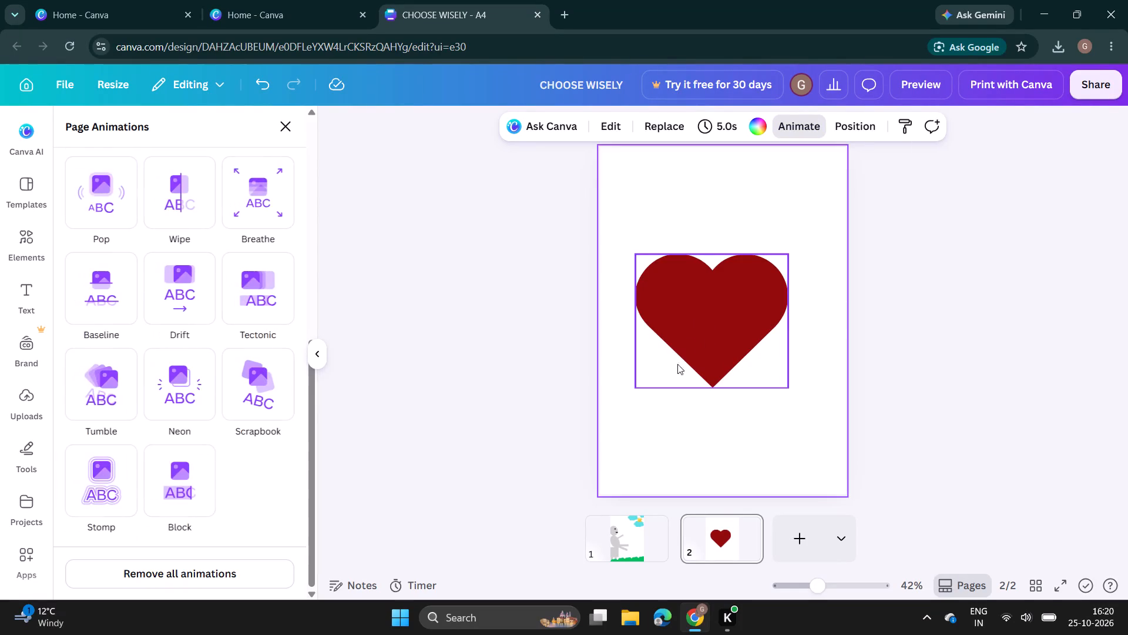
{"action": "left_click_drag", "start_coordinate": [686, 337], "coordinate": [669, 256]}
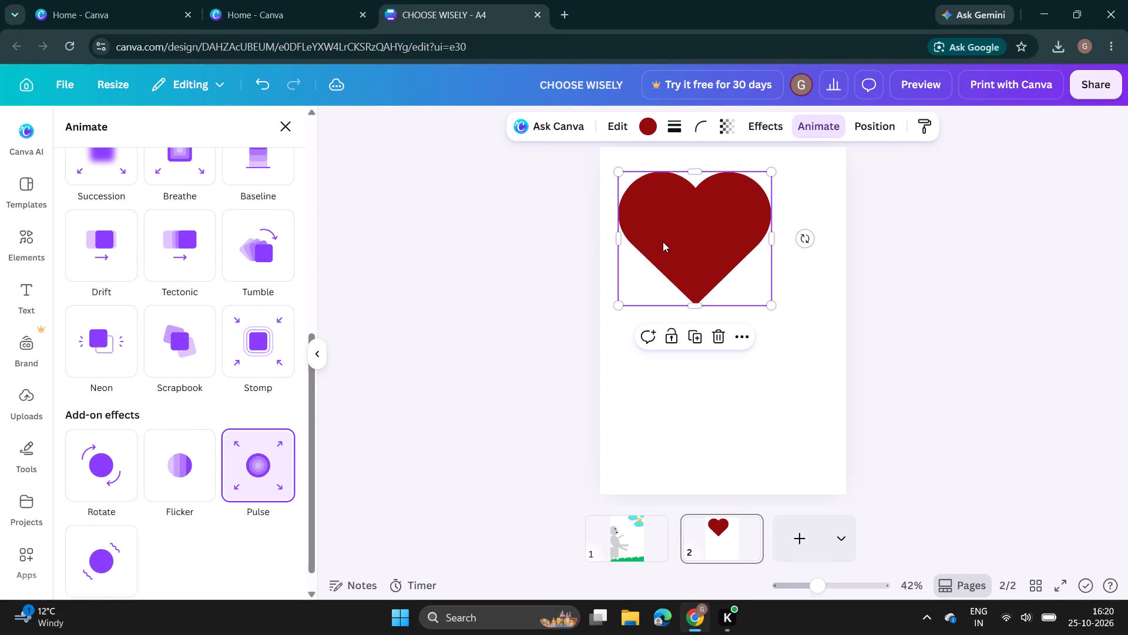
{"action": "left_click_drag", "start_coordinate": [663, 242], "coordinate": [657, 225]}
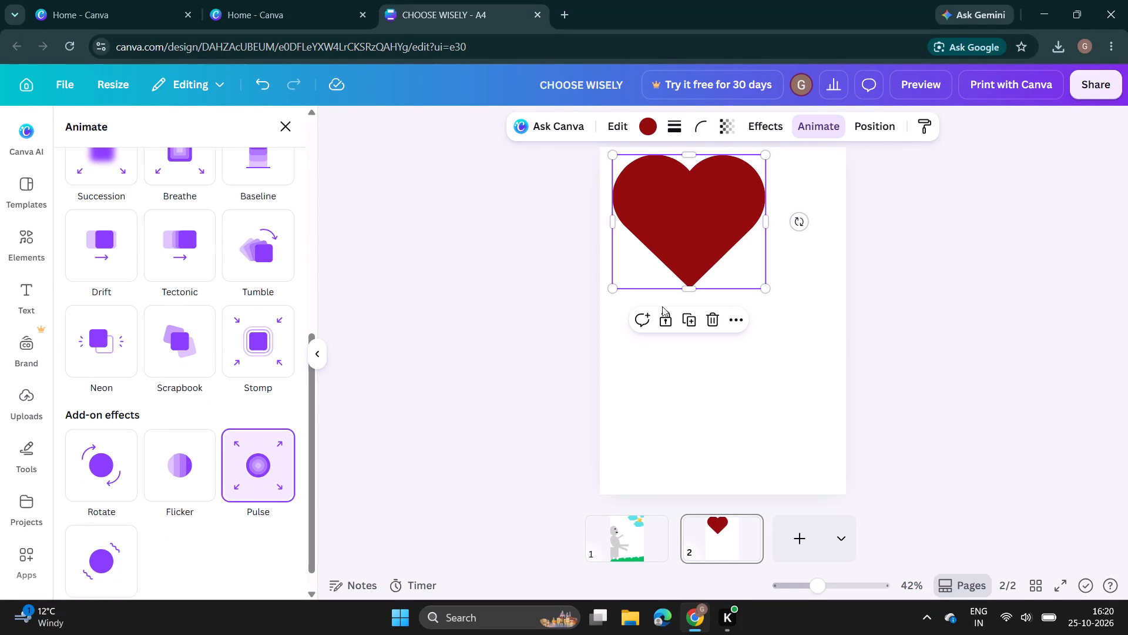
{"action": "left_click", "coordinate": [664, 360]}
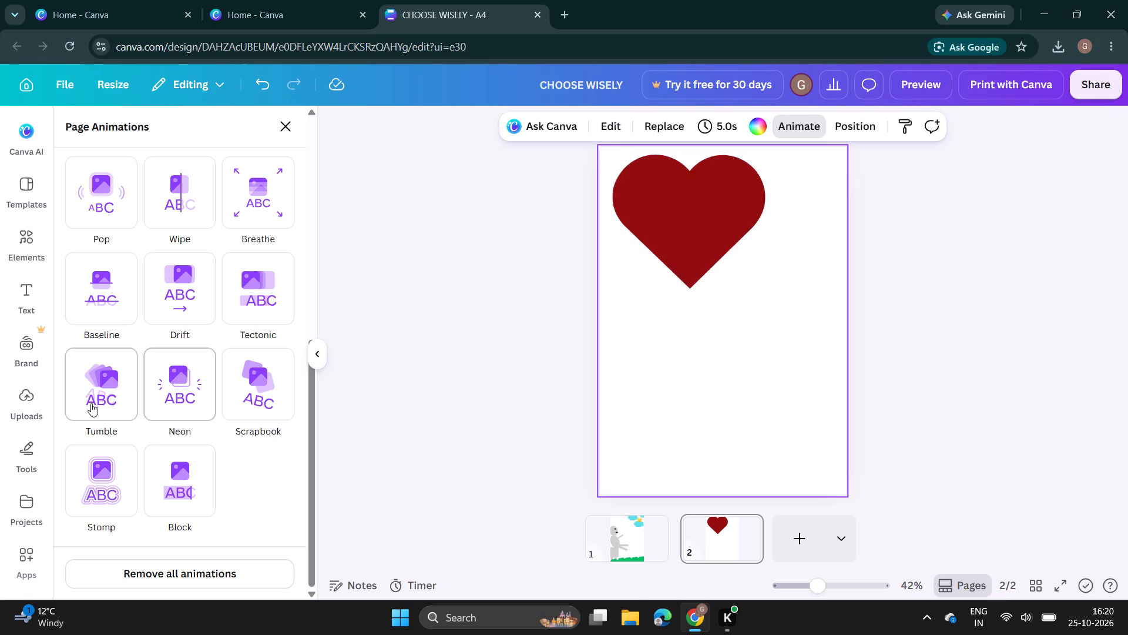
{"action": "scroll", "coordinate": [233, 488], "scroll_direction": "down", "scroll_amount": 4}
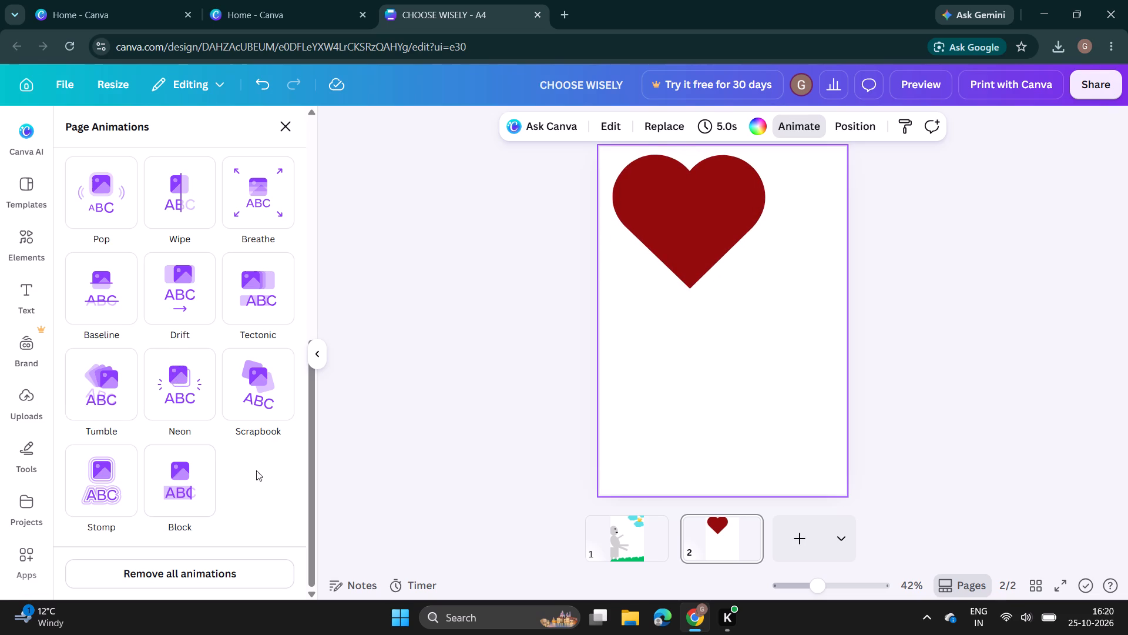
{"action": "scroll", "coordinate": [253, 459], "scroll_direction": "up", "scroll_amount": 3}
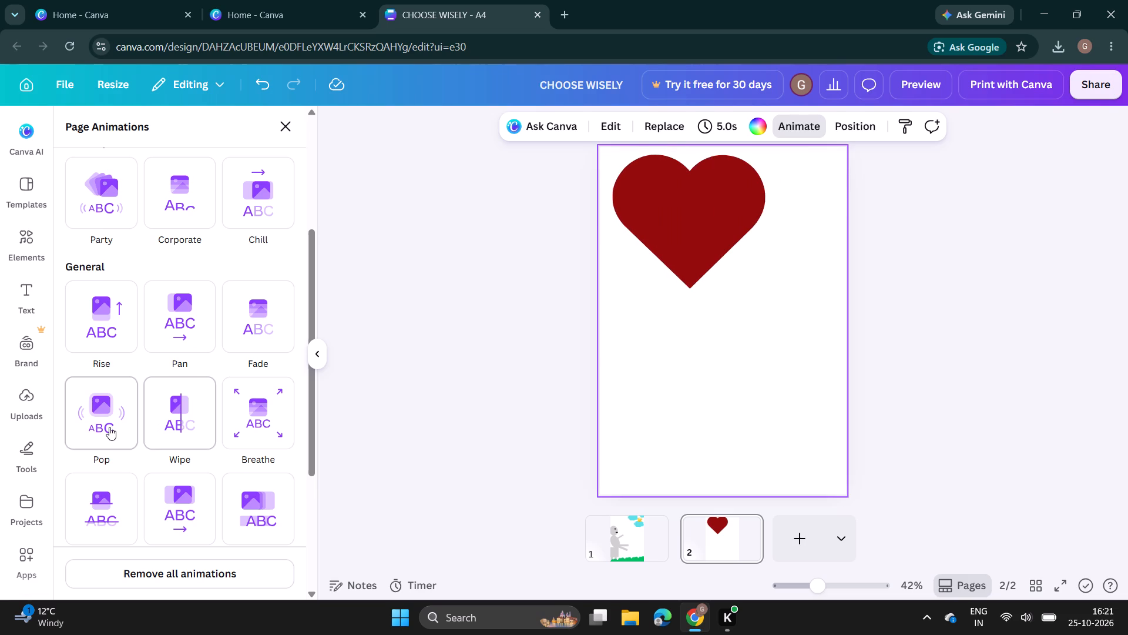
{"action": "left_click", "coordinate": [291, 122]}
Open the settings of the Pulse add-on effect for the heart.
{"action": "left_click", "coordinate": [522, 220]}
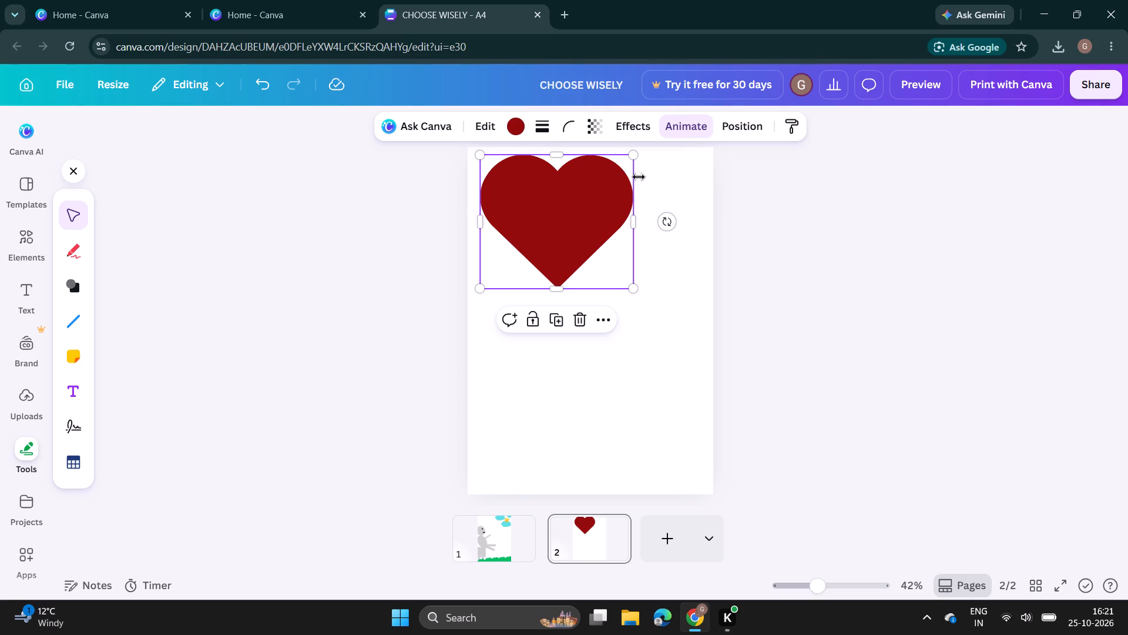
{"action": "left_click", "coordinate": [676, 127]}
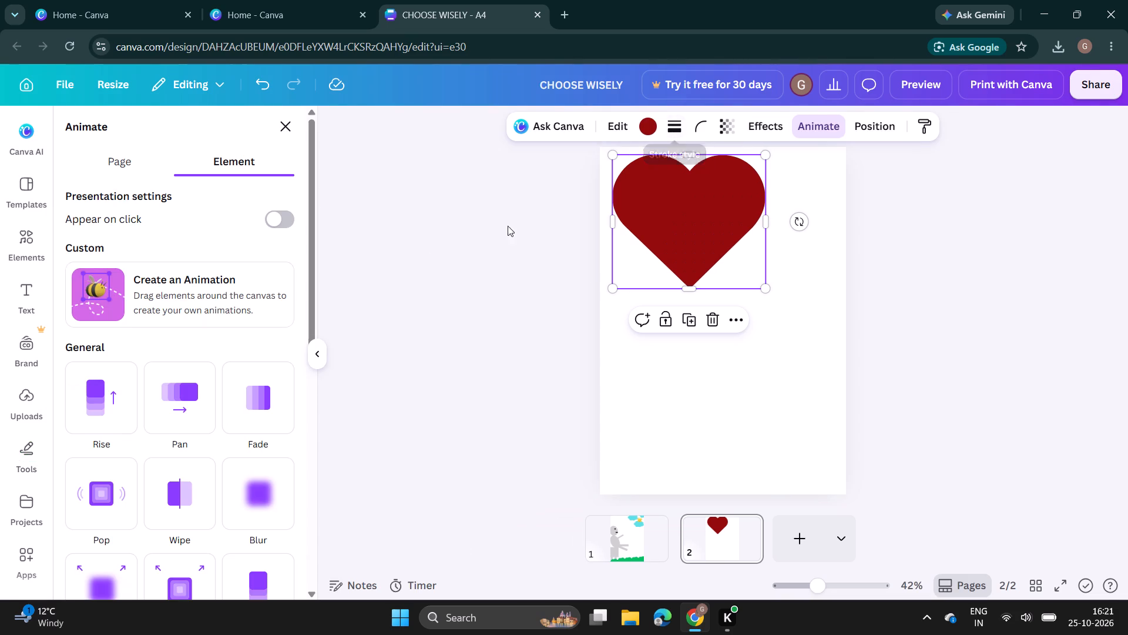
{"action": "scroll", "coordinate": [210, 533], "scroll_direction": "down", "scroll_amount": 8}
{"action": "left_click", "coordinate": [258, 437]}
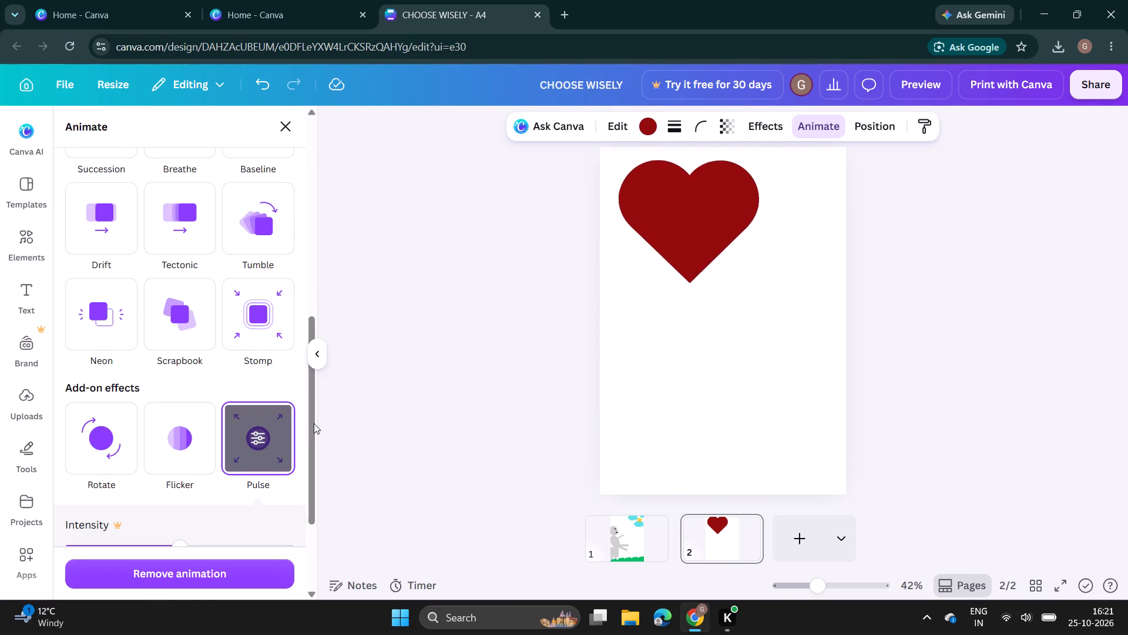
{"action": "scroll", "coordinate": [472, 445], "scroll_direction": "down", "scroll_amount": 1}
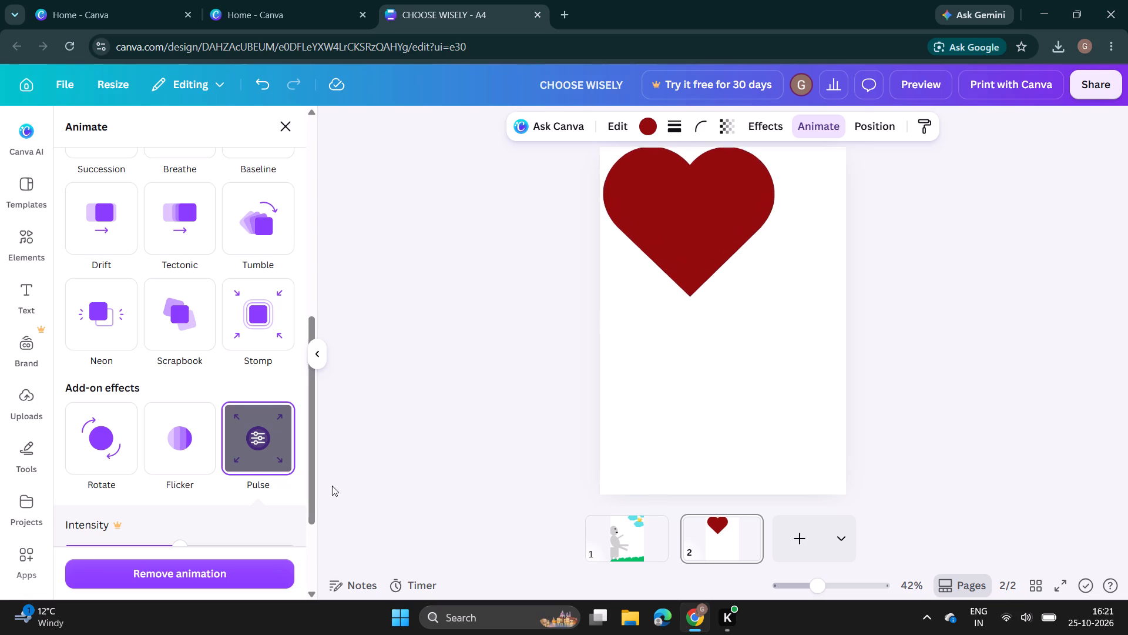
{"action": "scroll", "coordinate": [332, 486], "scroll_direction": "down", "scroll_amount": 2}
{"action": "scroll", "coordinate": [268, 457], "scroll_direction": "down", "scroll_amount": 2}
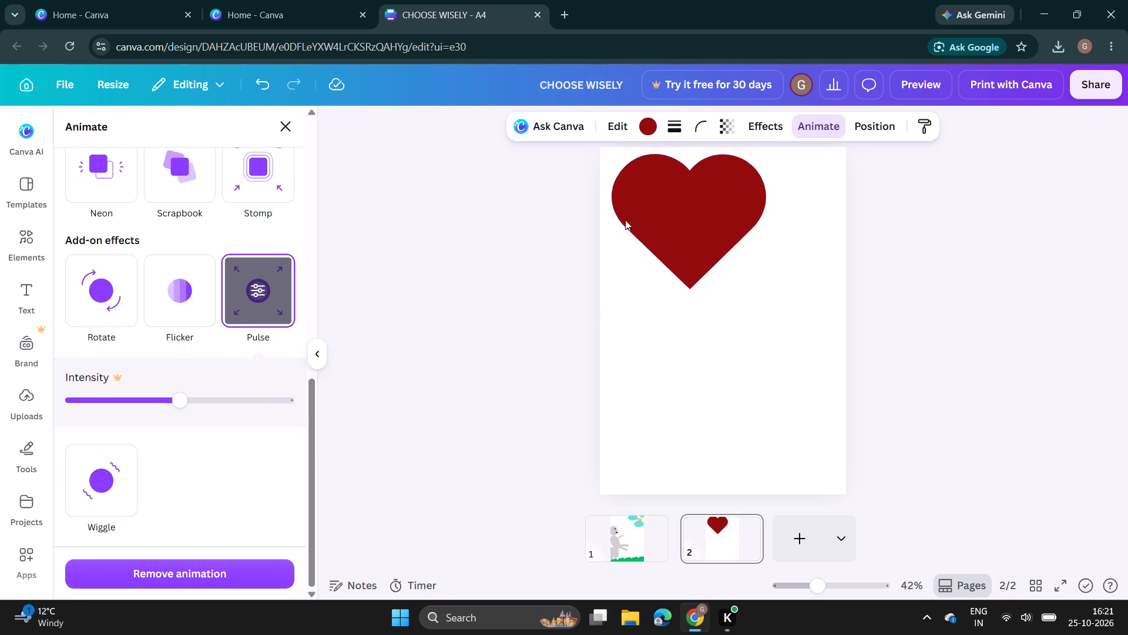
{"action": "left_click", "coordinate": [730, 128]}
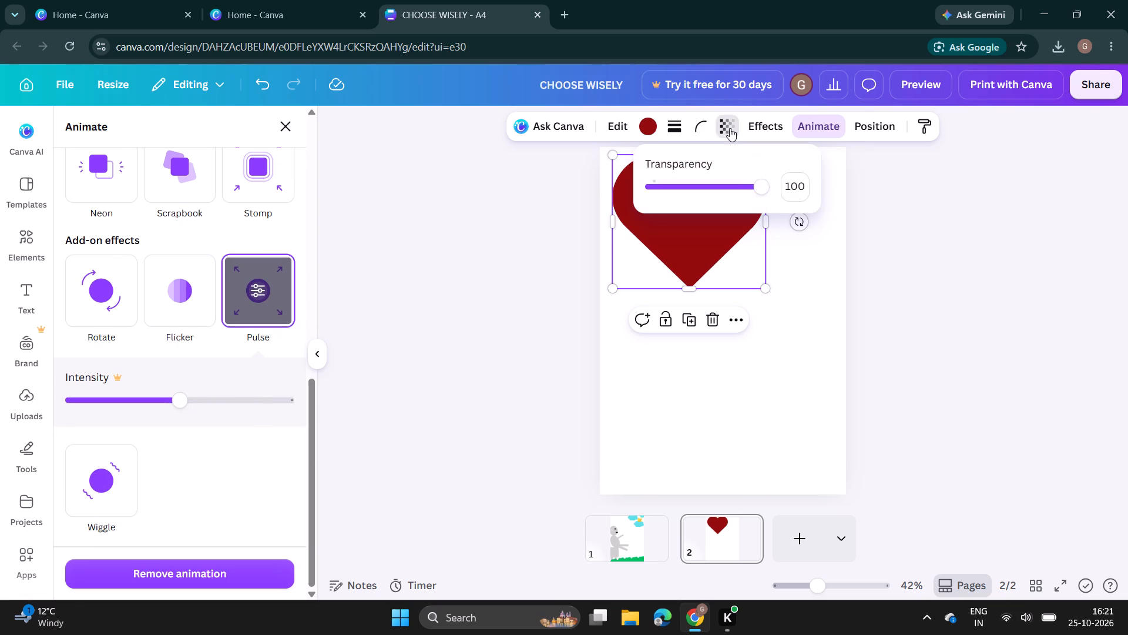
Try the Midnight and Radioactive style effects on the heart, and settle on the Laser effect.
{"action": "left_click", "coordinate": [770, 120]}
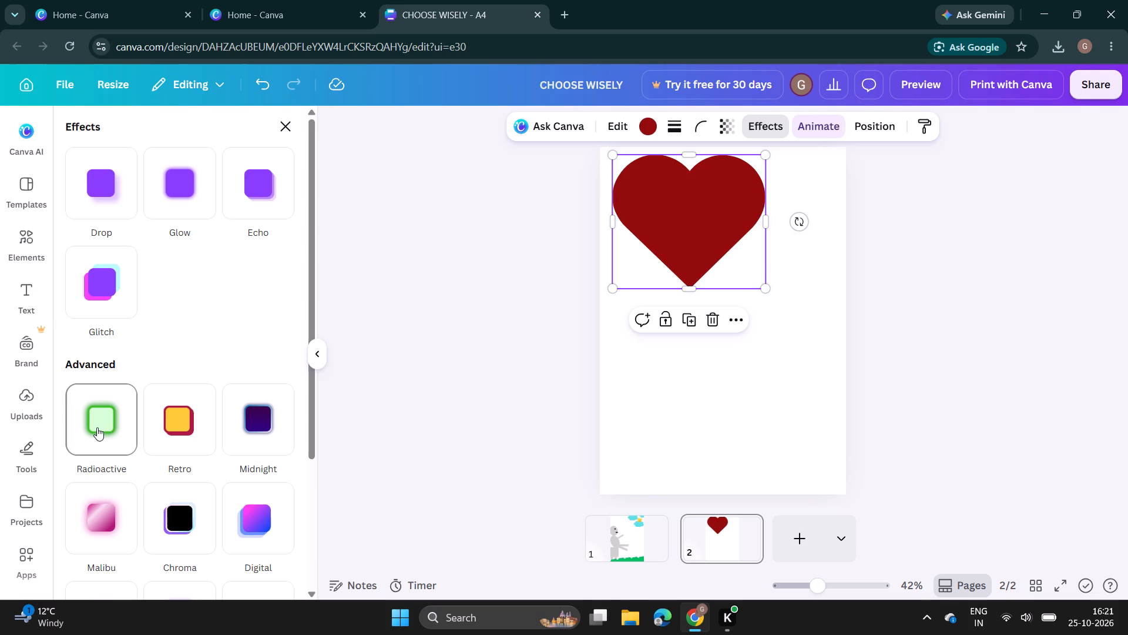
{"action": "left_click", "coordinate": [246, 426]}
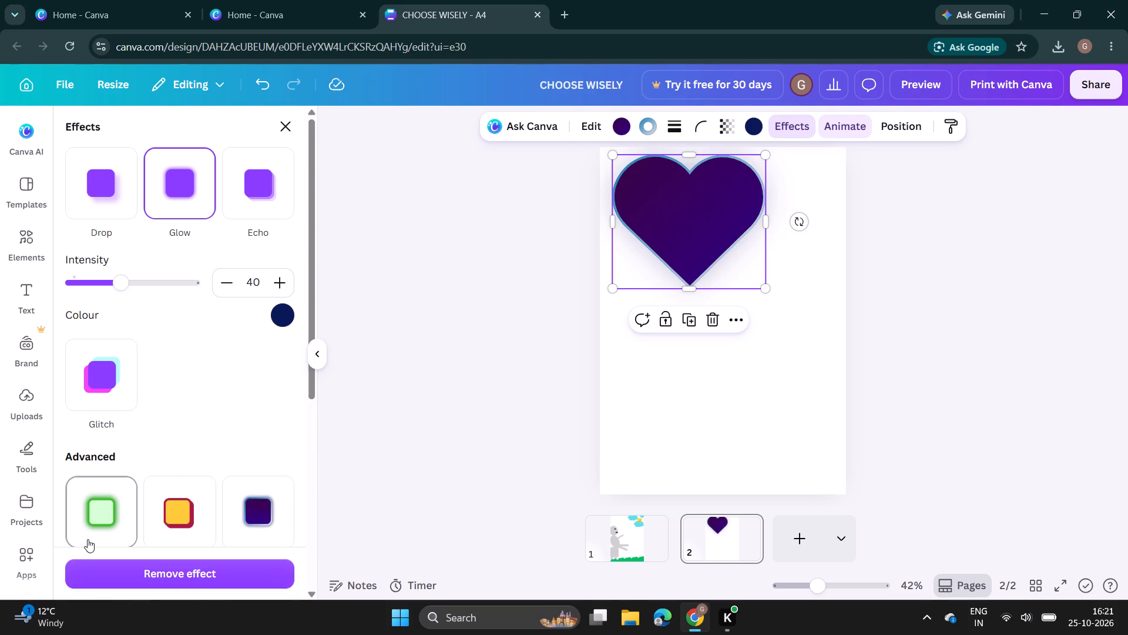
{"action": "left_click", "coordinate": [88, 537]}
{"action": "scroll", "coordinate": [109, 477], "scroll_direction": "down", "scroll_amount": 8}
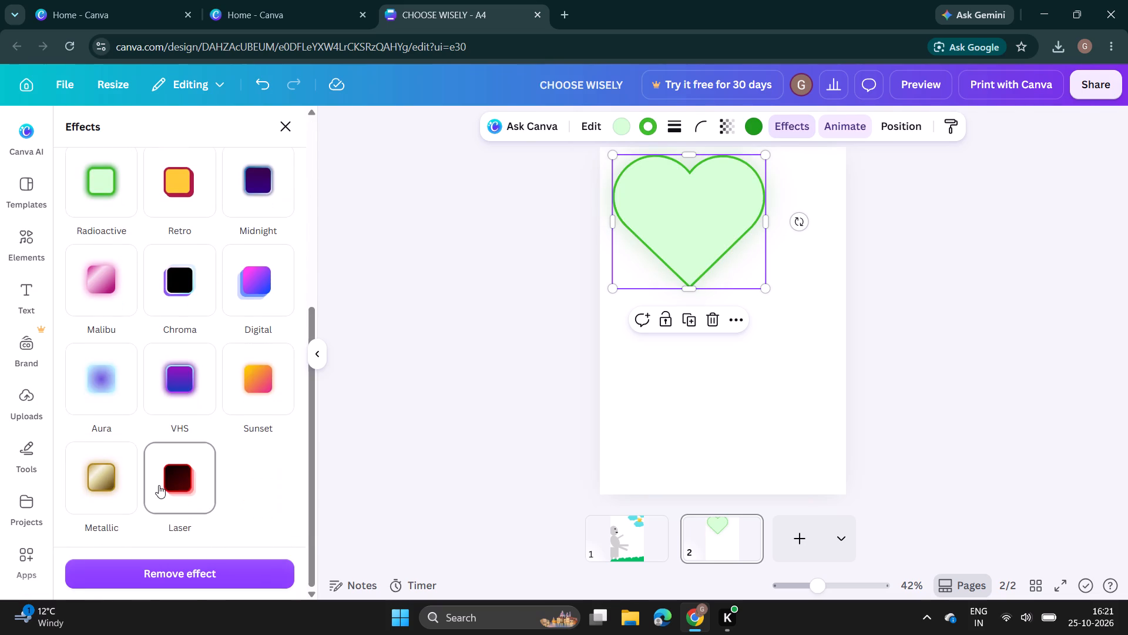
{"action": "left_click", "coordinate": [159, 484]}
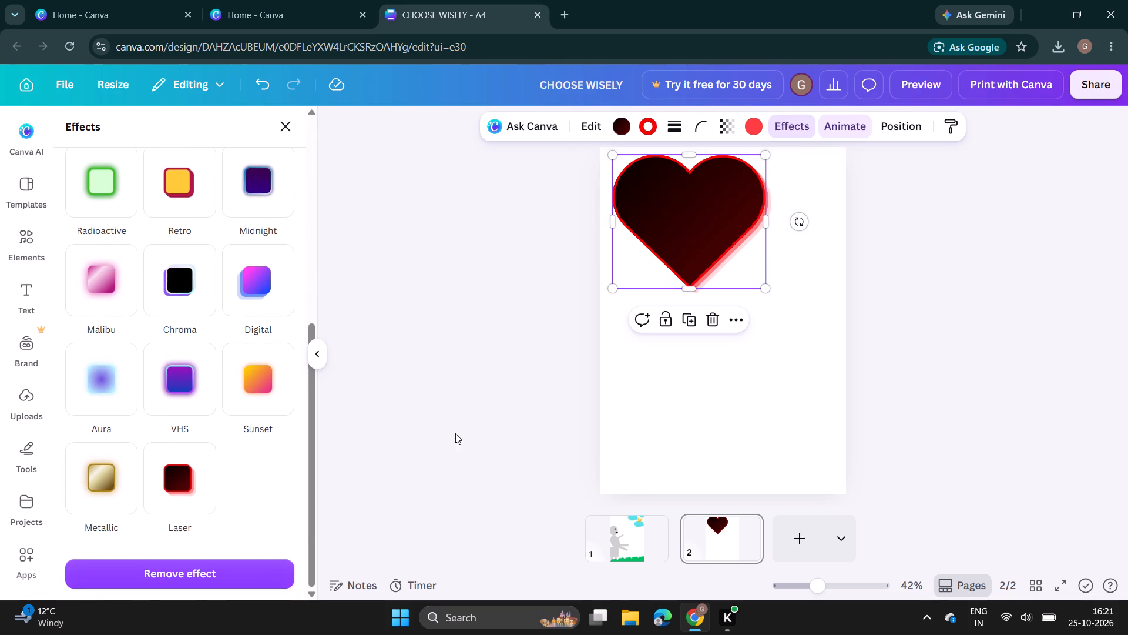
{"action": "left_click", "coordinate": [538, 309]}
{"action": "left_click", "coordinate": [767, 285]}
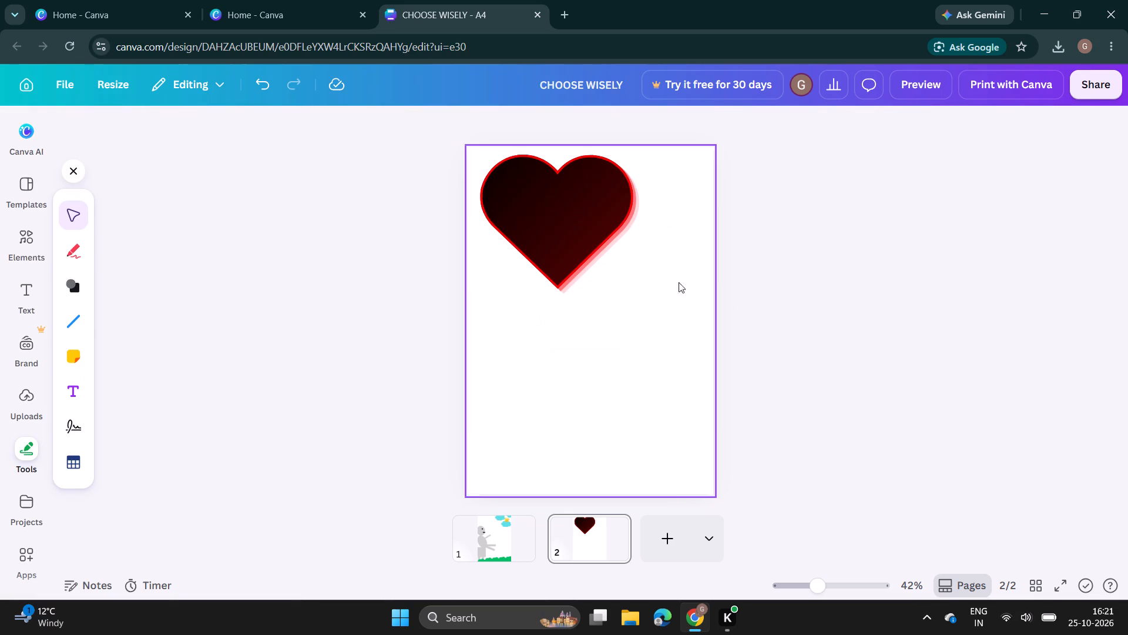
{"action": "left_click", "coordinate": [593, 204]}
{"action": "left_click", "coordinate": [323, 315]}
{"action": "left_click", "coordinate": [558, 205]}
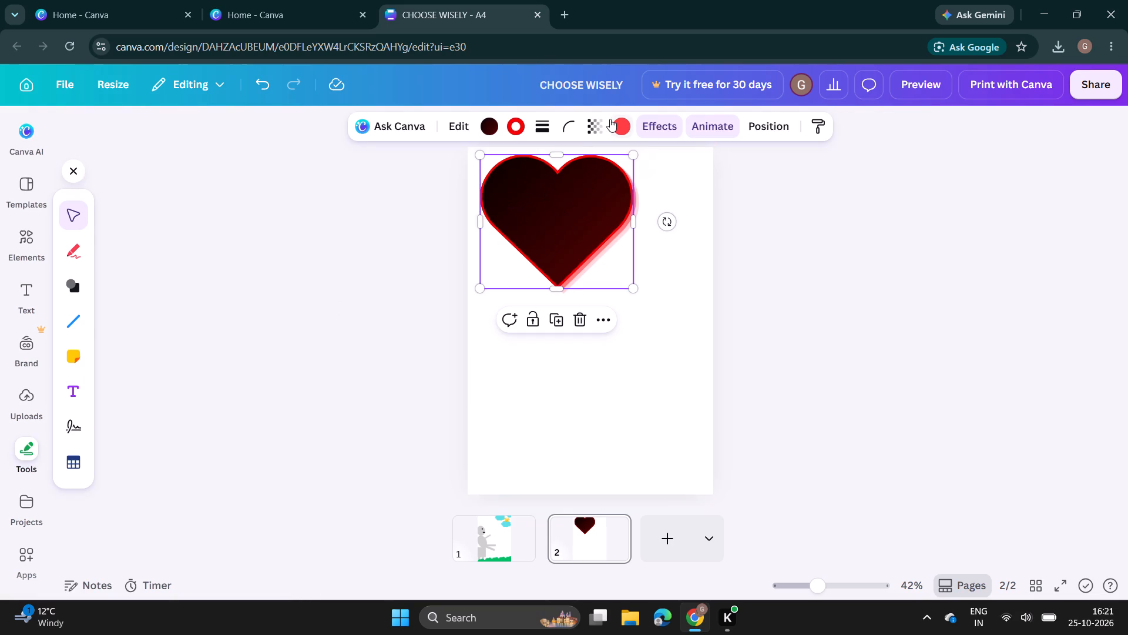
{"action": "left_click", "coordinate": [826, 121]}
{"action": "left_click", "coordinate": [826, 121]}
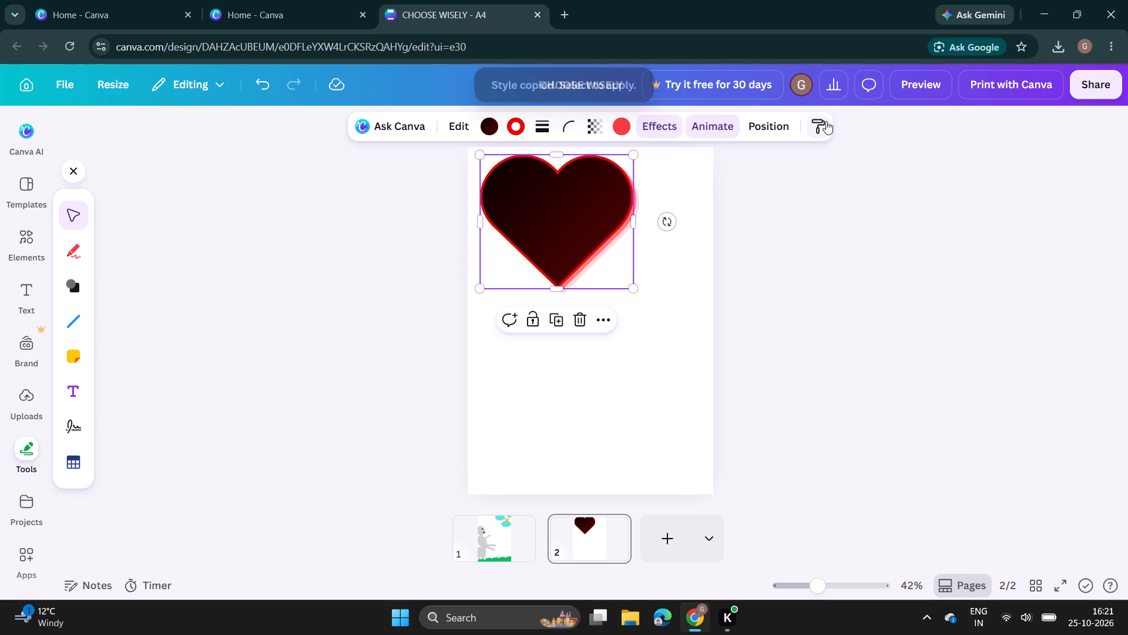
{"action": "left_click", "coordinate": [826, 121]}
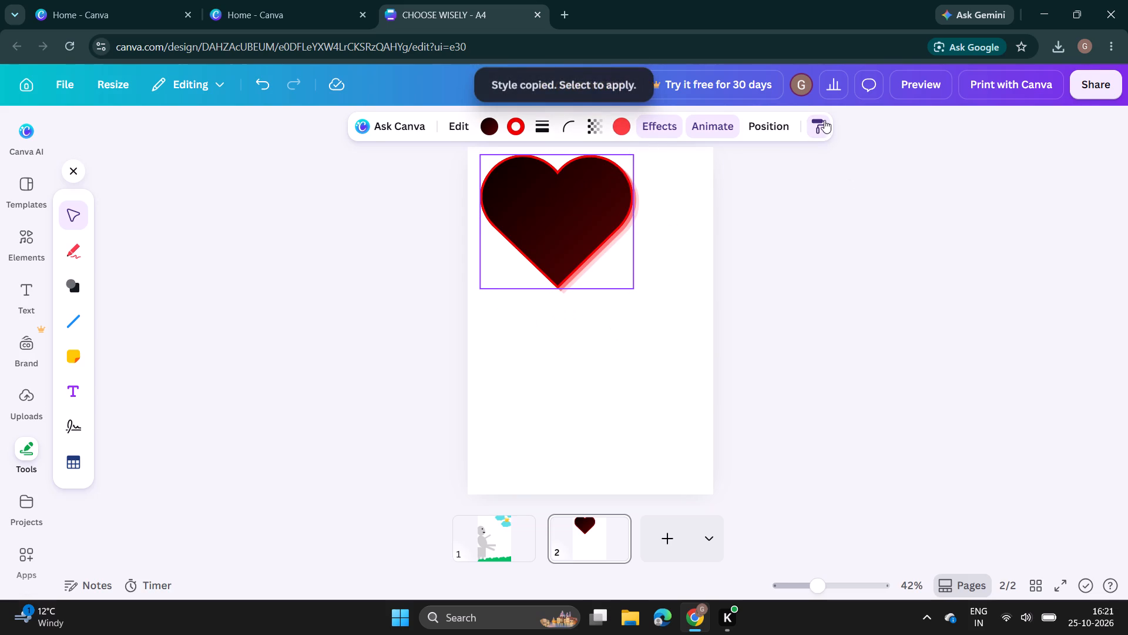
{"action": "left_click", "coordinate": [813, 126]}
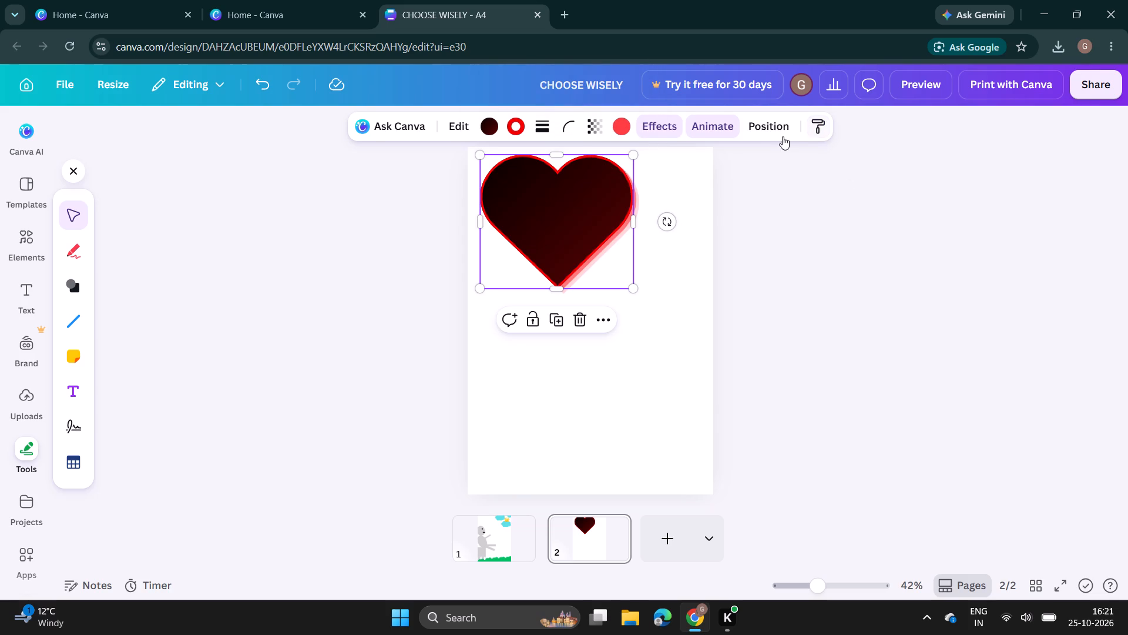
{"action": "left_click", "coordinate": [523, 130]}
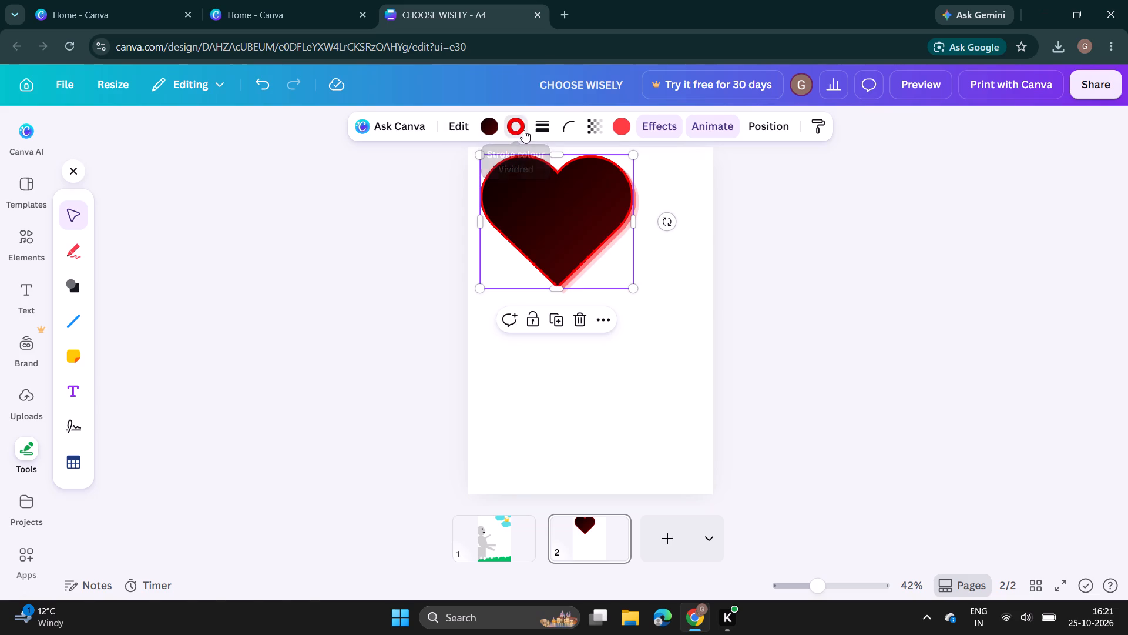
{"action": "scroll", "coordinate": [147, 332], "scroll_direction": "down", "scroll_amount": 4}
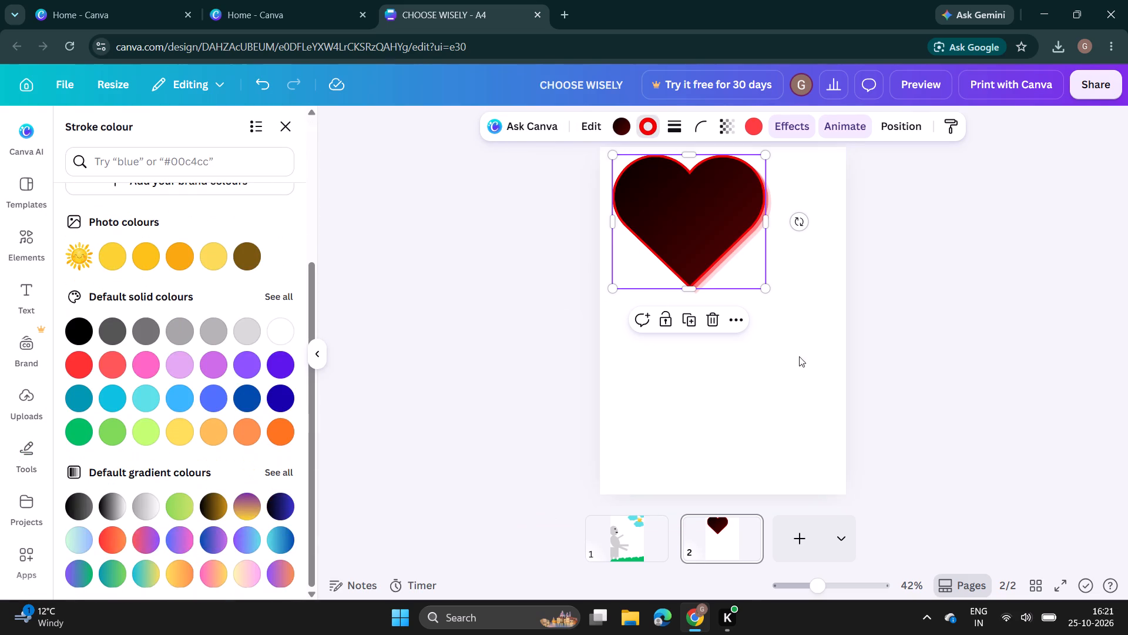
Delete the heart from page 2.
{"action": "left_click", "coordinate": [716, 326]}
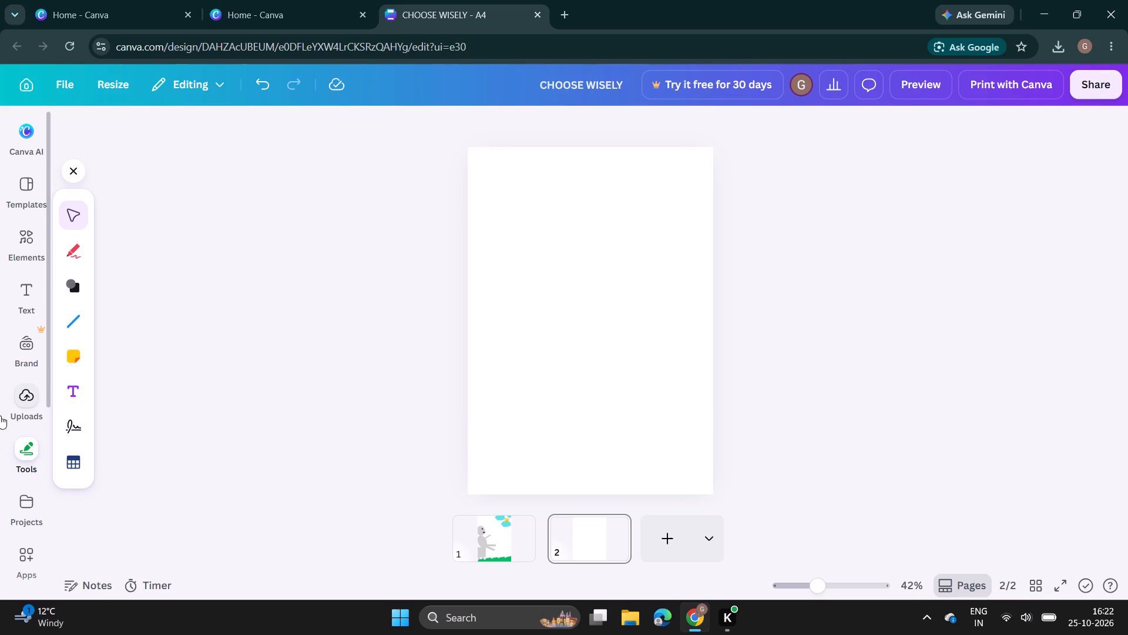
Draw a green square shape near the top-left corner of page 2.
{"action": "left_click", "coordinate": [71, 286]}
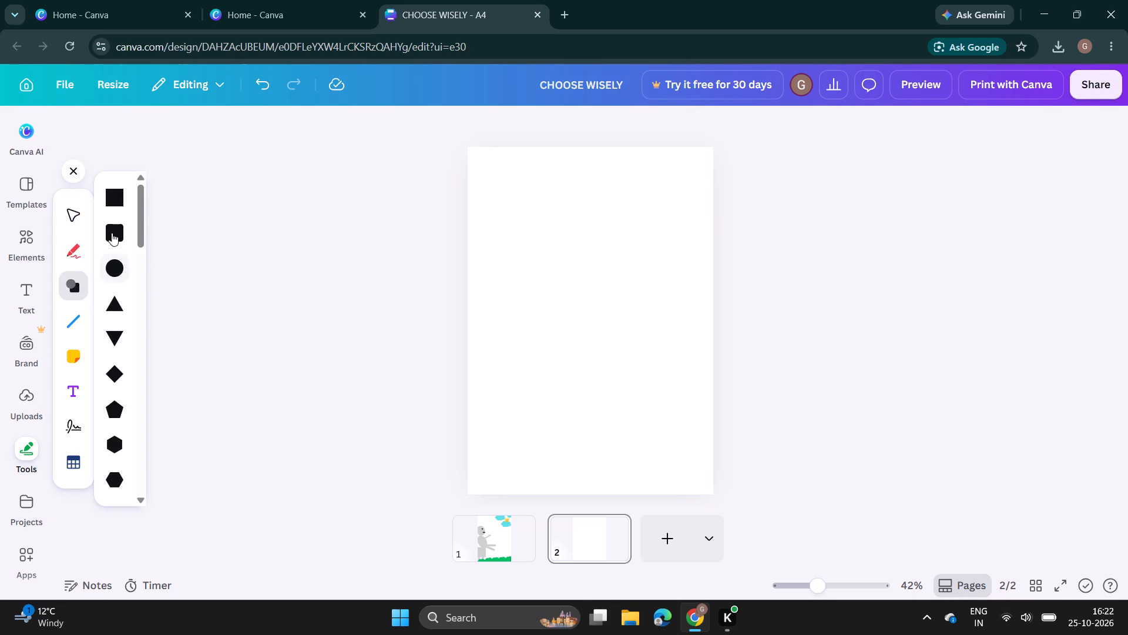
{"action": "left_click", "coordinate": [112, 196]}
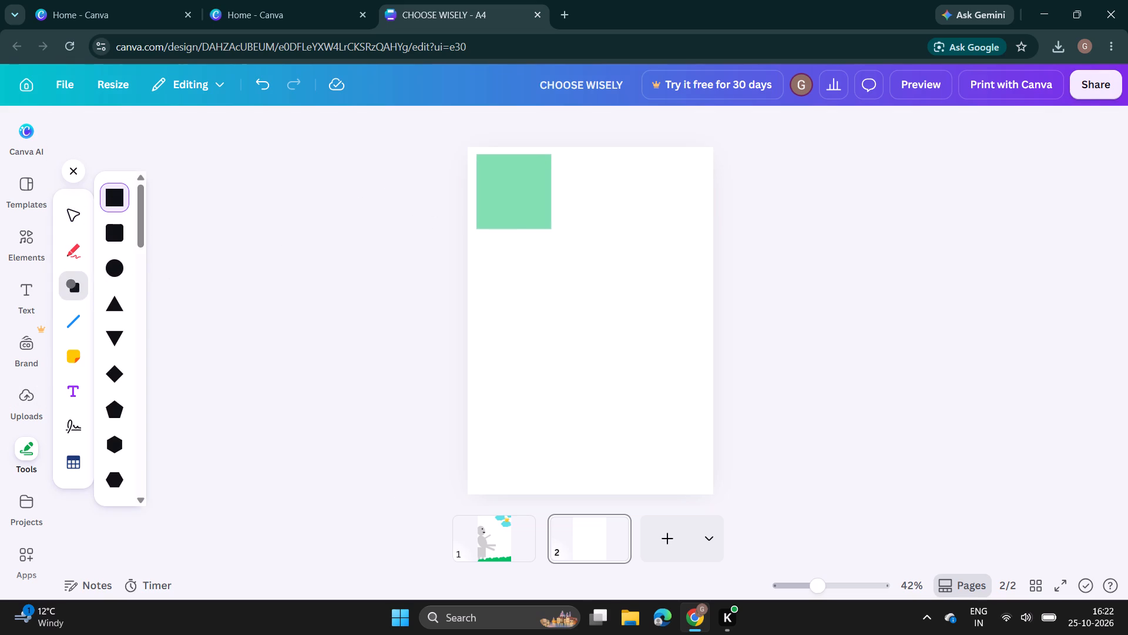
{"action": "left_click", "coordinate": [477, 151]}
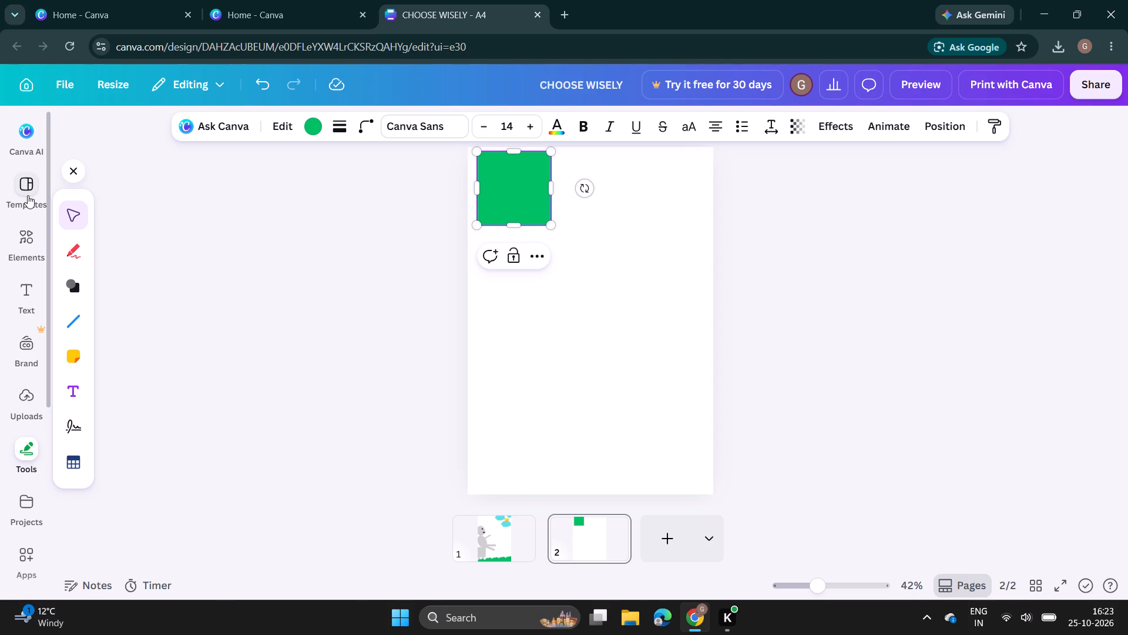
Open the elements library and clear the SUN search.
{"action": "scroll", "coordinate": [28, 195], "scroll_direction": "up", "scroll_amount": 3}
{"action": "left_click", "coordinate": [25, 229]}
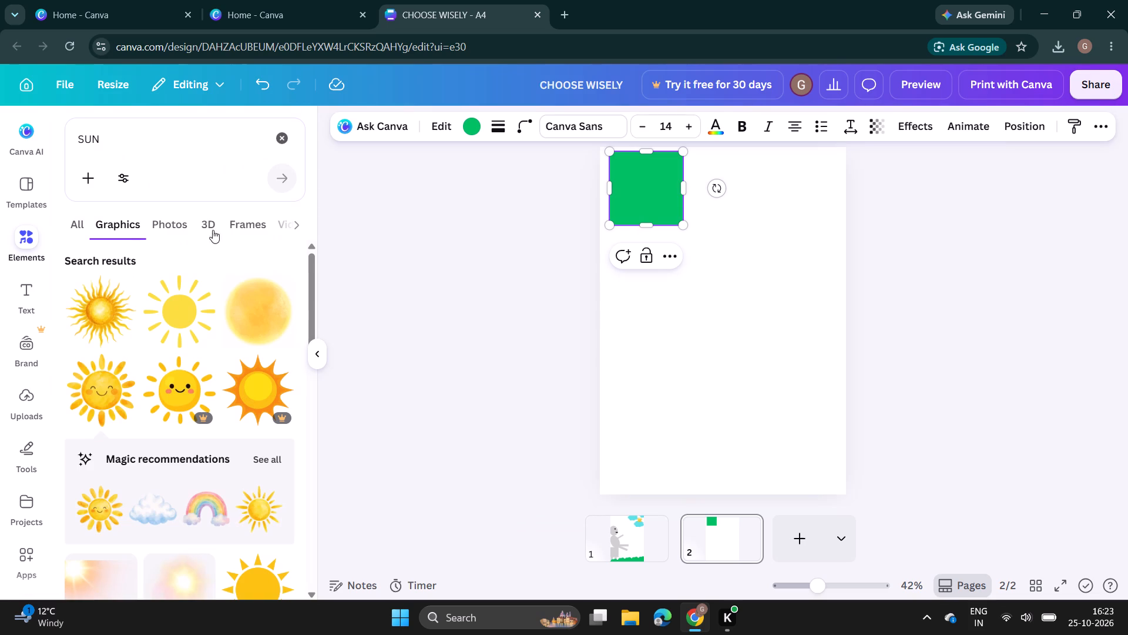
{"action": "left_click", "coordinate": [287, 143]}
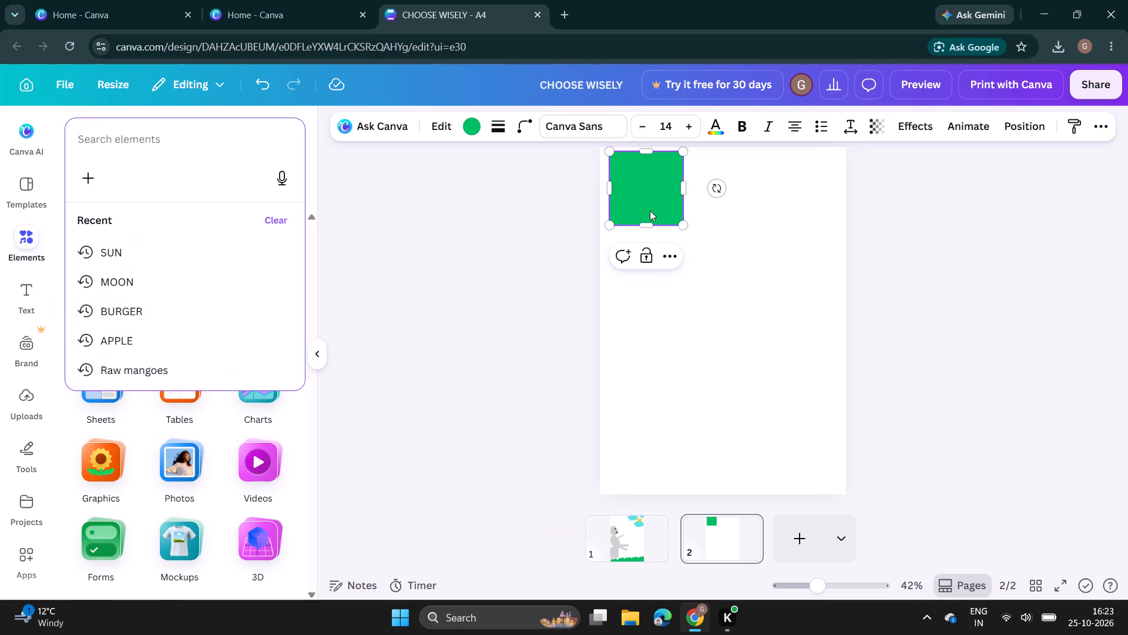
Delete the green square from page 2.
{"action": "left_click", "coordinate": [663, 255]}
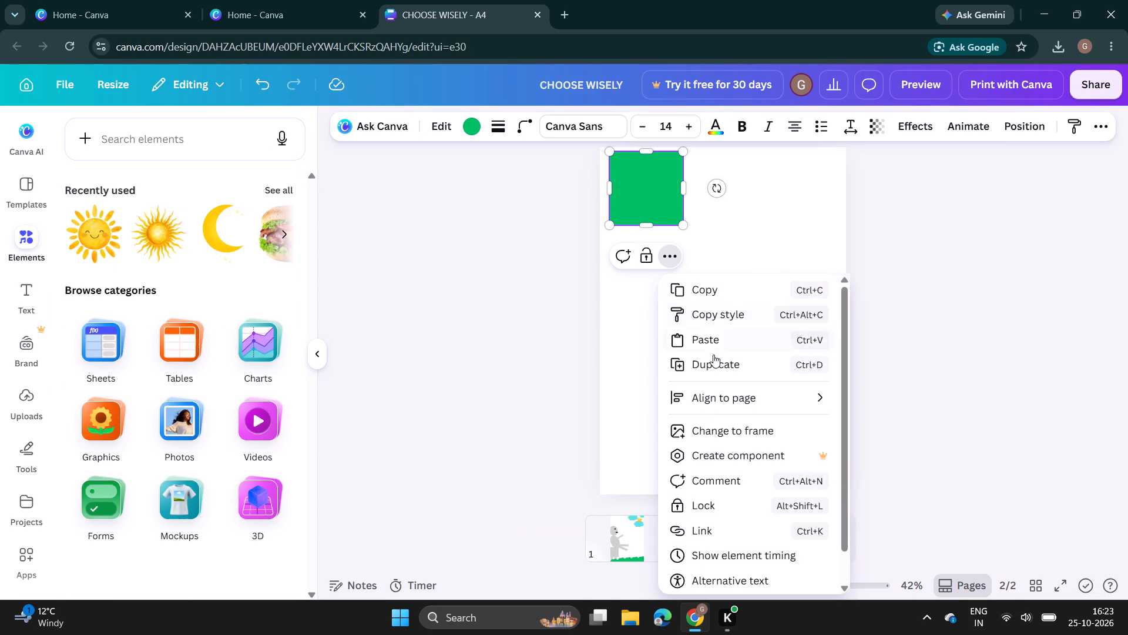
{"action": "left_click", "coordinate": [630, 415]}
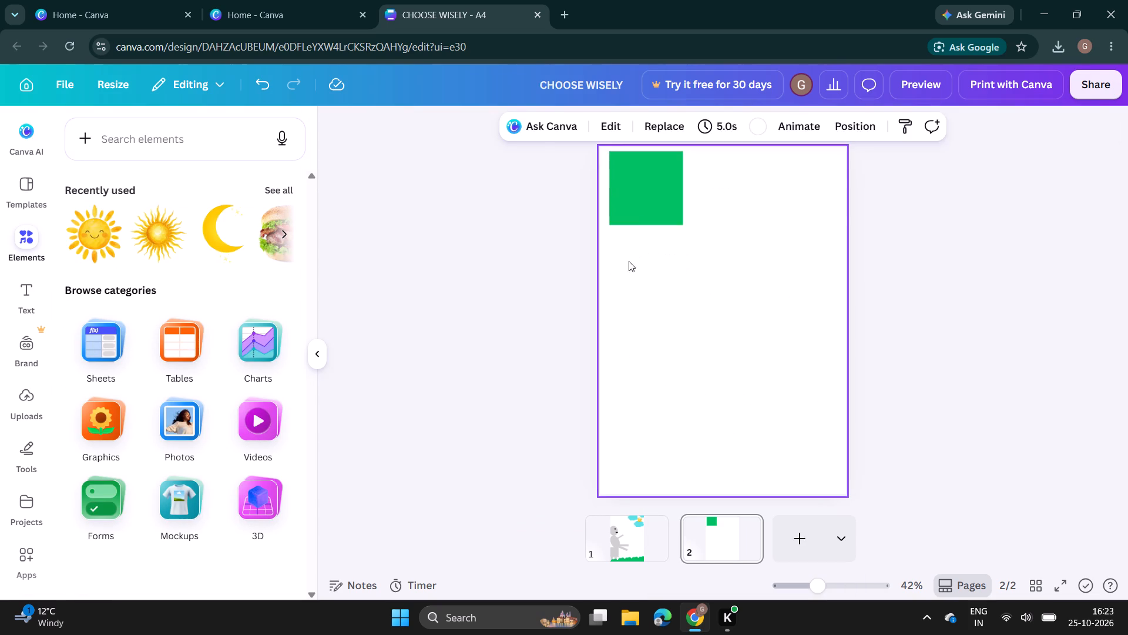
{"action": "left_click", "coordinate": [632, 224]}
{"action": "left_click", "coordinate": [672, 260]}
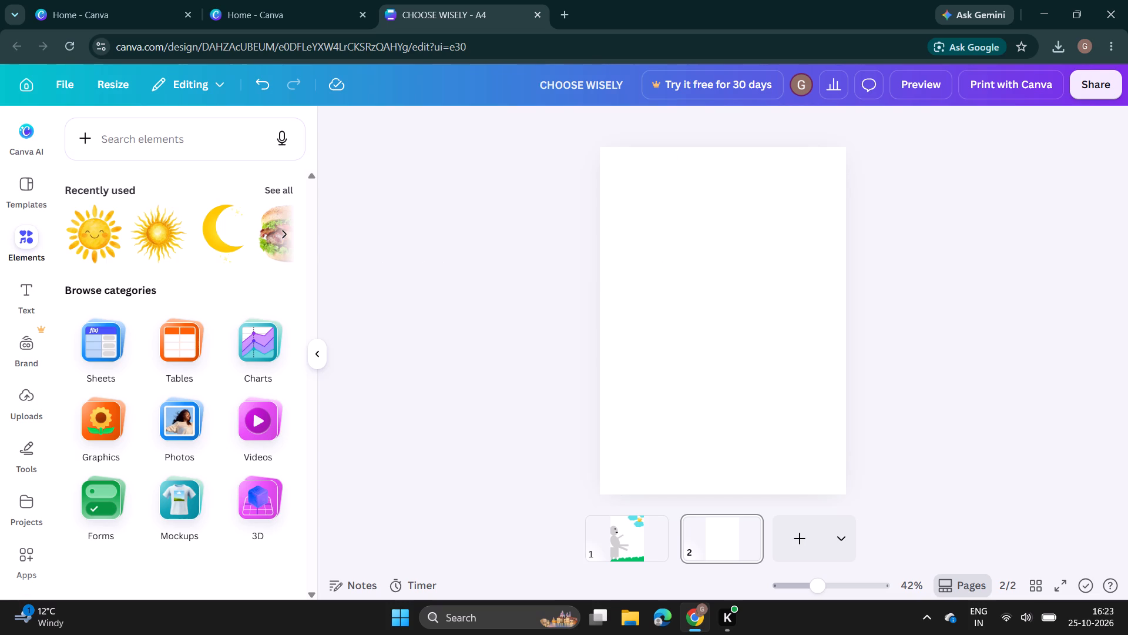
Set the background of page 2 to a custom pale beige solid colour, #E9DFD5.
{"action": "left_click", "coordinate": [718, 248]}
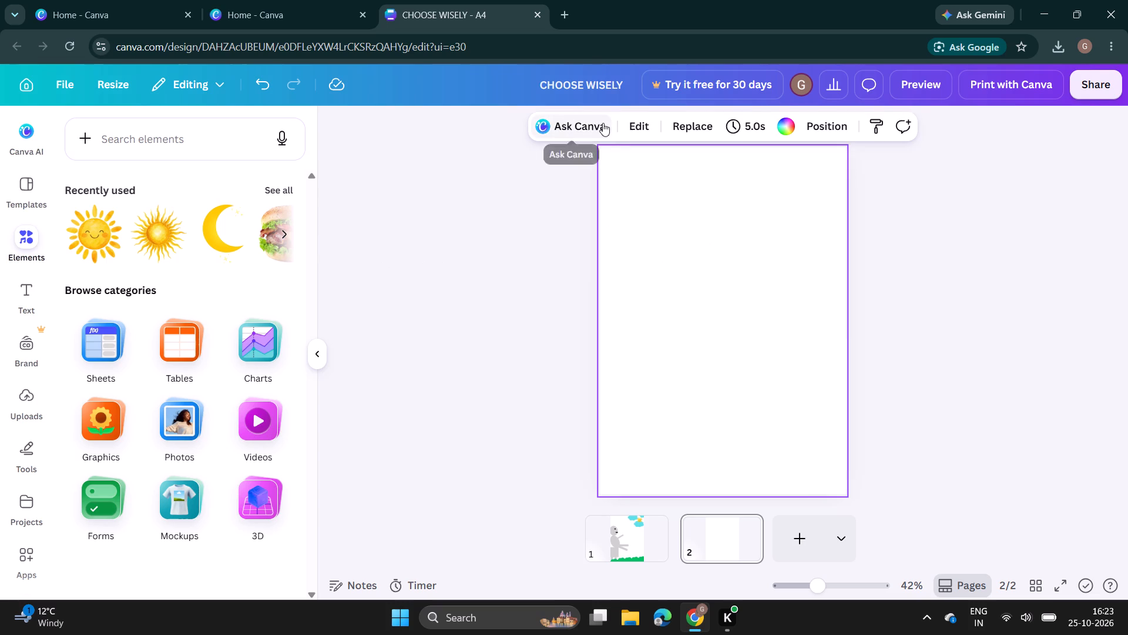
{"action": "left_click", "coordinate": [637, 125]}
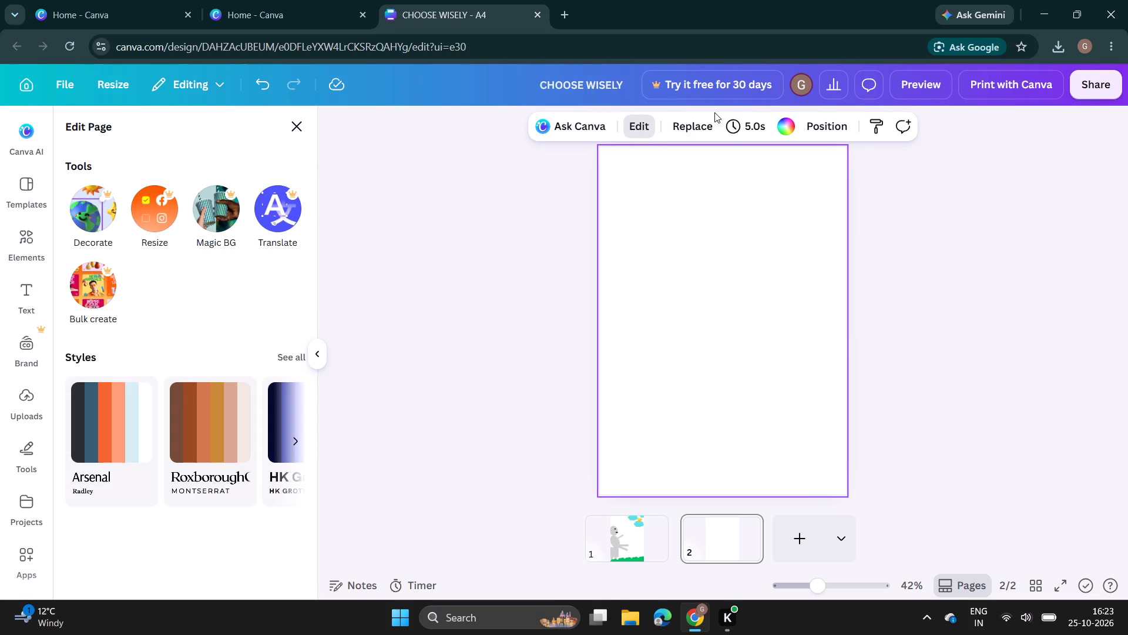
{"action": "left_click", "coordinate": [796, 121]}
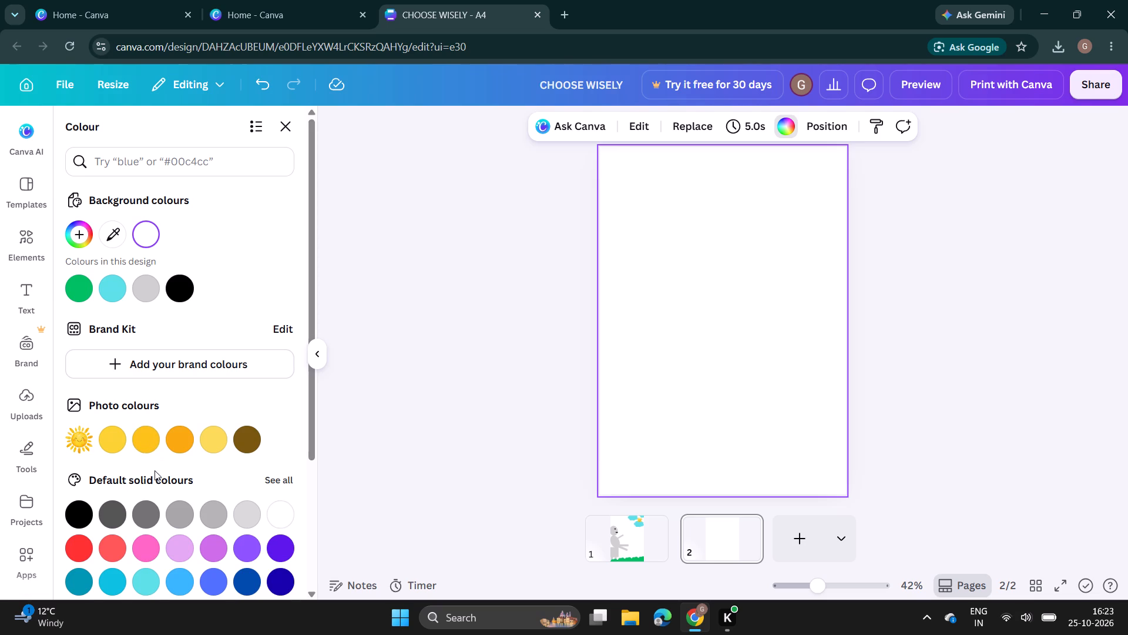
{"action": "scroll", "coordinate": [156, 472], "scroll_direction": "down", "scroll_amount": 4}
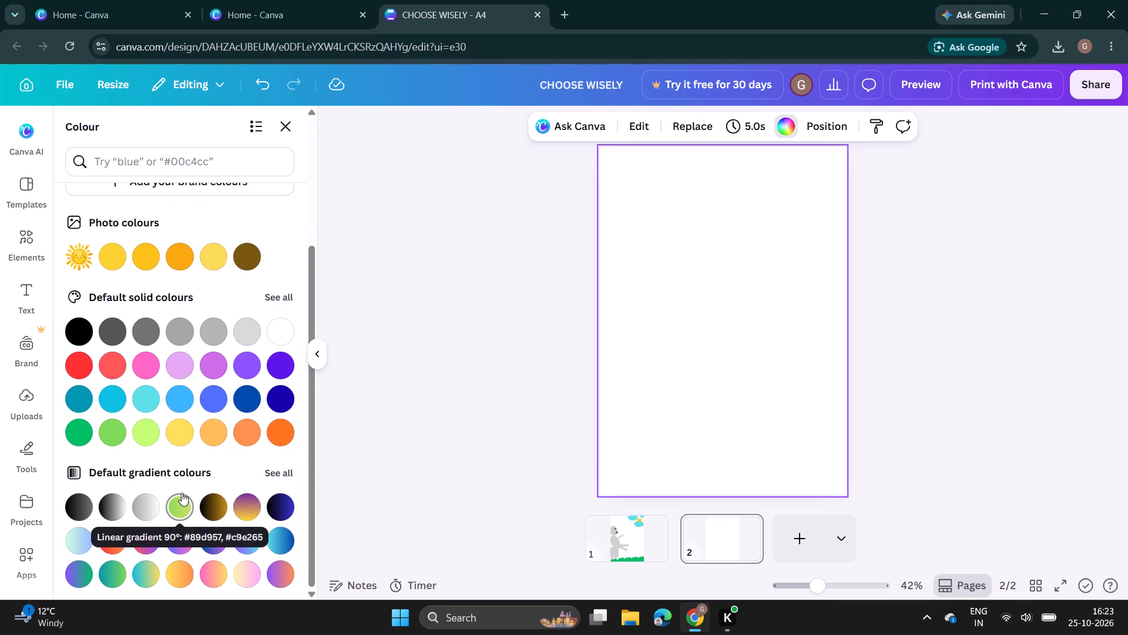
{"action": "scroll", "coordinate": [182, 493], "scroll_direction": "up", "scroll_amount": 4}
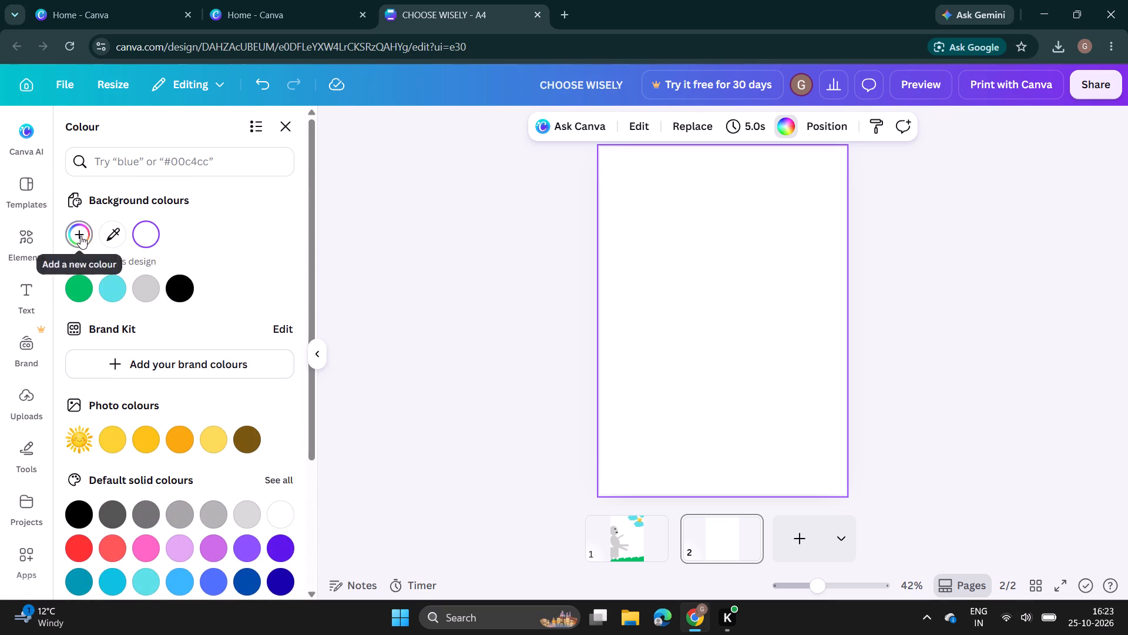
{"action": "left_click", "coordinate": [80, 236]}
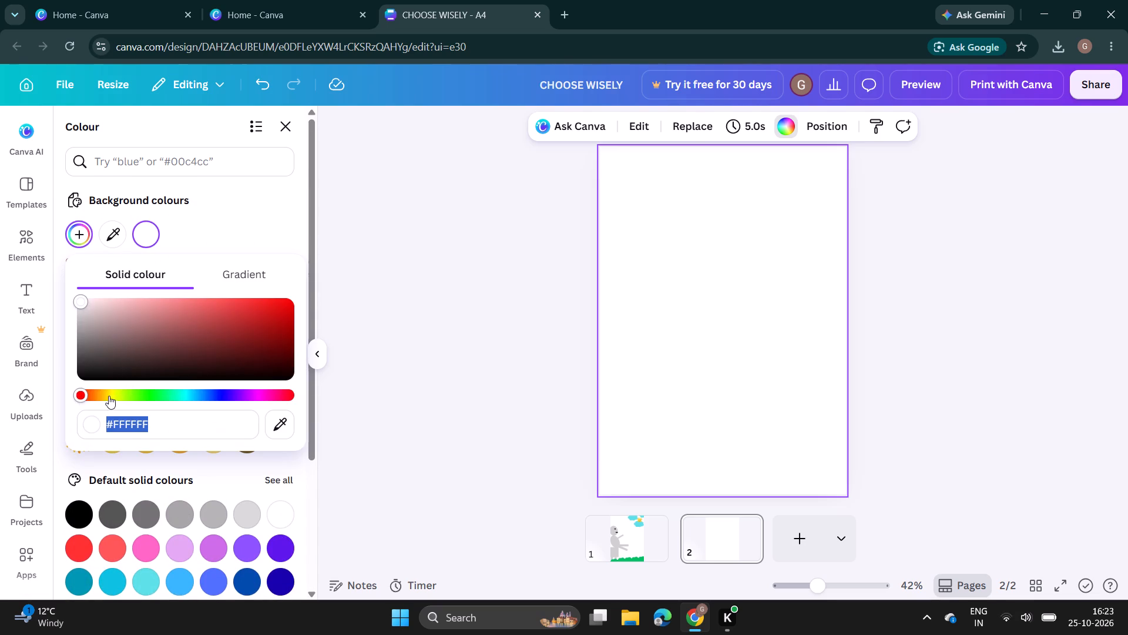
{"action": "left_click", "coordinate": [109, 396]}
{"action": "left_click_drag", "start_coordinate": [109, 396], "coordinate": [98, 395]}
{"action": "left_click", "coordinate": [137, 303]}
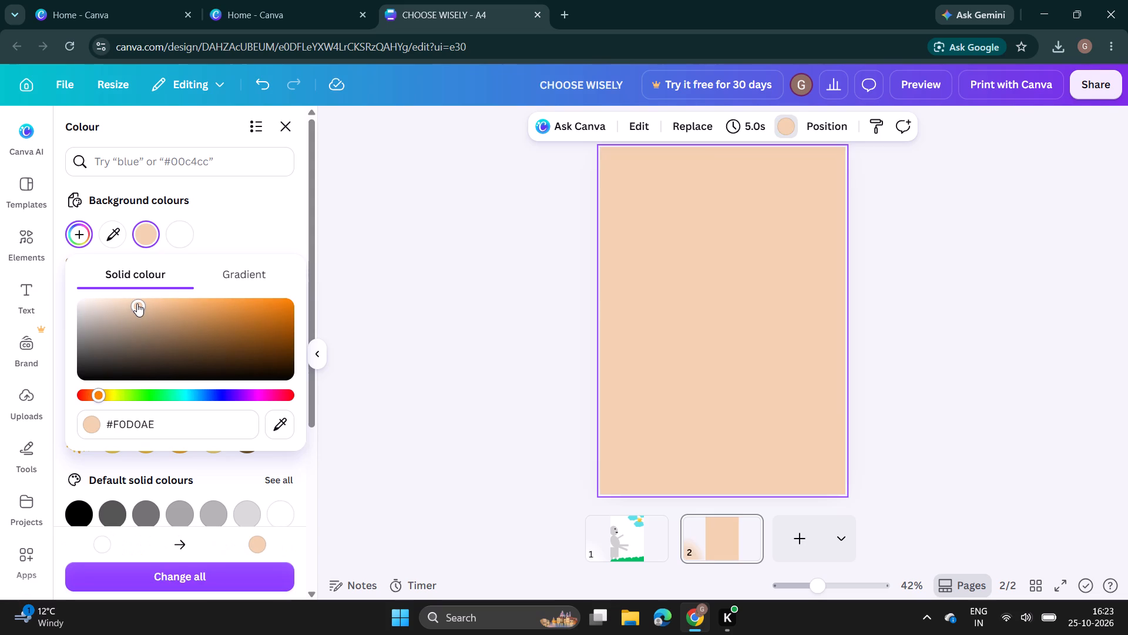
{"action": "left_click", "coordinate": [105, 302]}
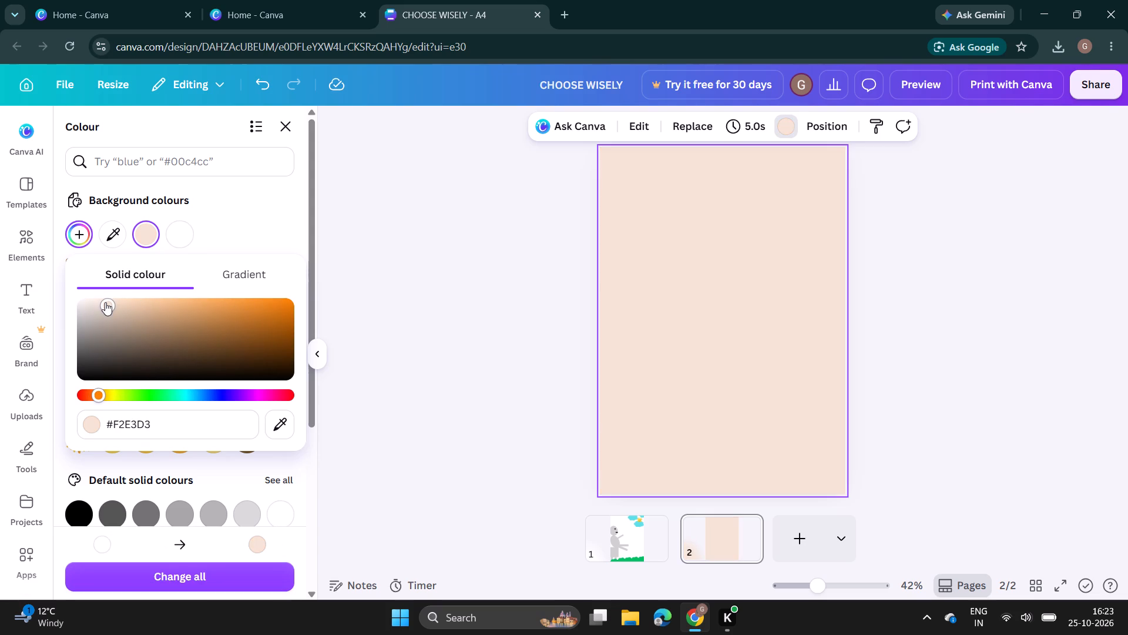
{"action": "left_click", "coordinate": [102, 302]}
{"action": "left_click_drag", "start_coordinate": [101, 302], "coordinate": [86, 307]}
{"action": "left_click_drag", "start_coordinate": [86, 307], "coordinate": [95, 305]}
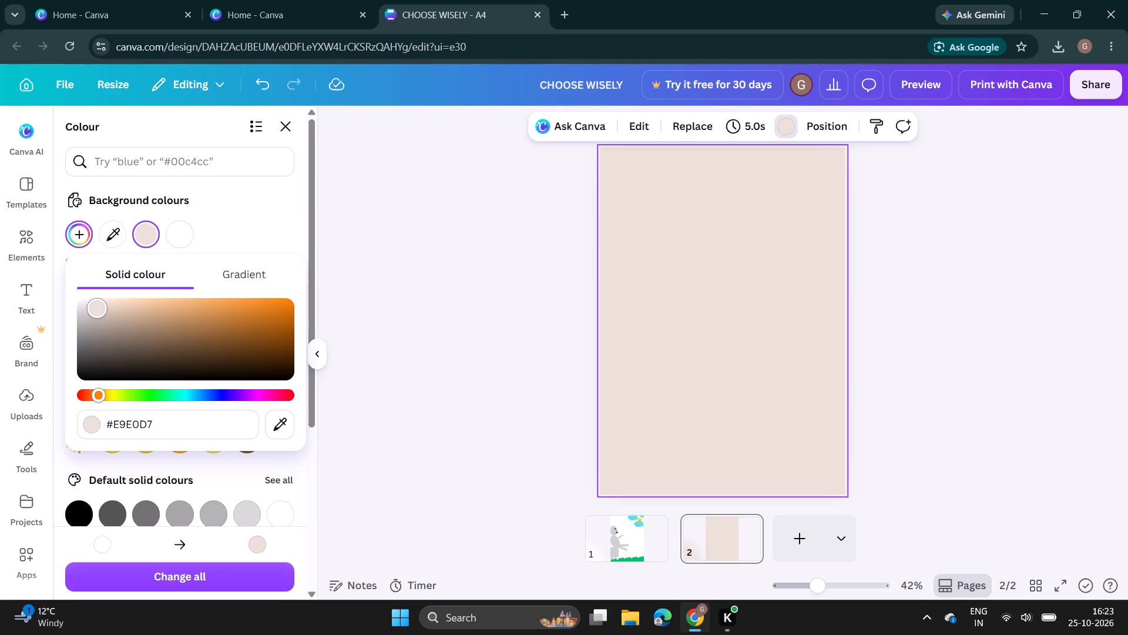
{"action": "left_click_drag", "start_coordinate": [95, 305], "coordinate": [96, 305]}
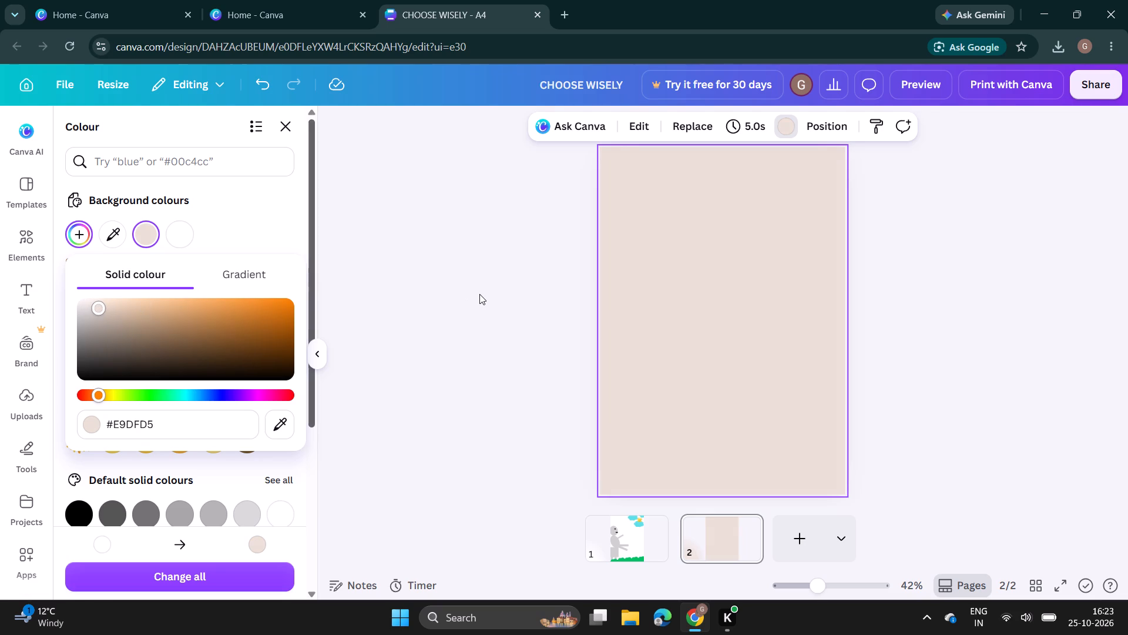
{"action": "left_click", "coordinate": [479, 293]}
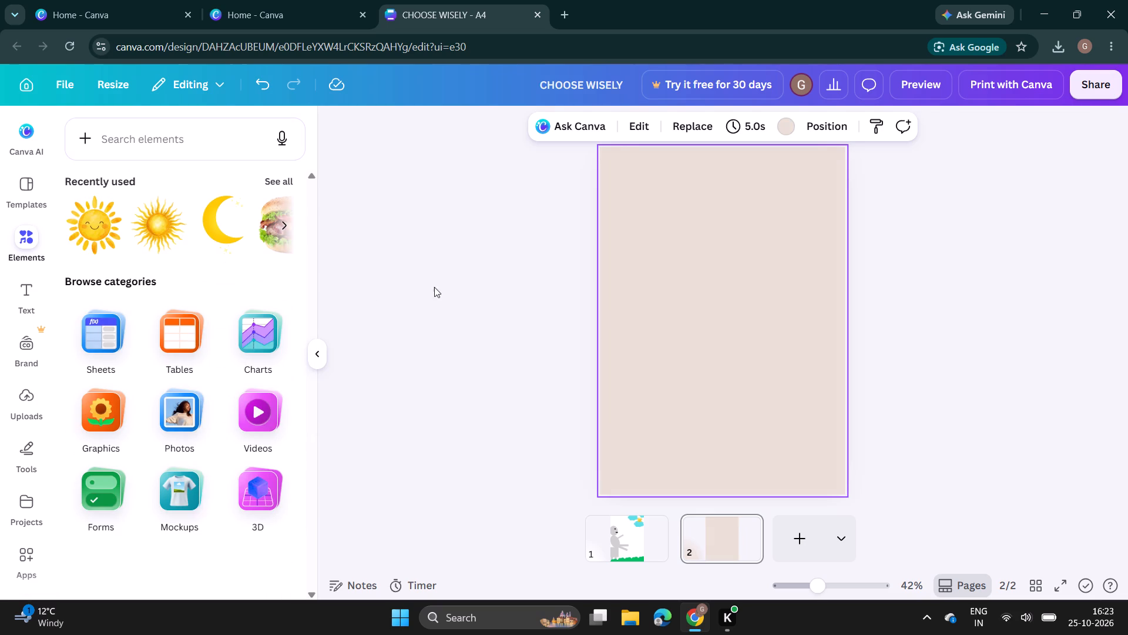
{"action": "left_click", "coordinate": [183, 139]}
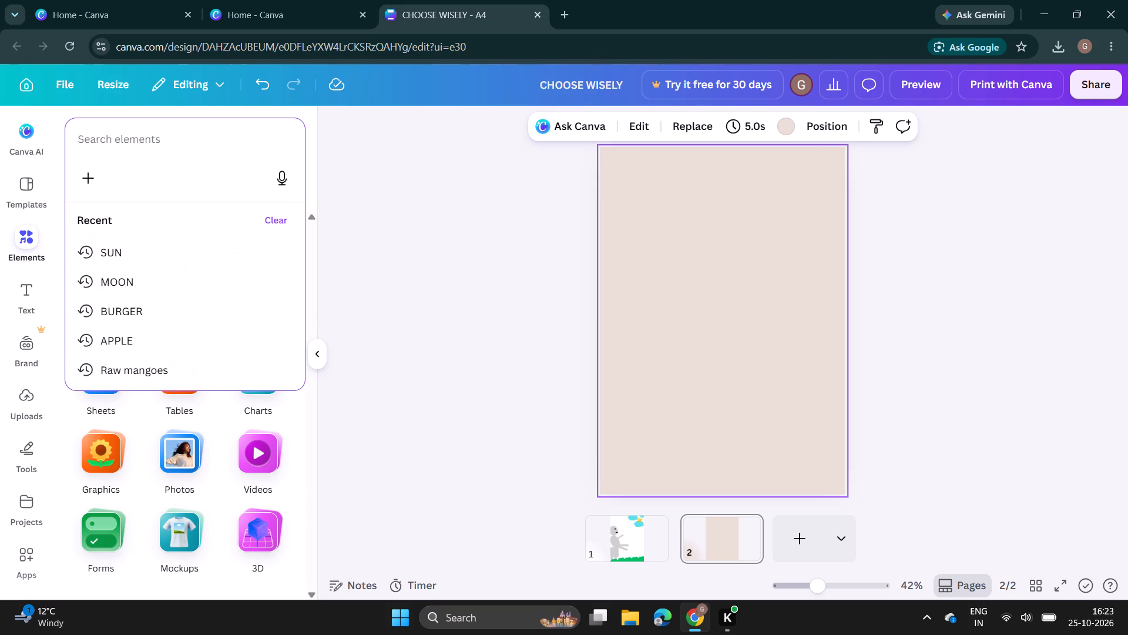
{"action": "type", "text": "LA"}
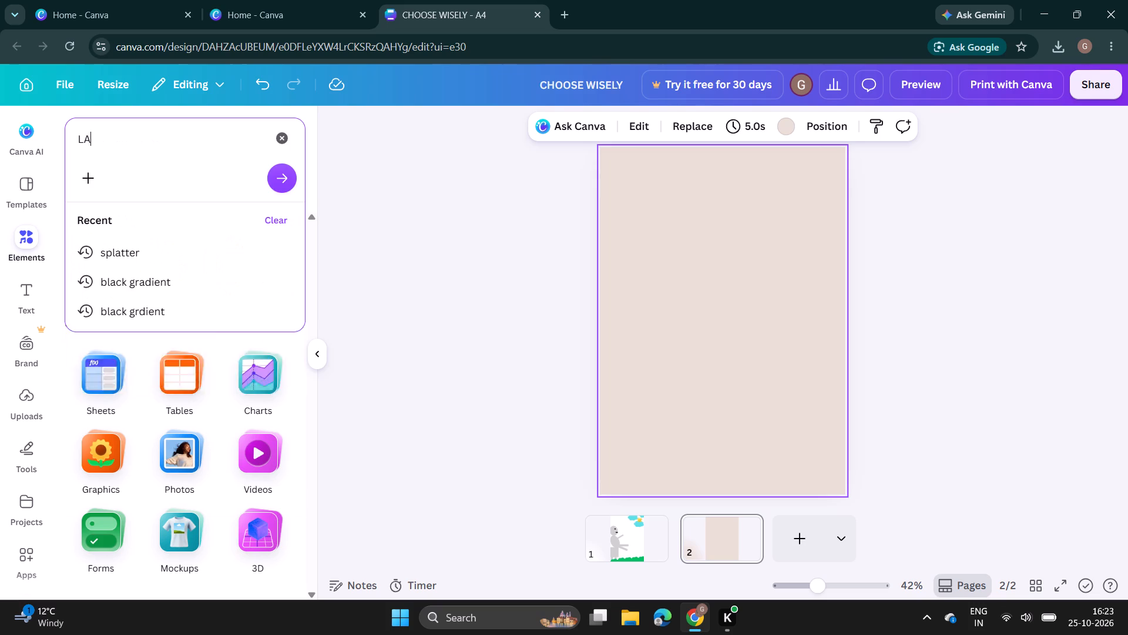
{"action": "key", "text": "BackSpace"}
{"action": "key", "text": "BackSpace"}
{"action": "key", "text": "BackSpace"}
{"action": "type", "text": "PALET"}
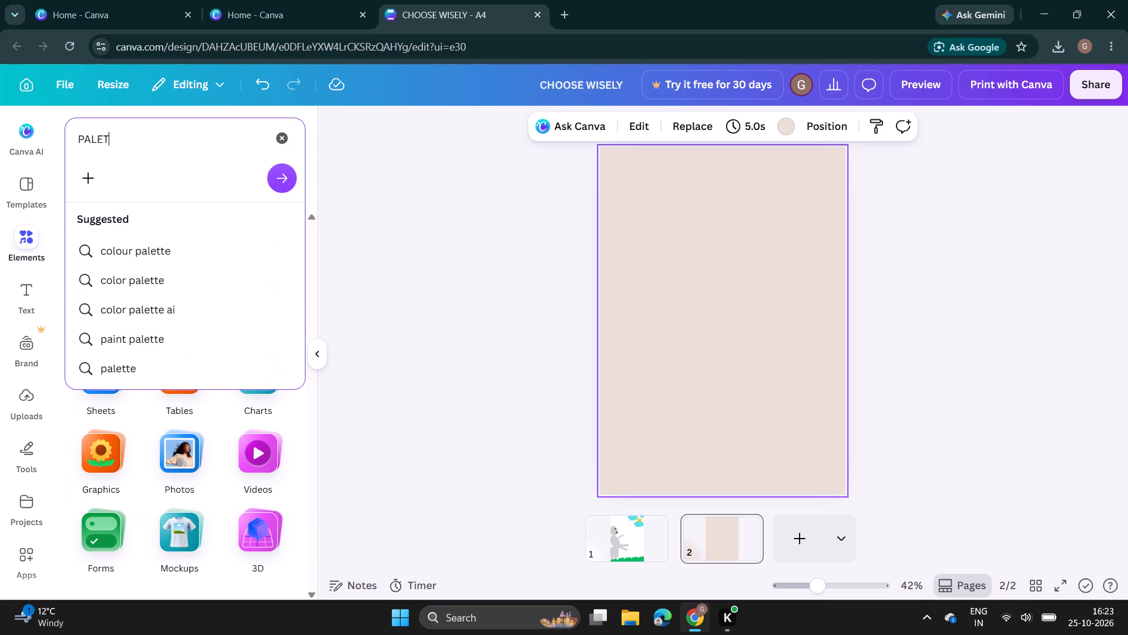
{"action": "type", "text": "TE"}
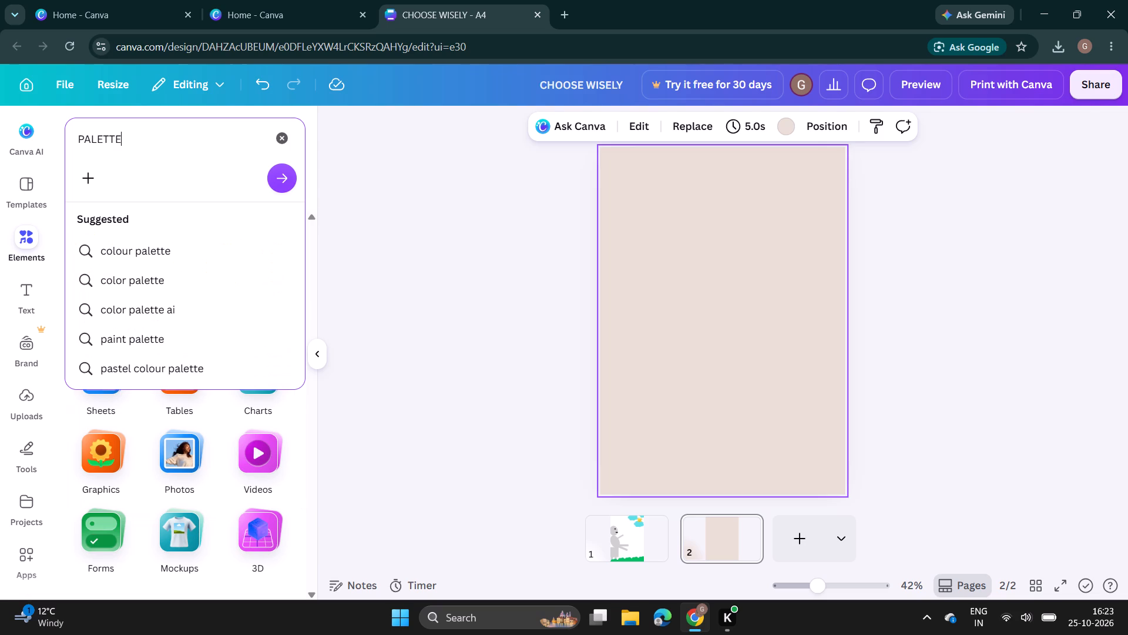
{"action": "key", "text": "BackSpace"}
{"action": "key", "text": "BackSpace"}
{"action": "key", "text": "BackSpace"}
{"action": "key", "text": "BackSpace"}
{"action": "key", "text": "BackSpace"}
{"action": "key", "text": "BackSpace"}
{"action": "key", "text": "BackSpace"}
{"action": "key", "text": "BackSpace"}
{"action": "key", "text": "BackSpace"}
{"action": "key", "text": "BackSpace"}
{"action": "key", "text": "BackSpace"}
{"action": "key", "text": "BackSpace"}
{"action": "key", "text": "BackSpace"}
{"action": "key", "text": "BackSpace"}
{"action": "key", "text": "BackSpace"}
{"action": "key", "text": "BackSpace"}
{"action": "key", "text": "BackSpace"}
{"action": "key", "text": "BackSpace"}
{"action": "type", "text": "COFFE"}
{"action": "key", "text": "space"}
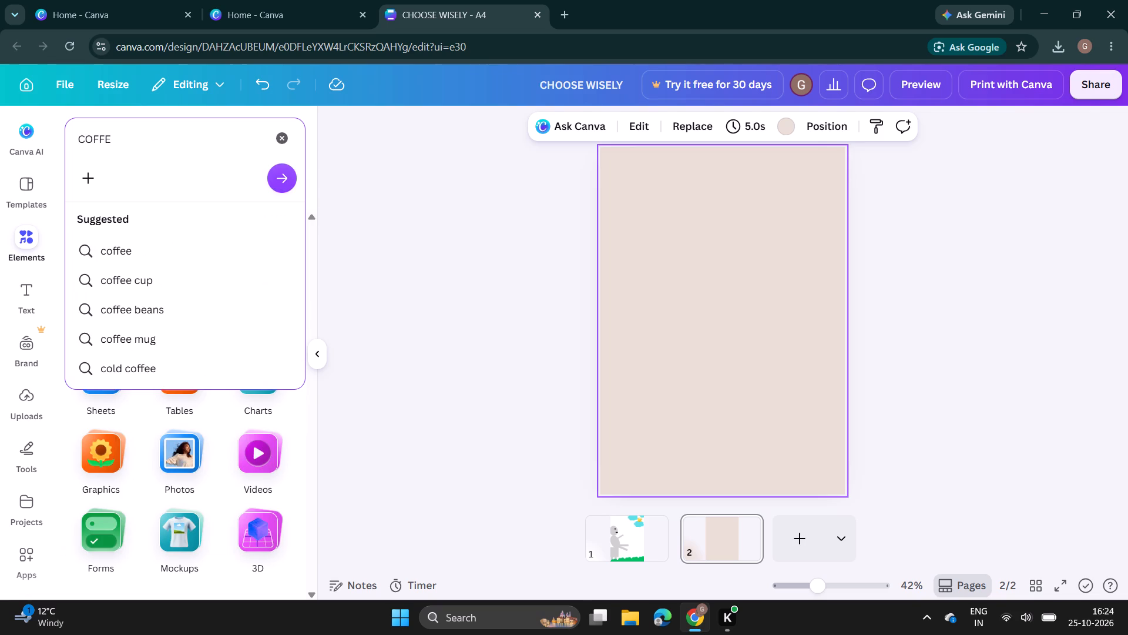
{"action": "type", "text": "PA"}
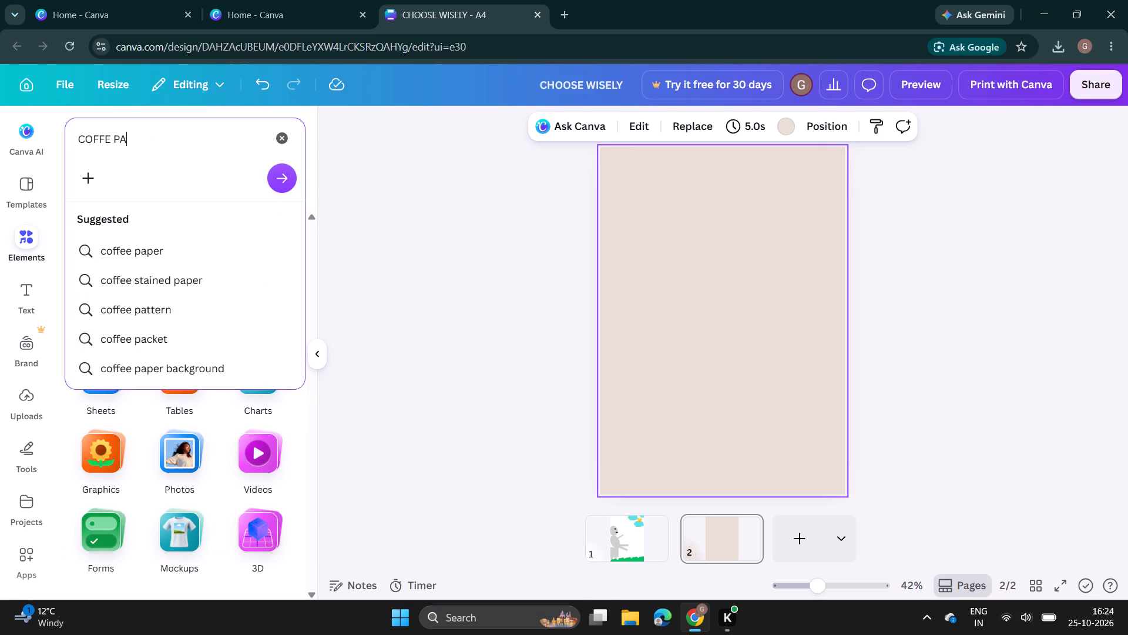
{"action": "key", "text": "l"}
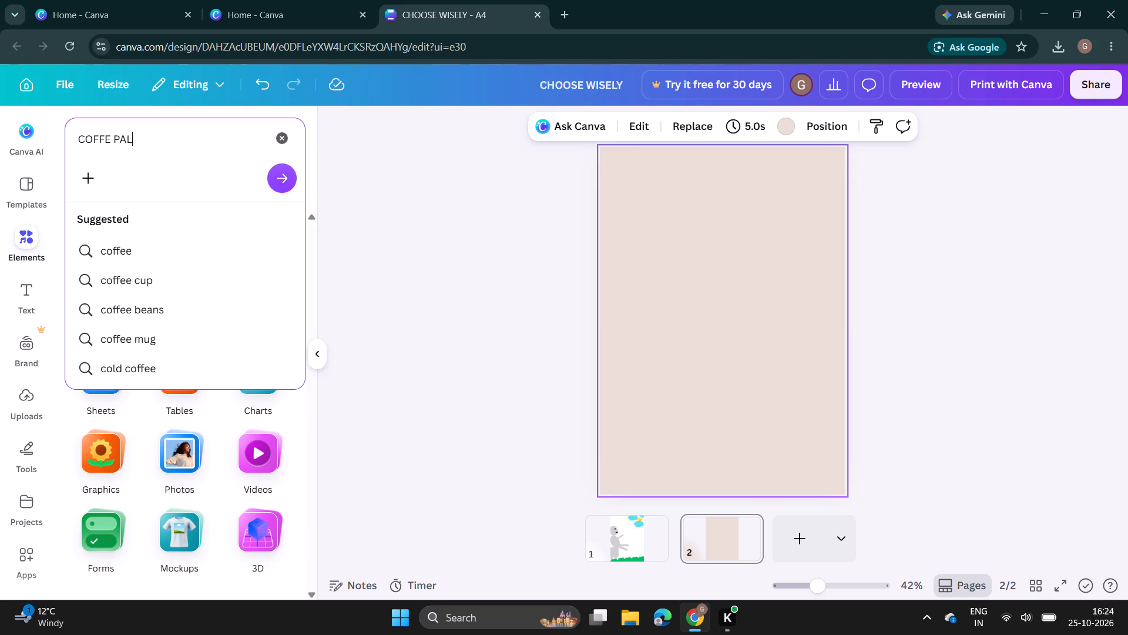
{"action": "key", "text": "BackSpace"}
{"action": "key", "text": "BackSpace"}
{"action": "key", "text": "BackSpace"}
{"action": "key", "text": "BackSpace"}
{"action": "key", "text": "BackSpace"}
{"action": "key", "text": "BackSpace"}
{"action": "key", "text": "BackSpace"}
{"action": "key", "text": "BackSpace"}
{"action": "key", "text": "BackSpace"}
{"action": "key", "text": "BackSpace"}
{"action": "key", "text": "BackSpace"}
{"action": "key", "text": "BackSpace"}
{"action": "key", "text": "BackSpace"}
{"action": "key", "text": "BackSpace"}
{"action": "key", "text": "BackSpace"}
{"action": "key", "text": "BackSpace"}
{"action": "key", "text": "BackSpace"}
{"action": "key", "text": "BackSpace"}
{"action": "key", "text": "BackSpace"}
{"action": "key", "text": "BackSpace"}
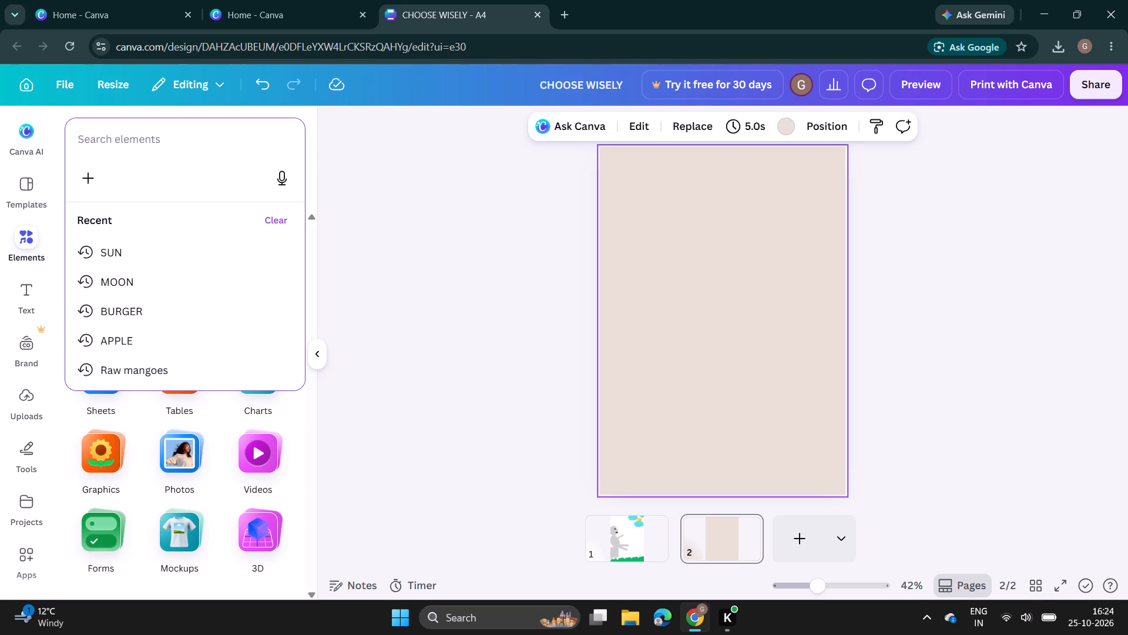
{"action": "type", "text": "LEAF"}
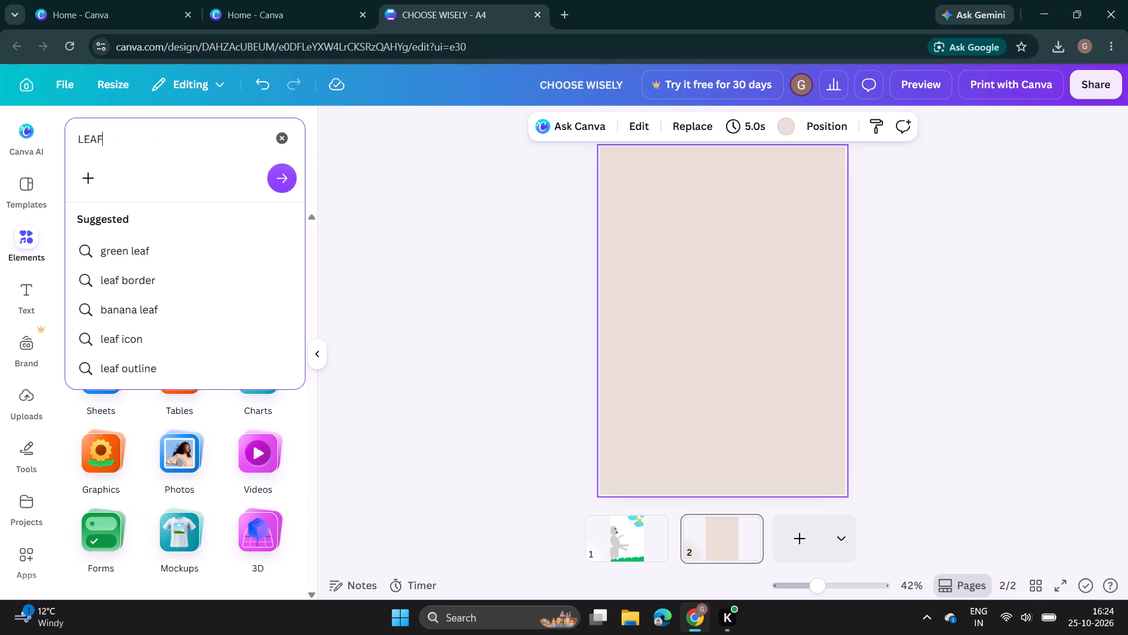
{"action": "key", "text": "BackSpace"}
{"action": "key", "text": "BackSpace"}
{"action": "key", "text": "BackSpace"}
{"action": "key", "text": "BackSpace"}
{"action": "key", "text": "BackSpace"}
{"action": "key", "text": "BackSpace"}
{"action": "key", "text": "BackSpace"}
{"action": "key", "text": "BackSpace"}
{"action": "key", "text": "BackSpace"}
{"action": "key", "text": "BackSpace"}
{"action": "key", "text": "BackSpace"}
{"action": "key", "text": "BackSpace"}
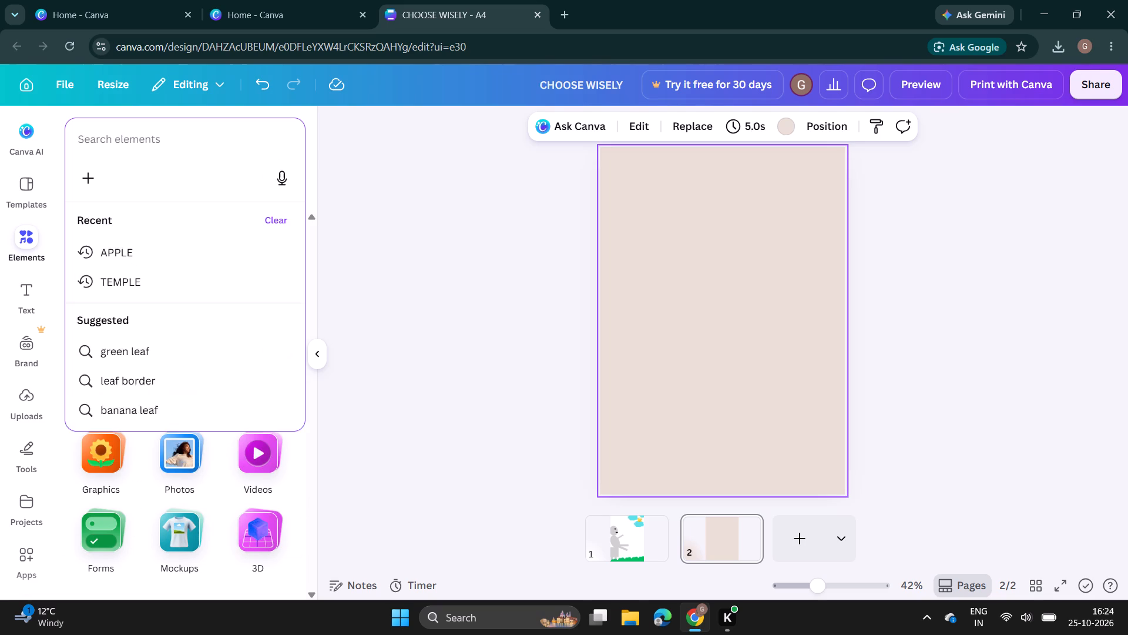
Search the elements library for BROWN LEAF and show the full set of graphics results.
{"action": "type", "text": "BRI"}
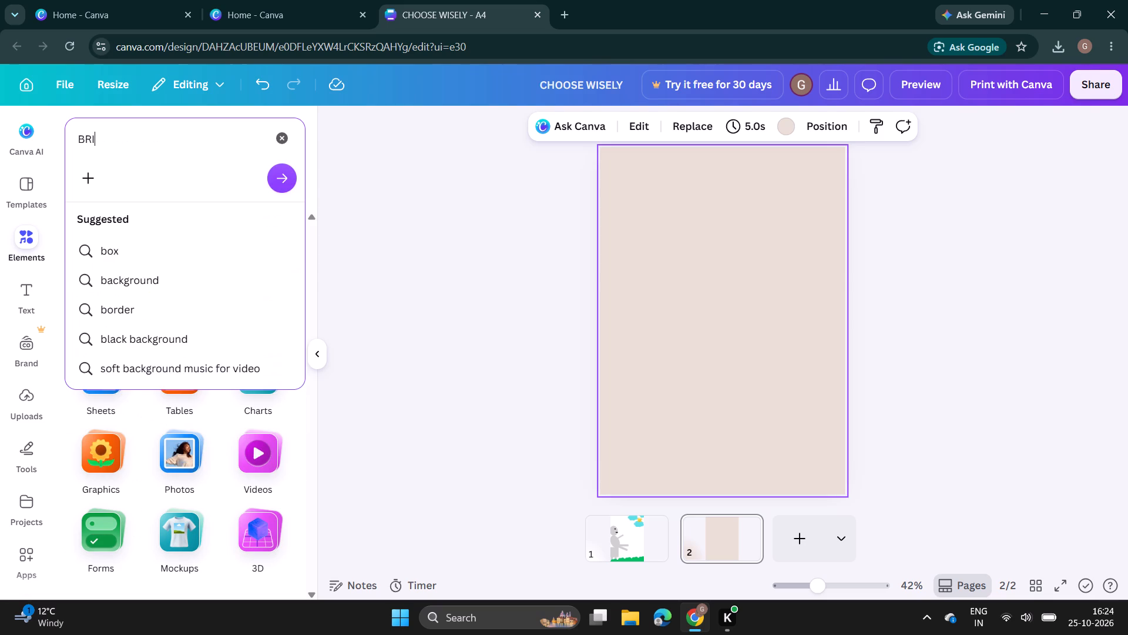
{"action": "key", "text": "BackSpace"}
{"action": "type", "text": "OWN LEAF"}
{"action": "key", "text": "Return"}
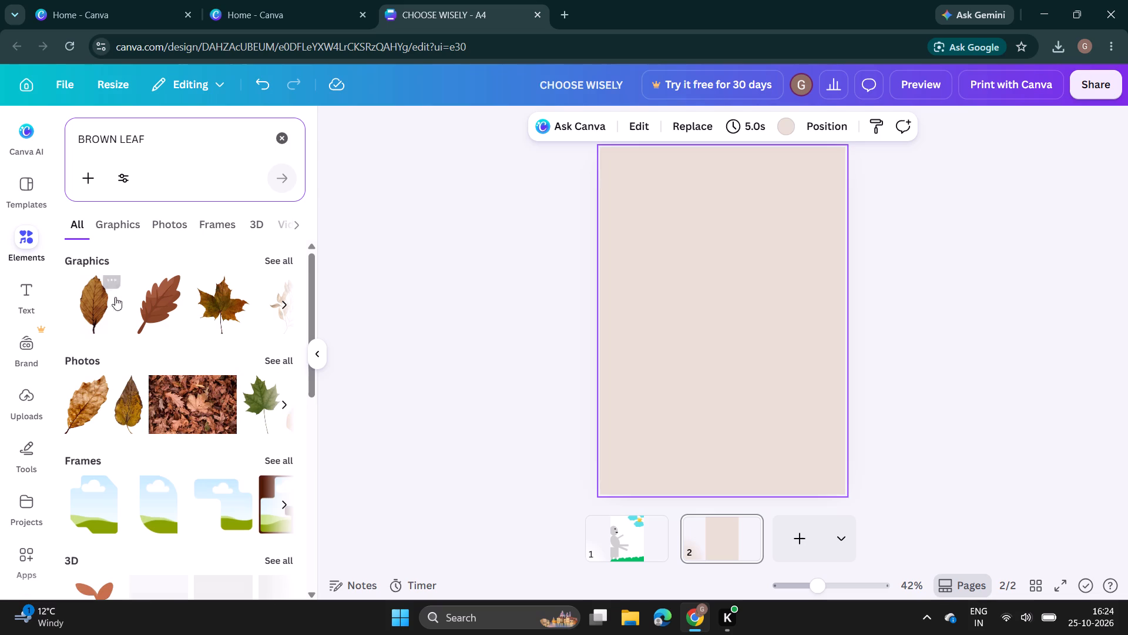
{"action": "scroll", "coordinate": [146, 335], "scroll_direction": "down", "scroll_amount": 4}
{"action": "scroll", "coordinate": [170, 350], "scroll_direction": "up", "scroll_amount": 3}
{"action": "scroll", "coordinate": [258, 284], "scroll_direction": "up", "scroll_amount": 1}
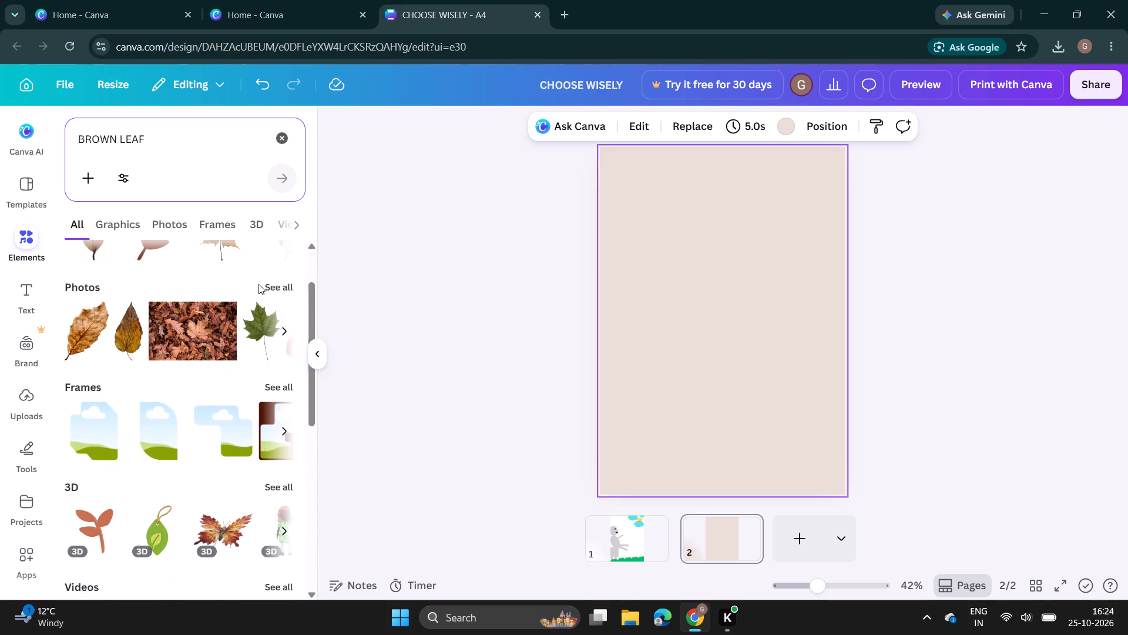
{"action": "scroll", "coordinate": [258, 284], "scroll_direction": "up", "scroll_amount": 2}
{"action": "left_click", "coordinate": [280, 260]}
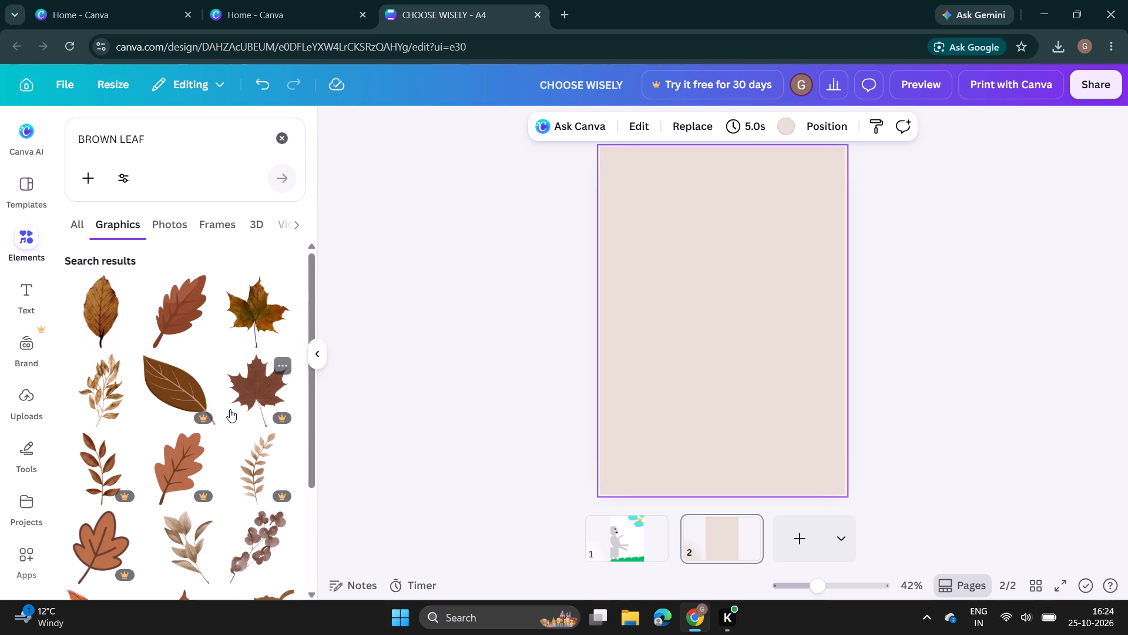
Look through the BROWN LEAF graphics for a suitable leaf illustration for page 2.
{"action": "scroll", "coordinate": [226, 417], "scroll_direction": "down", "scroll_amount": 2}
{"action": "scroll", "coordinate": [207, 469], "scroll_direction": "down", "scroll_amount": 1}
{"action": "scroll", "coordinate": [202, 482], "scroll_direction": "up", "scroll_amount": 4}
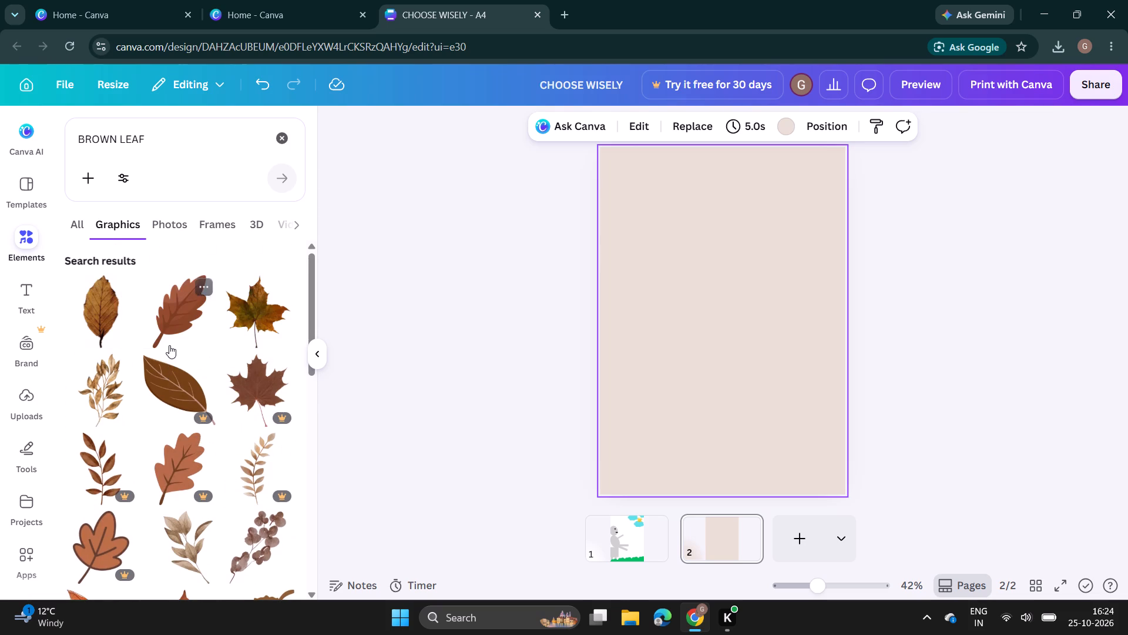
{"action": "scroll", "coordinate": [169, 345], "scroll_direction": "down", "scroll_amount": 10}
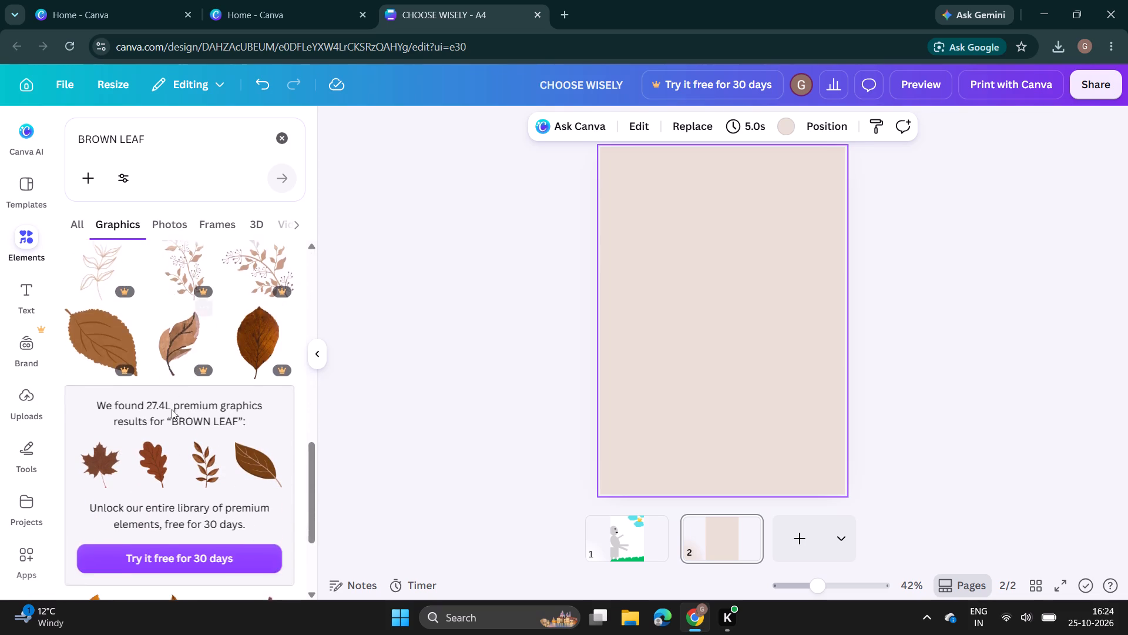
{"action": "scroll", "coordinate": [172, 409], "scroll_direction": "down", "scroll_amount": 5}
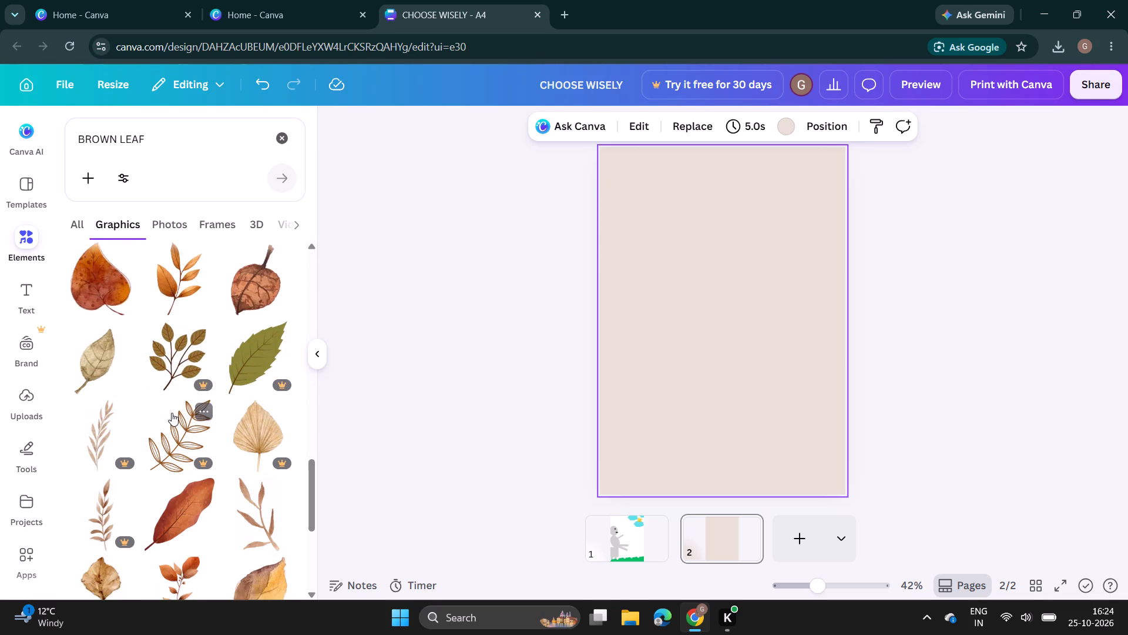
{"action": "scroll", "coordinate": [172, 413], "scroll_direction": "down", "scroll_amount": 8}
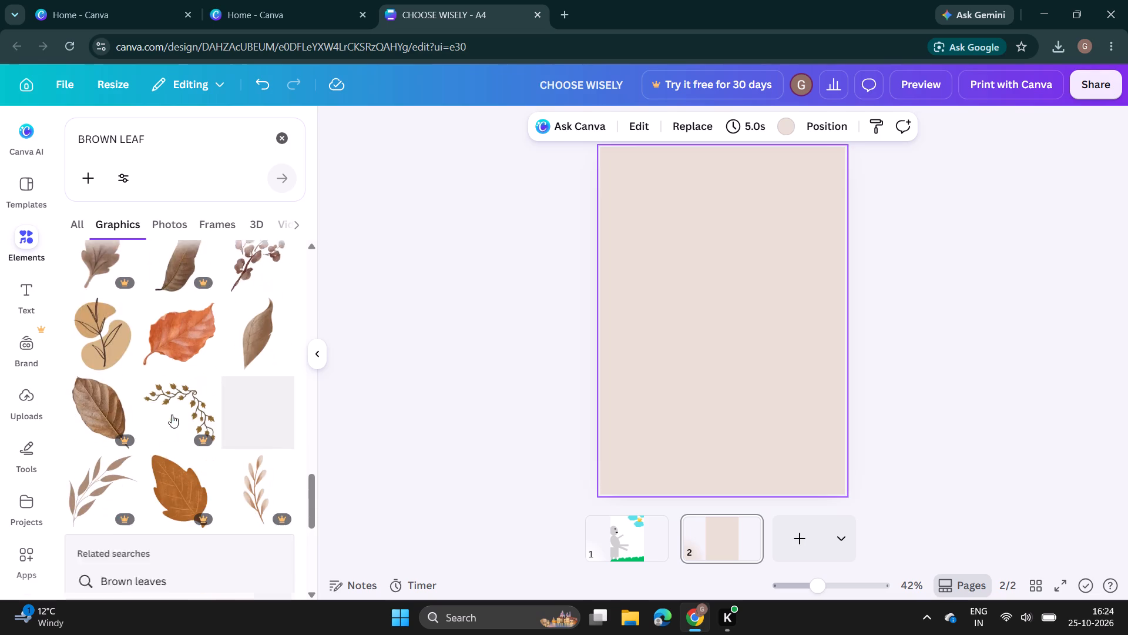
{"action": "scroll", "coordinate": [172, 415], "scroll_direction": "down", "scroll_amount": 5}
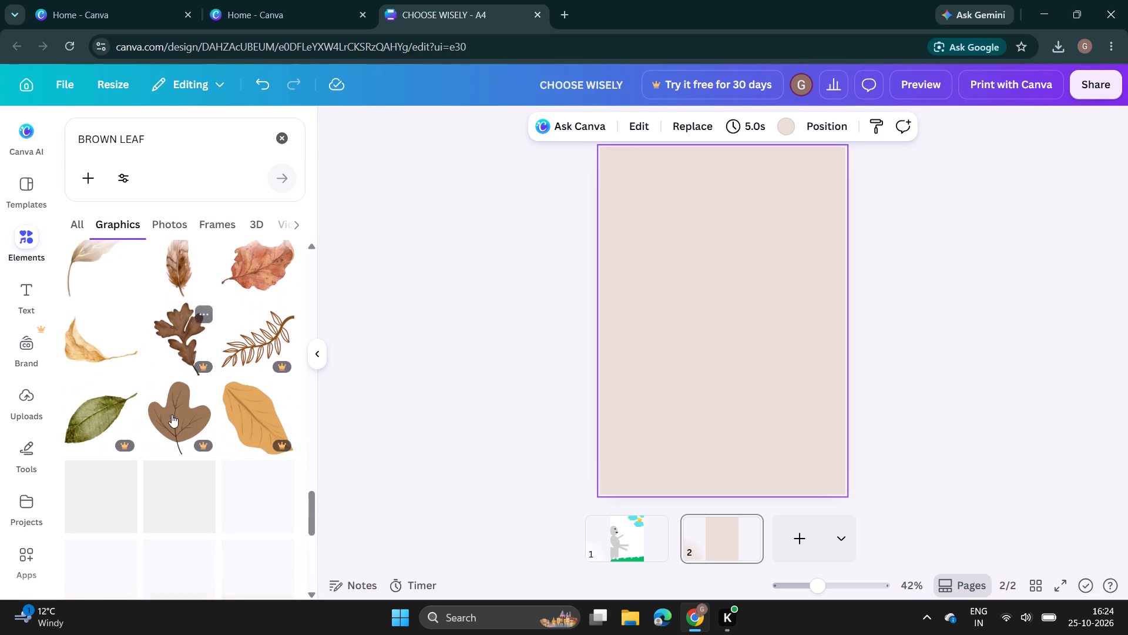
{"action": "scroll", "coordinate": [172, 416], "scroll_direction": "down", "scroll_amount": 8}
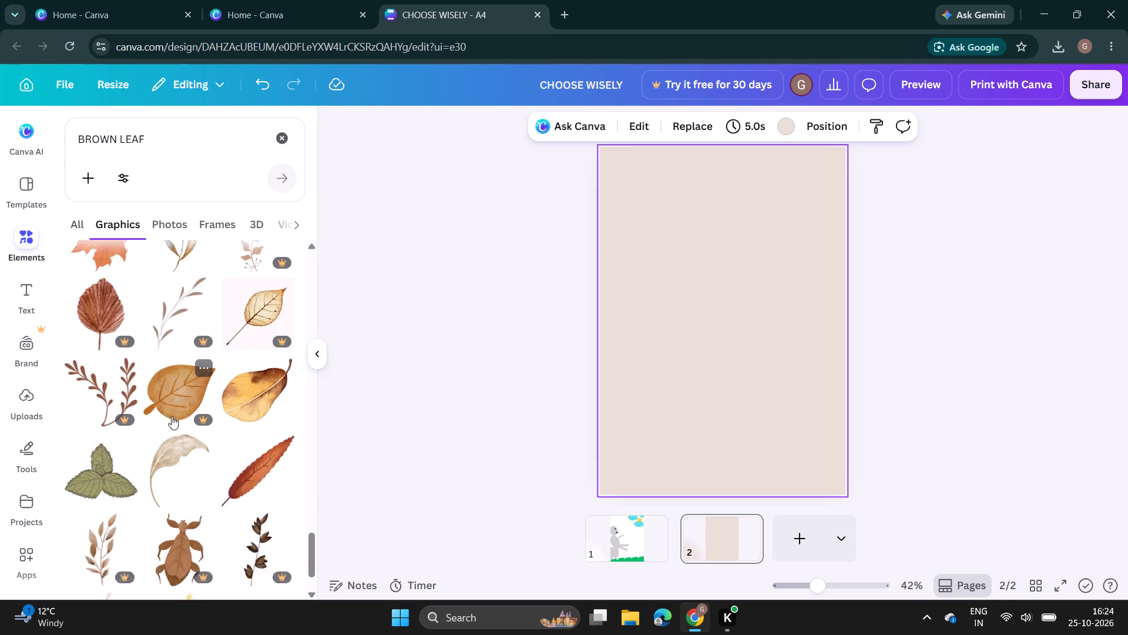
{"action": "scroll", "coordinate": [172, 416], "scroll_direction": "down", "scroll_amount": 4}
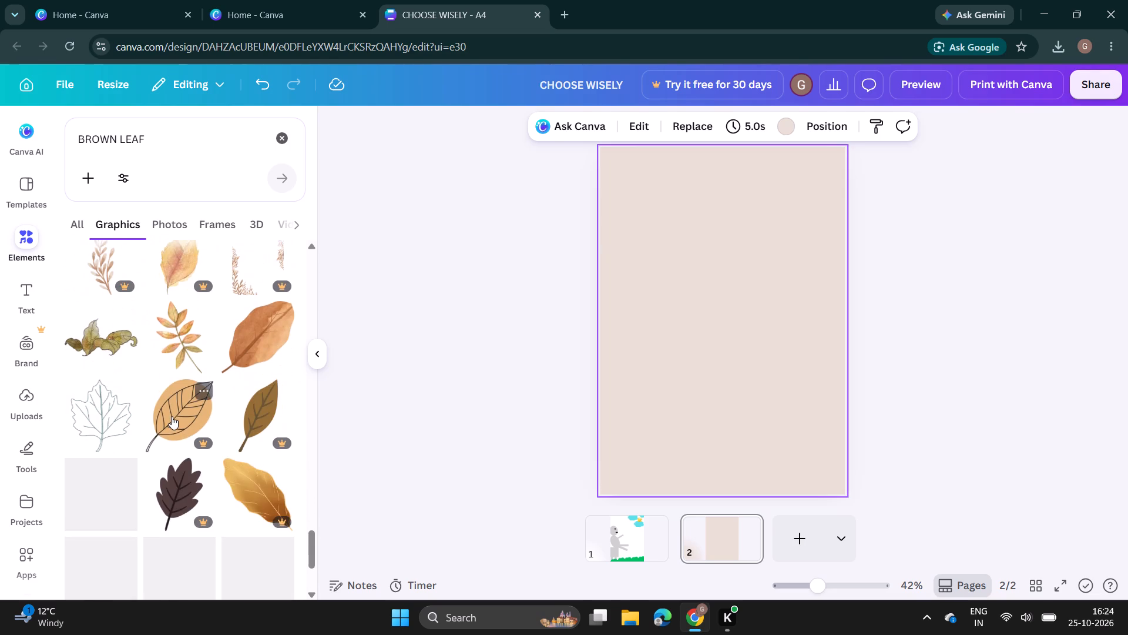
{"action": "scroll", "coordinate": [172, 416], "scroll_direction": "down", "scroll_amount": 5}
{"action": "scroll", "coordinate": [172, 416], "scroll_direction": "up", "scroll_amount": 4}
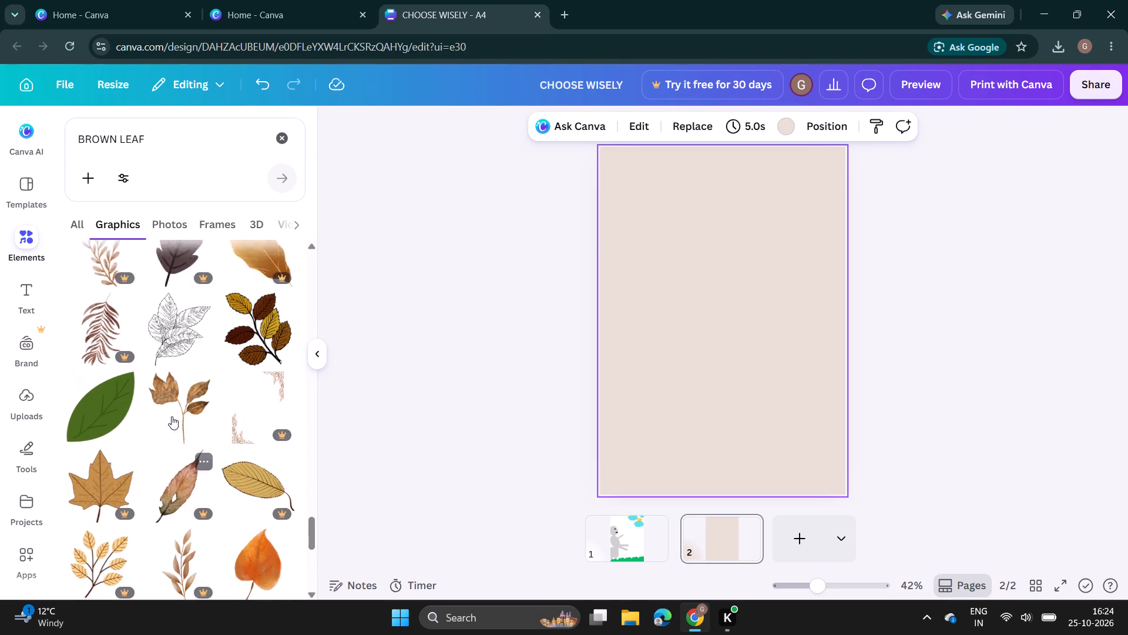
{"action": "scroll", "coordinate": [172, 416], "scroll_direction": "up", "scroll_amount": 17}
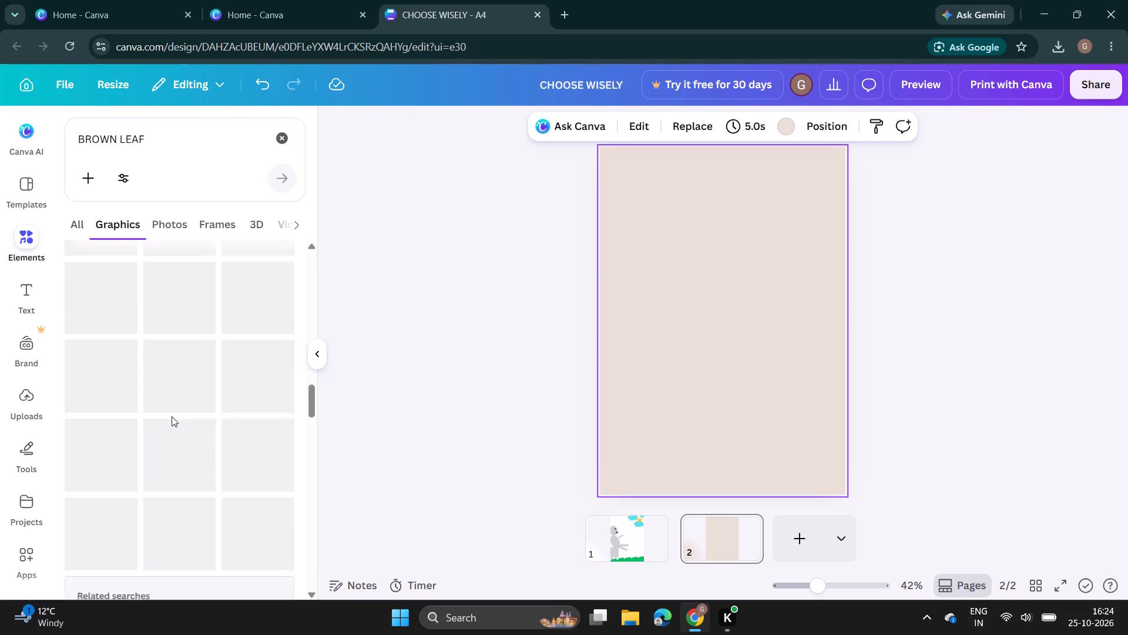
{"action": "scroll", "coordinate": [172, 416], "scroll_direction": "up", "scroll_amount": 12}
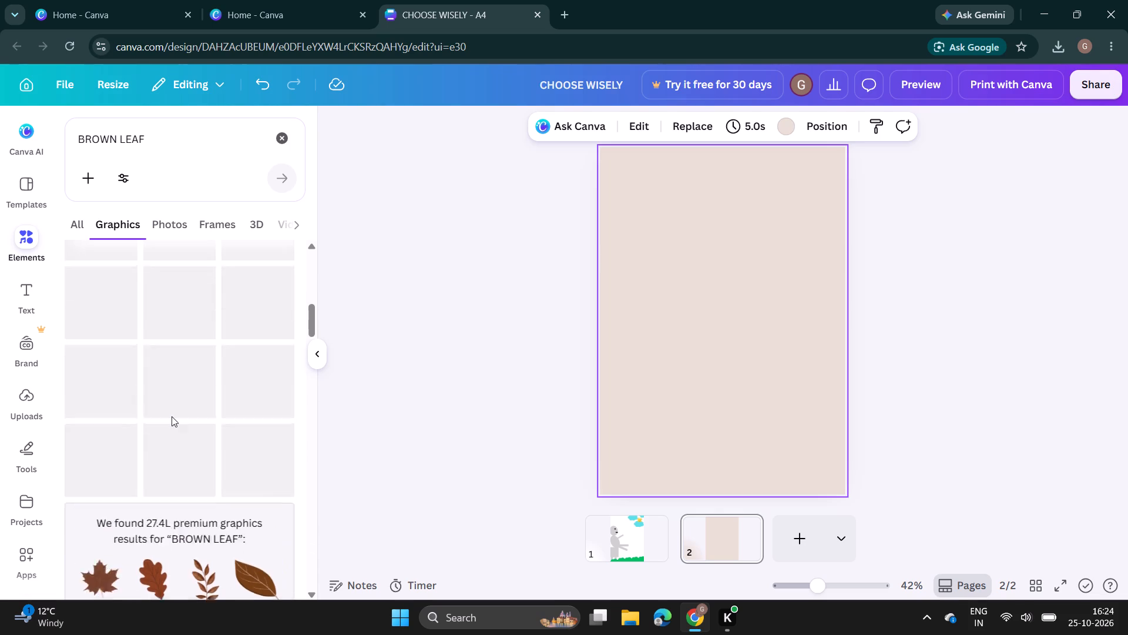
{"action": "scroll", "coordinate": [172, 416], "scroll_direction": "up", "scroll_amount": 11}
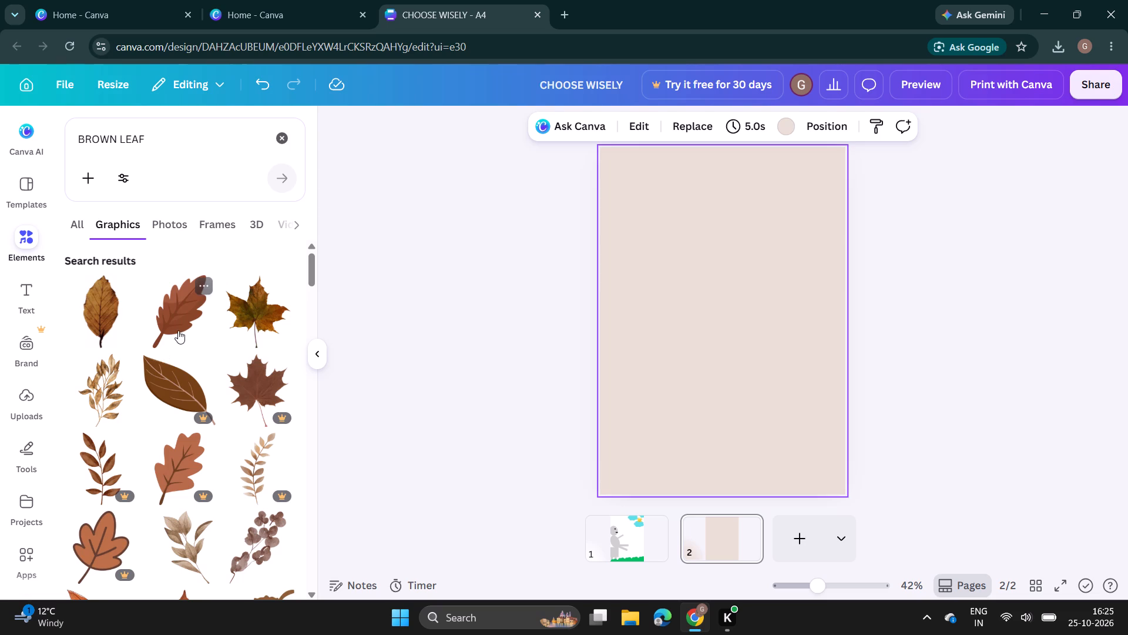
Add the flat reddish-brown lobed leaf graphic to page 2 and scale it down to leave more background around it.
{"action": "left_click", "coordinate": [178, 330]}
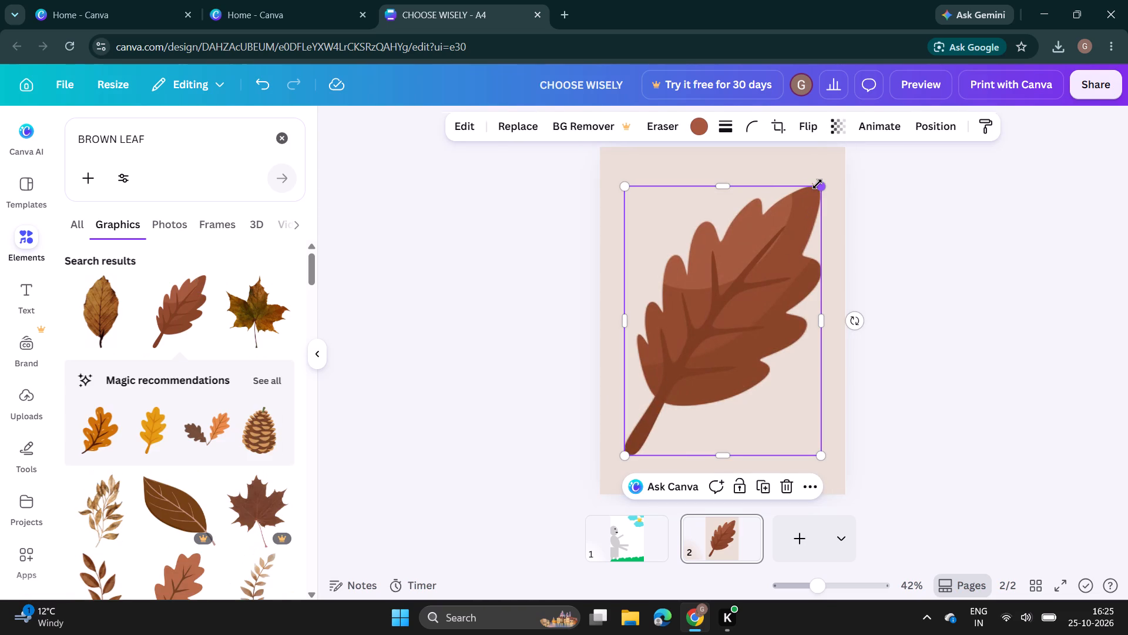
{"action": "left_click_drag", "start_coordinate": [817, 184], "coordinate": [823, 205]}
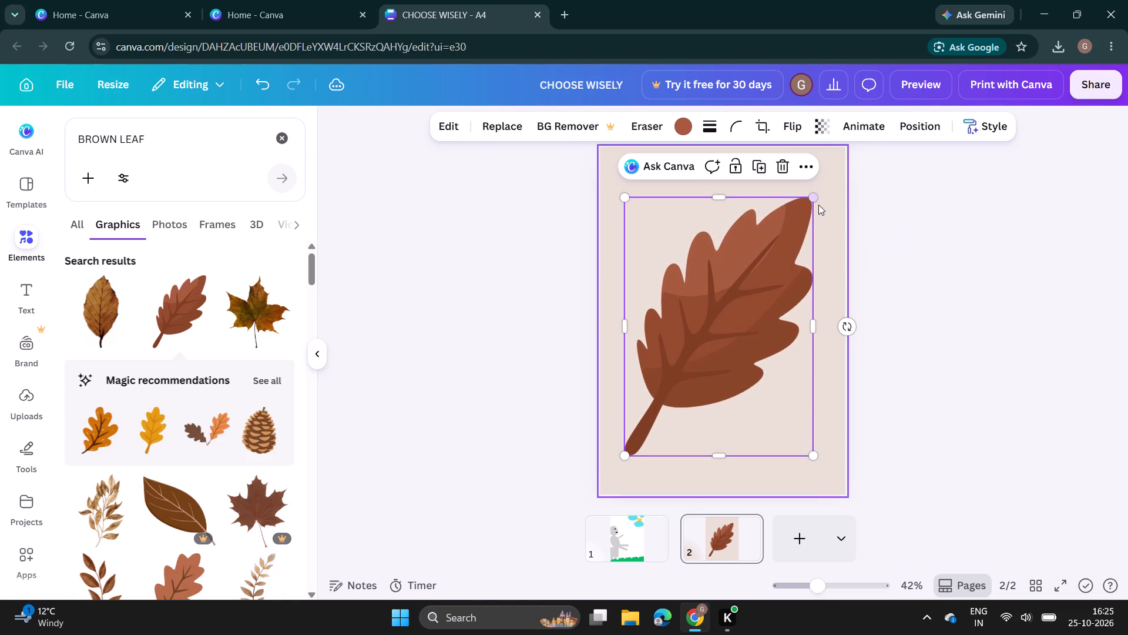
{"action": "left_click_drag", "start_coordinate": [714, 202], "coordinate": [718, 226]}
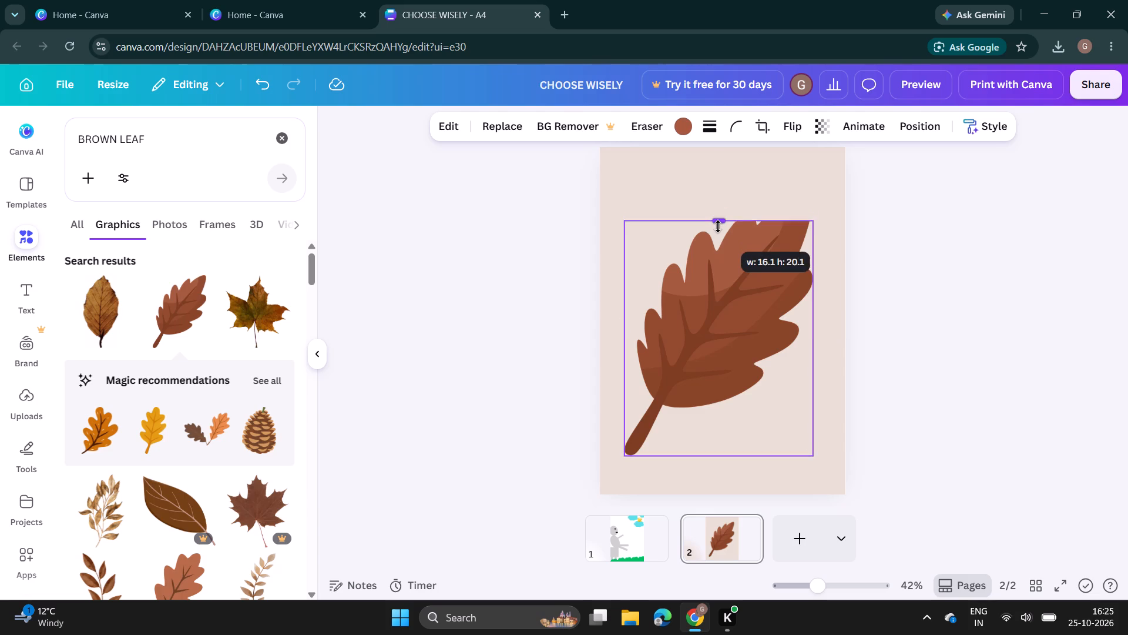
{"action": "left_click_drag", "start_coordinate": [718, 226], "coordinate": [727, 198]}
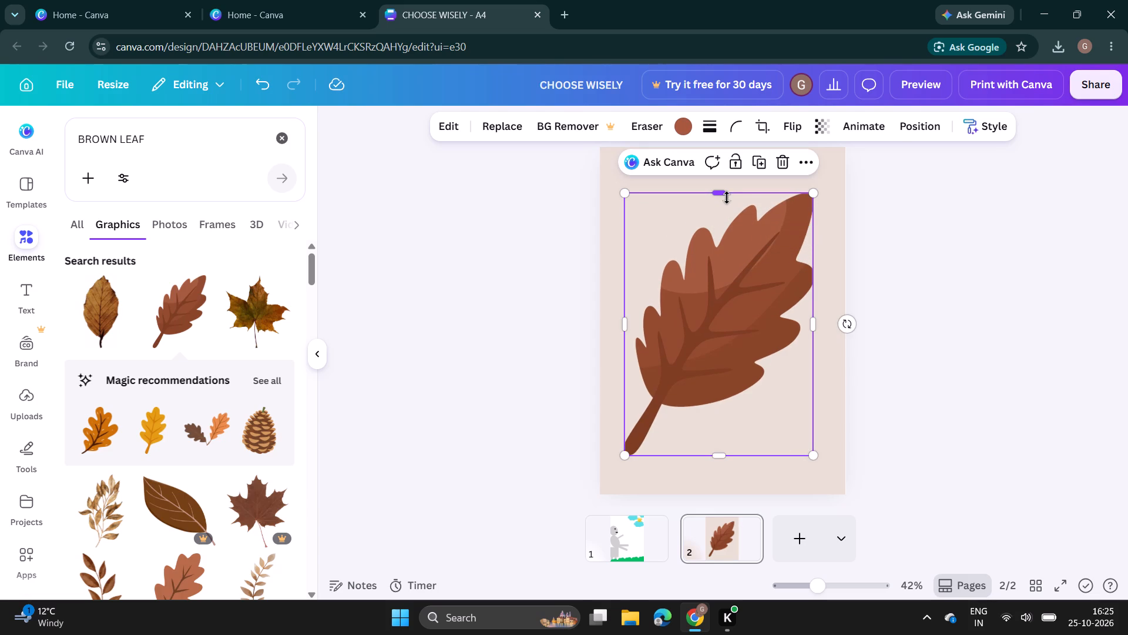
{"action": "left_click_drag", "start_coordinate": [810, 330], "coordinate": [805, 336]}
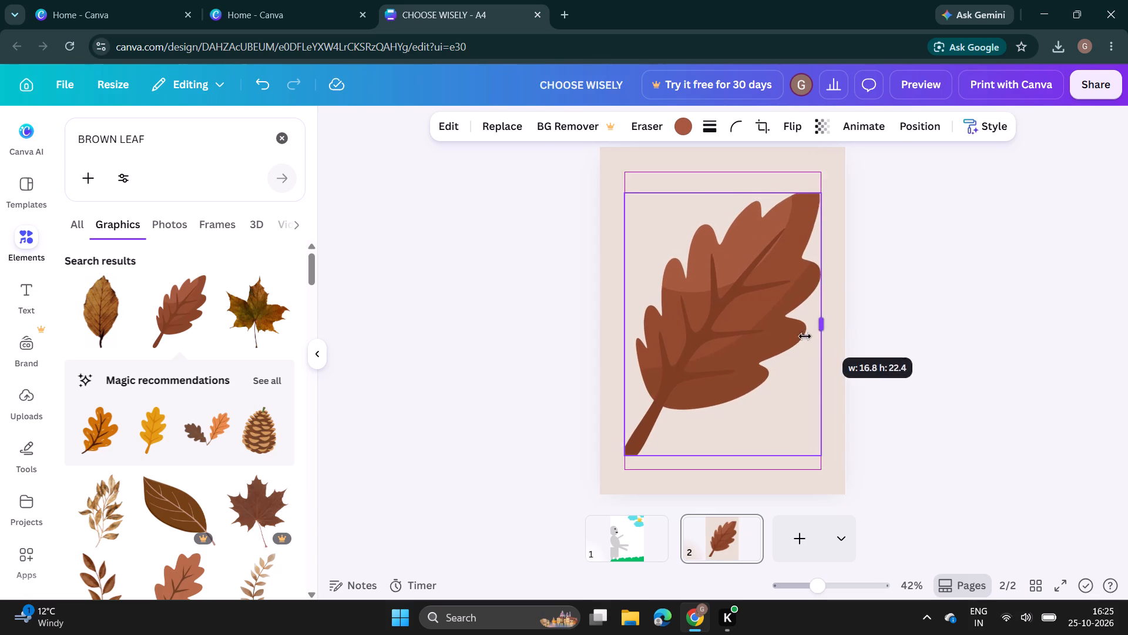
{"action": "left_click_drag", "start_coordinate": [805, 336], "coordinate": [809, 345]}
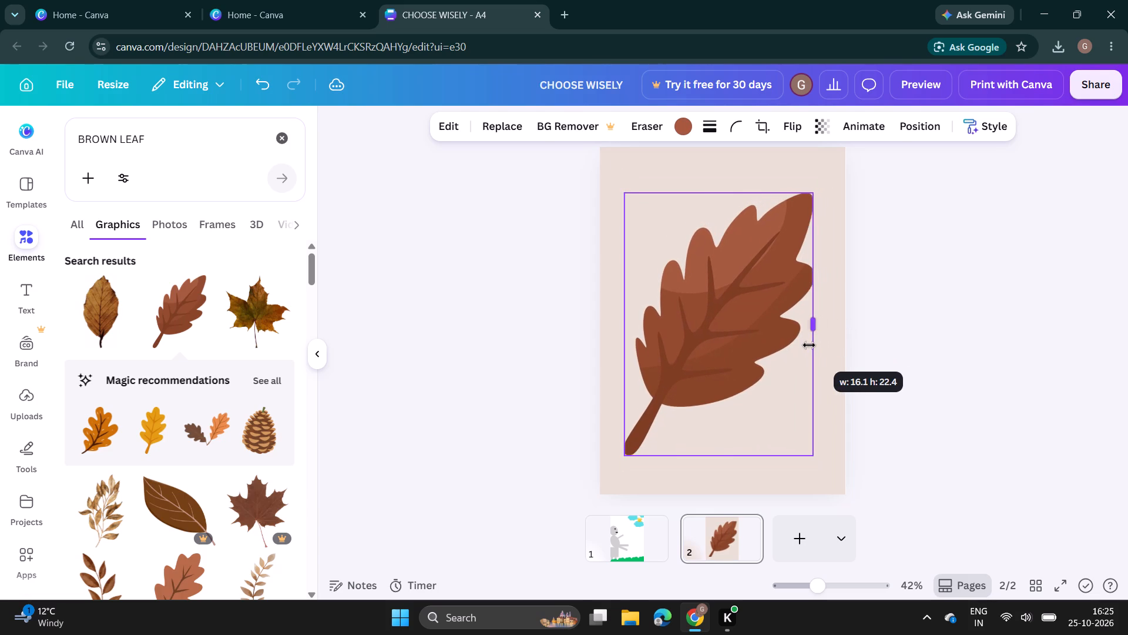
{"action": "left_click_drag", "start_coordinate": [809, 345], "coordinate": [813, 345]}
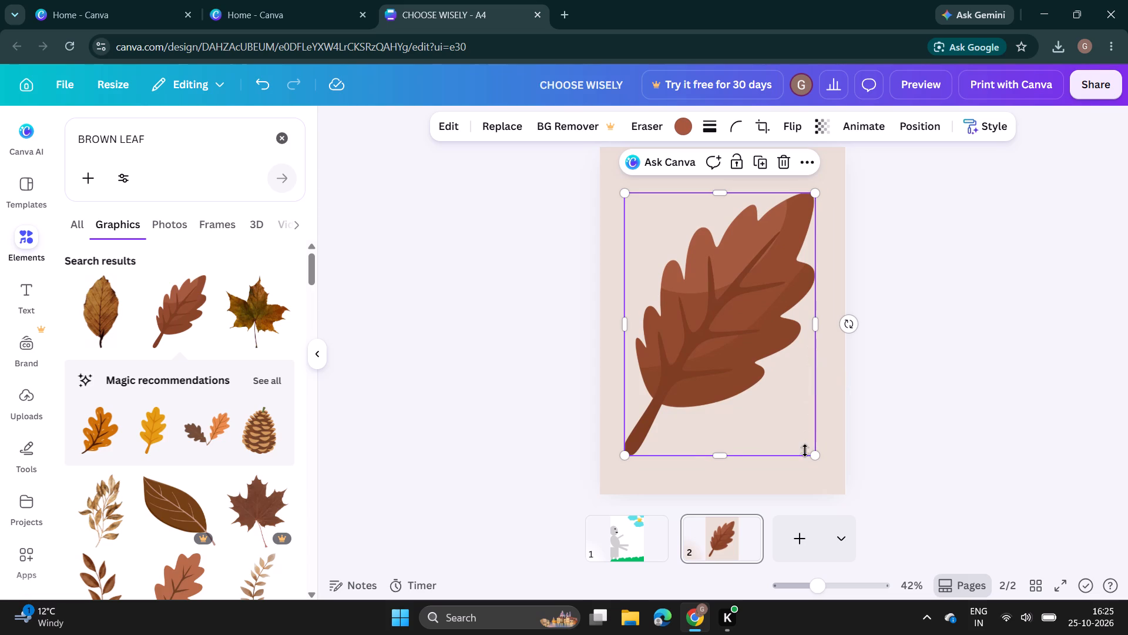
{"action": "left_click_drag", "start_coordinate": [814, 453], "coordinate": [806, 399]}
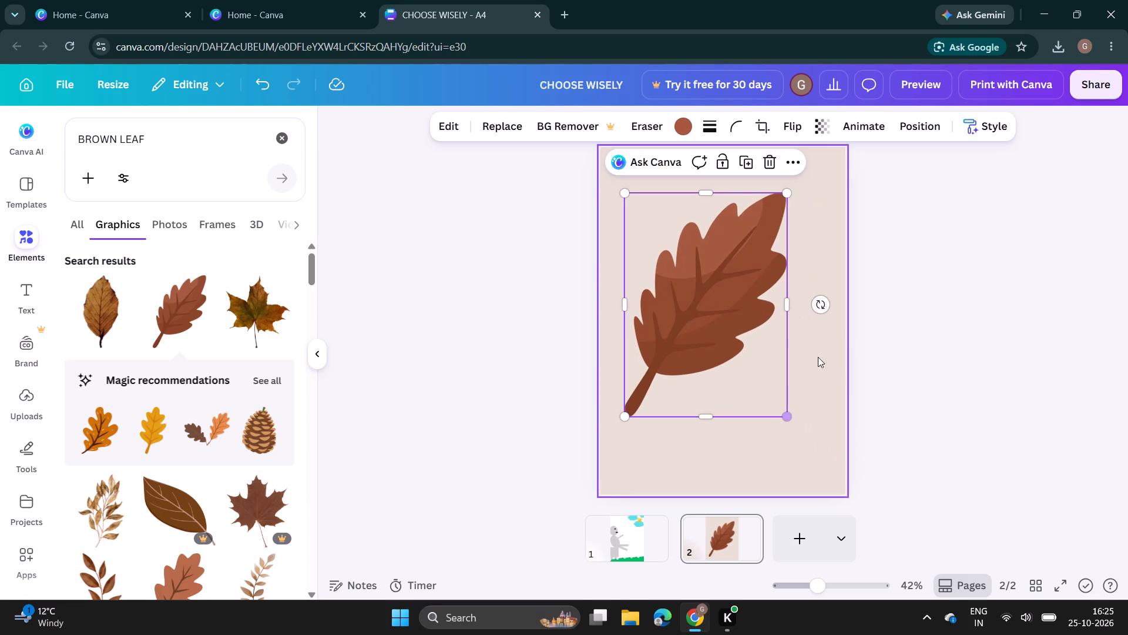
Rotate the brown leaf clockwise so it lies diagonally, shrink it slightly, and place it near the middle of page 2.
{"action": "left_click_drag", "start_coordinate": [822, 309], "coordinate": [828, 370]}
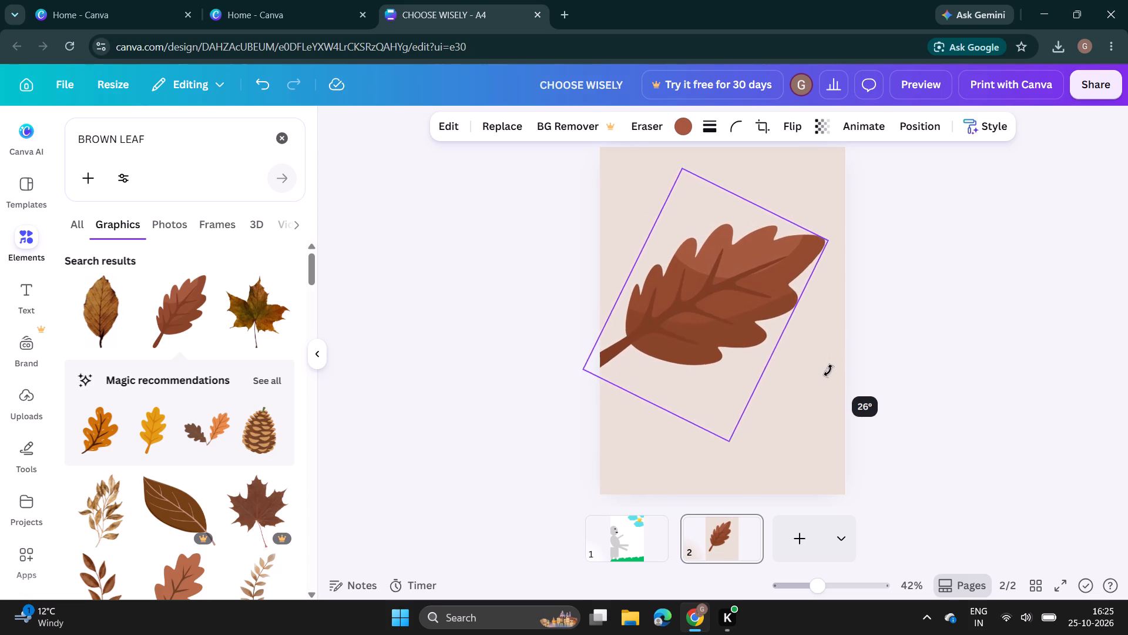
{"action": "left_click_drag", "start_coordinate": [828, 370], "coordinate": [828, 386]}
{"action": "left_click_drag", "start_coordinate": [728, 306], "coordinate": [744, 322]}
{"action": "left_click_drag", "start_coordinate": [597, 370], "coordinate": [643, 344]}
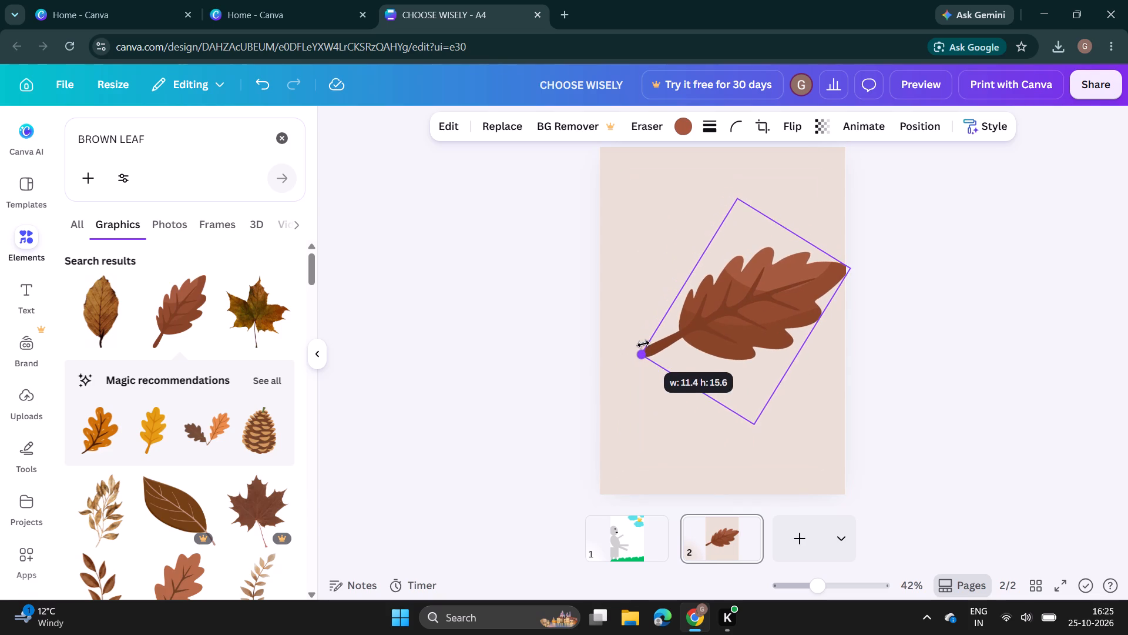
{"action": "left_click_drag", "start_coordinate": [643, 344], "coordinate": [653, 337]}
{"action": "left_click_drag", "start_coordinate": [750, 316], "coordinate": [718, 338]}
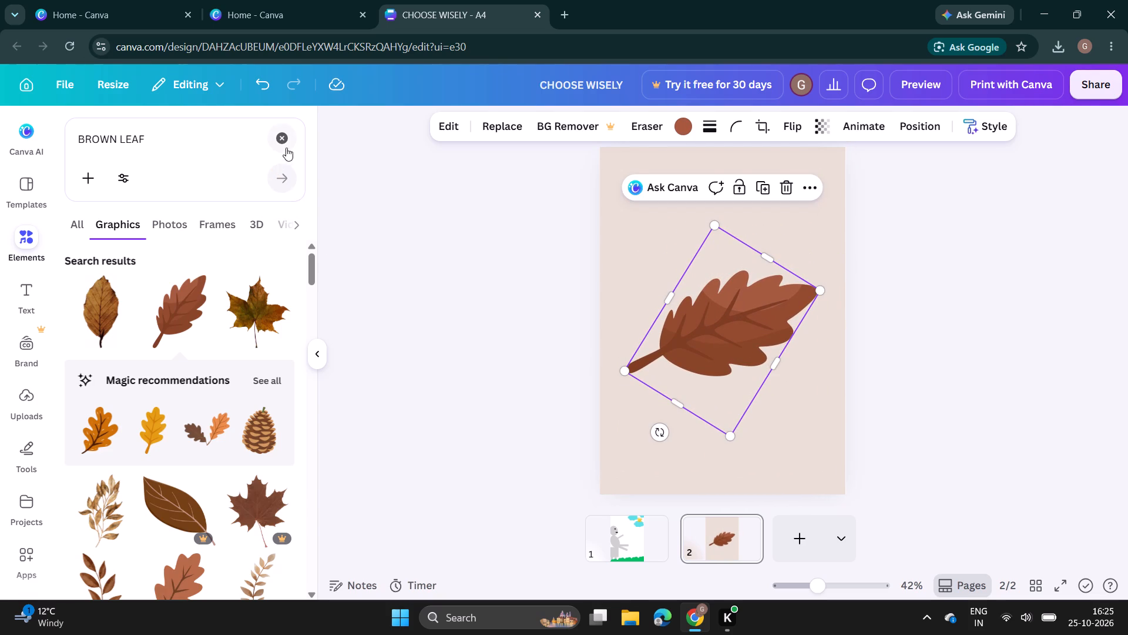
Search the elements library for COOKIES and show the full set of graphics results.
{"action": "left_click", "coordinate": [283, 139]}
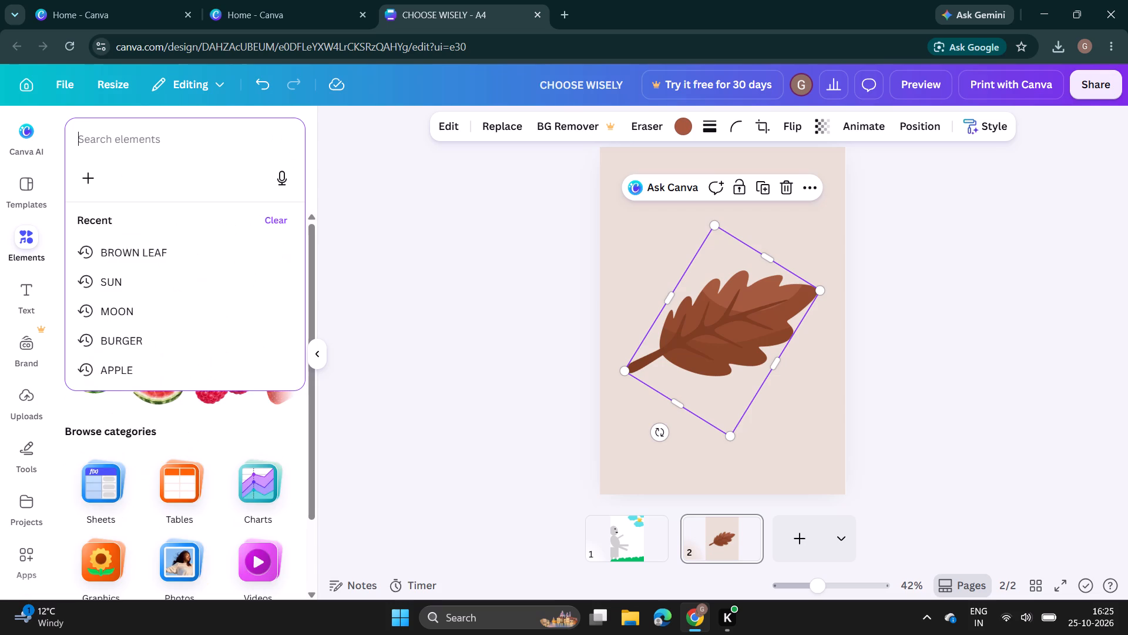
{"action": "type", "text": "COOKI"}
{"action": "type", "text": "ESW"}
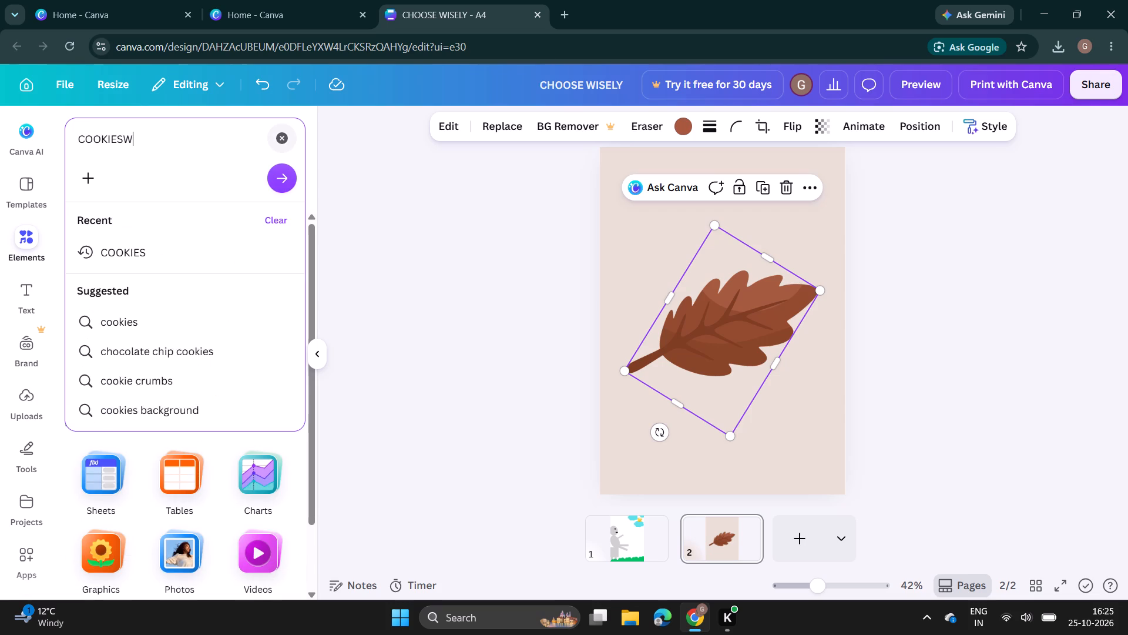
{"action": "key", "text": "BackSpace"}
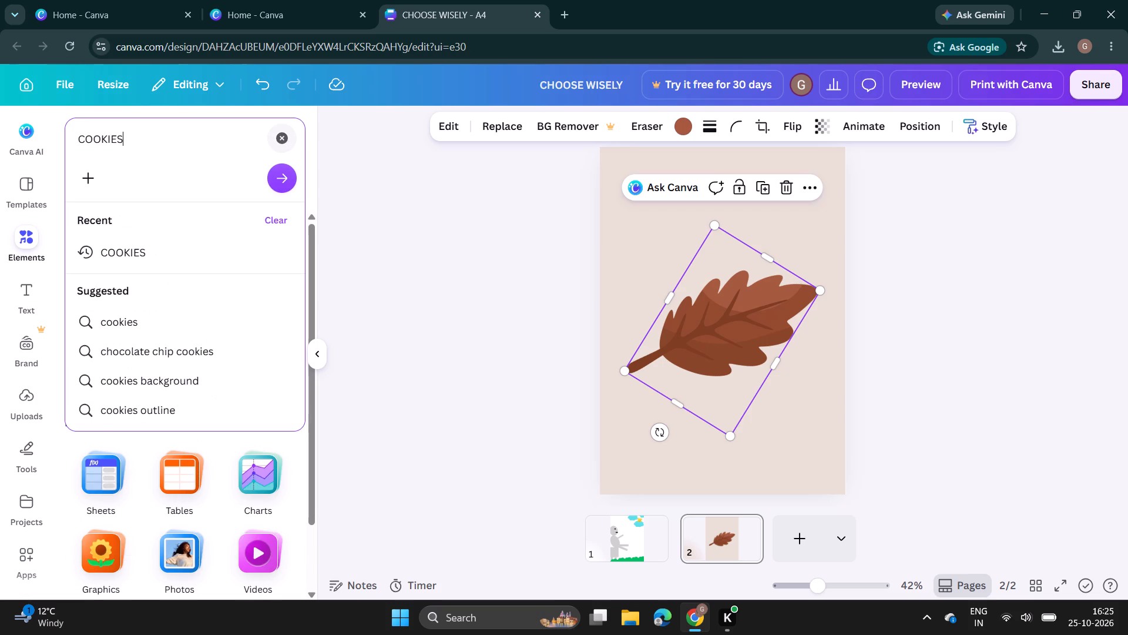
{"action": "key", "text": "Return"}
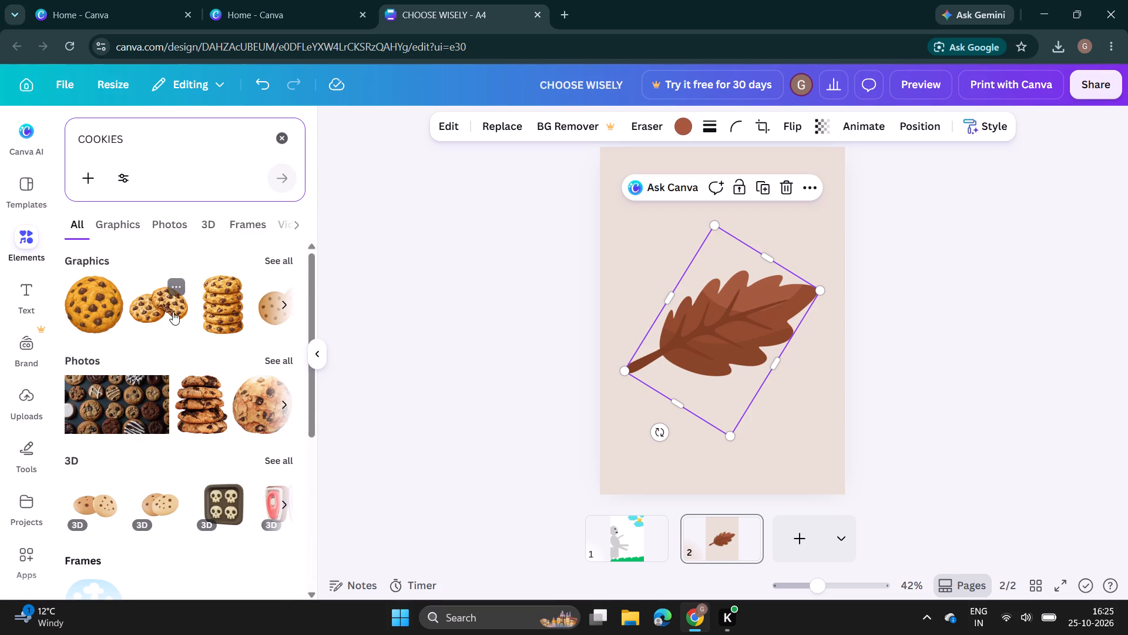
{"action": "left_click", "coordinate": [281, 261]}
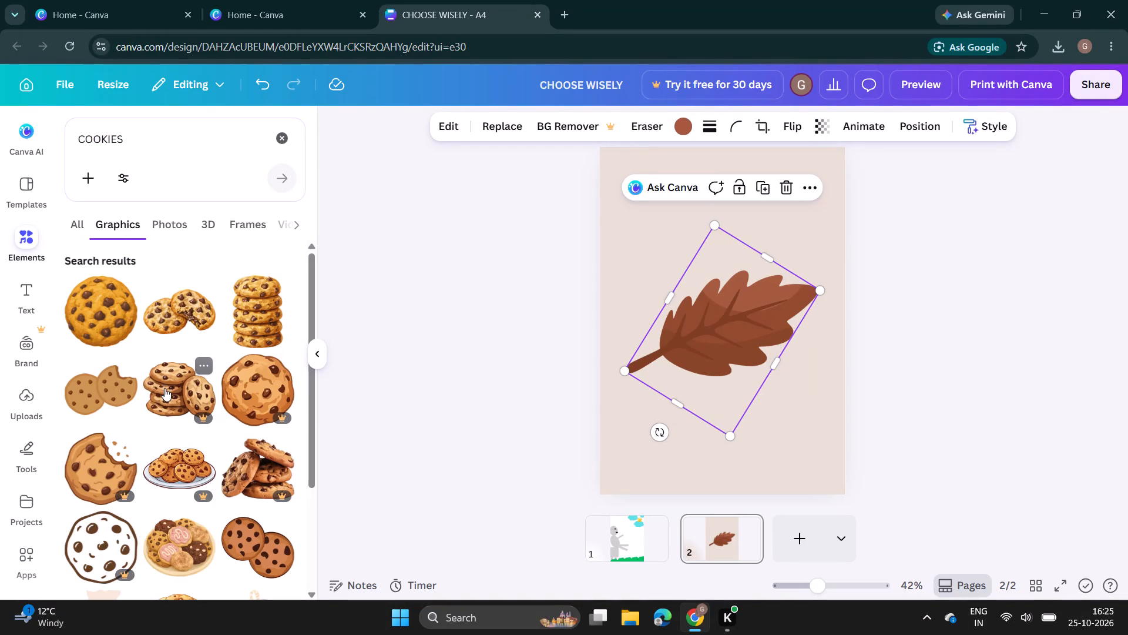
Look through the COOKIES graphics for a suitable cookie illustration to place on the leaf.
{"action": "scroll", "coordinate": [163, 377], "scroll_direction": "down", "scroll_amount": 2}
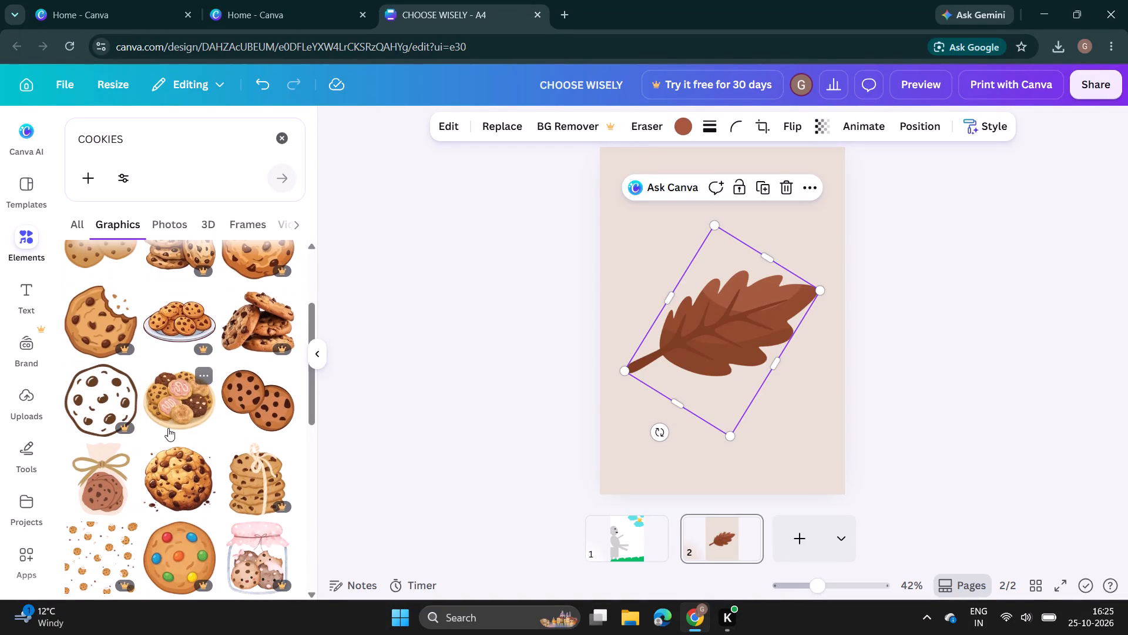
{"action": "scroll", "coordinate": [168, 428], "scroll_direction": "down", "scroll_amount": 11}
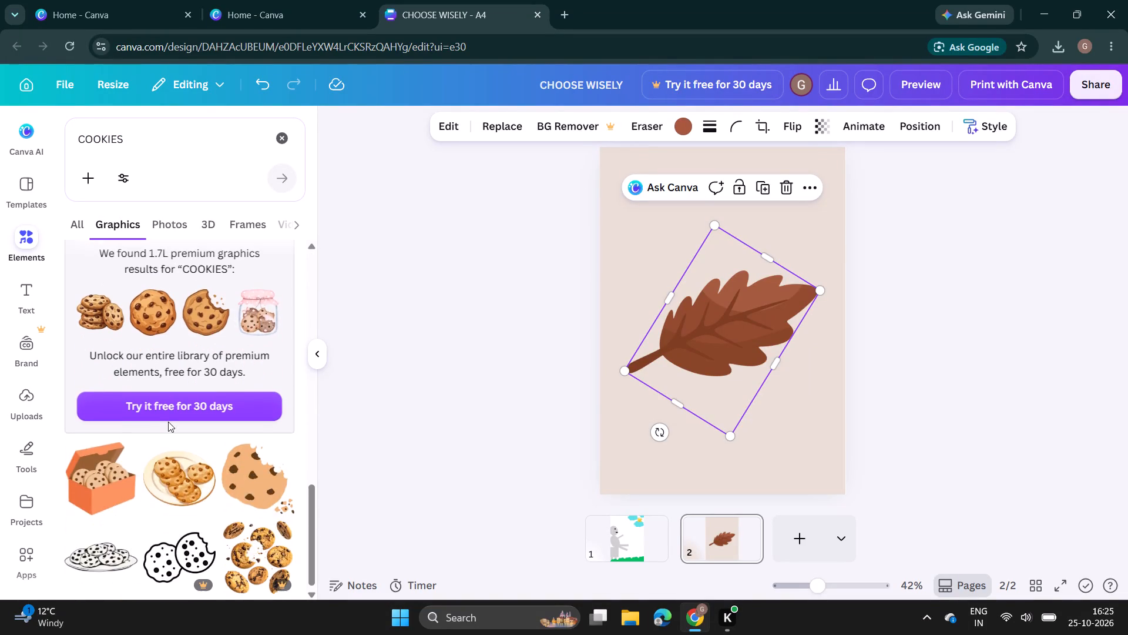
{"action": "scroll", "coordinate": [168, 419], "scroll_direction": "down", "scroll_amount": 9}
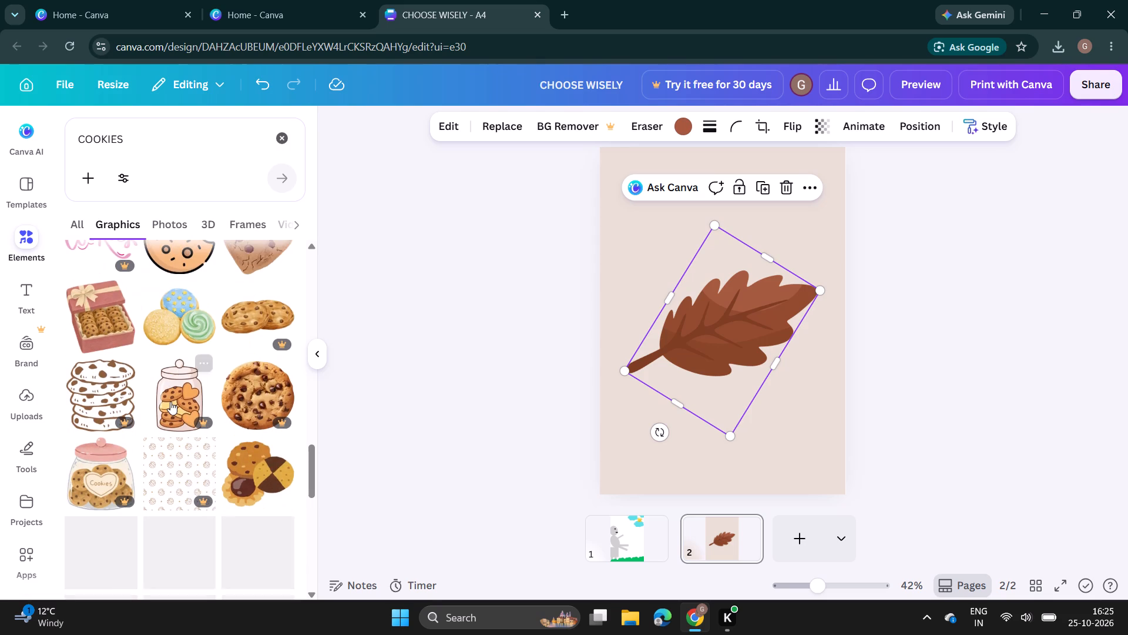
{"action": "scroll", "coordinate": [170, 397], "scroll_direction": "down", "scroll_amount": 10}
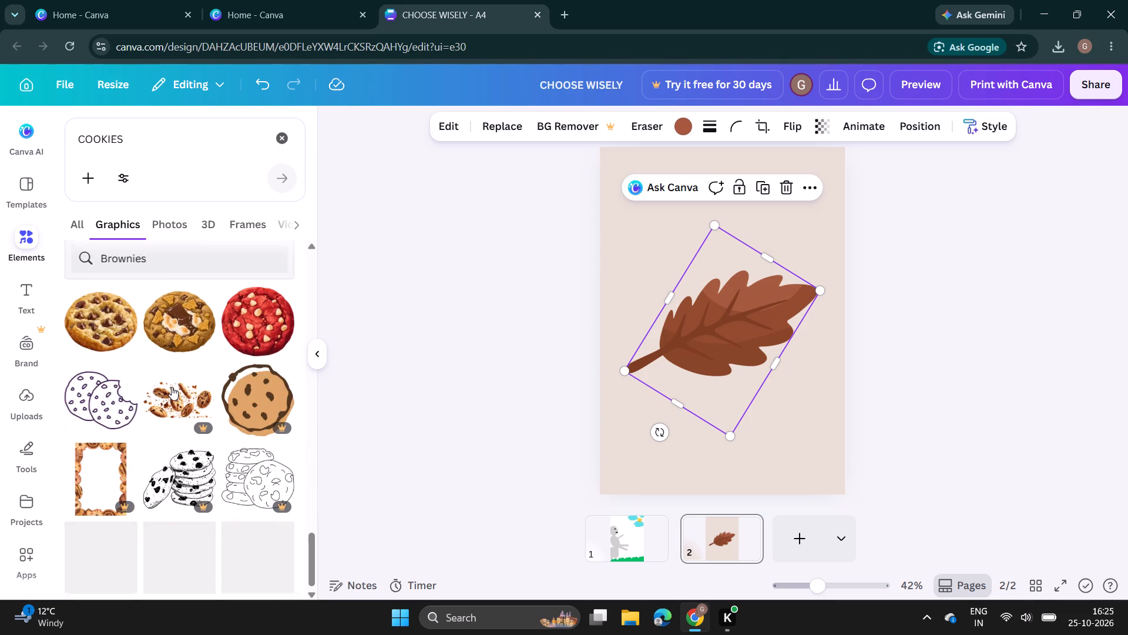
{"action": "scroll", "coordinate": [172, 384], "scroll_direction": "up", "scroll_amount": 15}
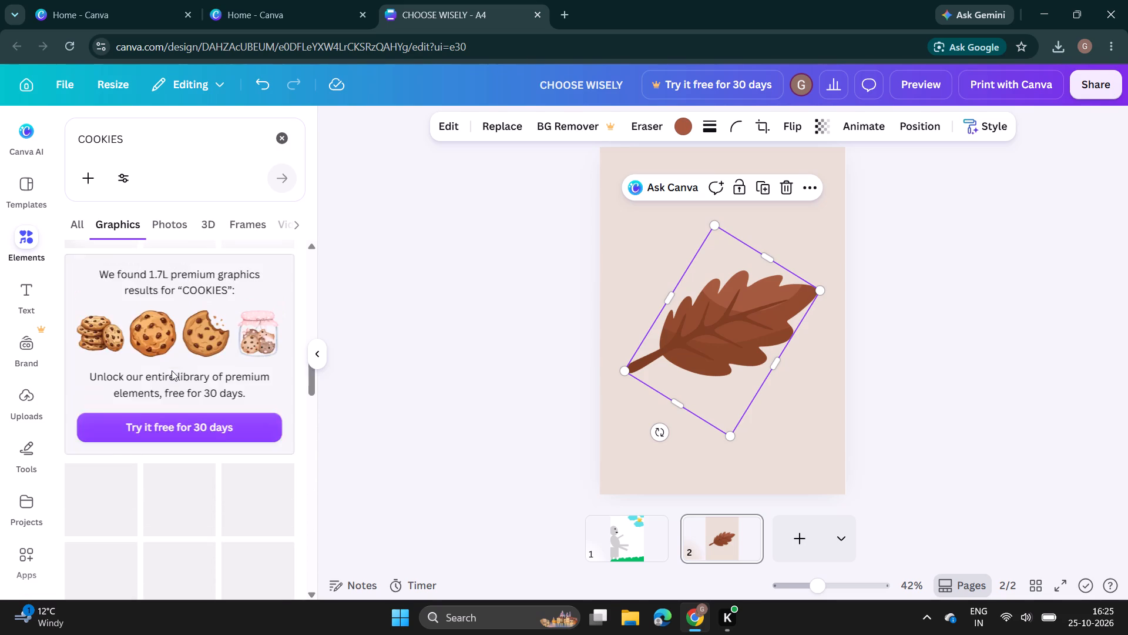
{"action": "scroll", "coordinate": [172, 370], "scroll_direction": "up", "scroll_amount": 16}
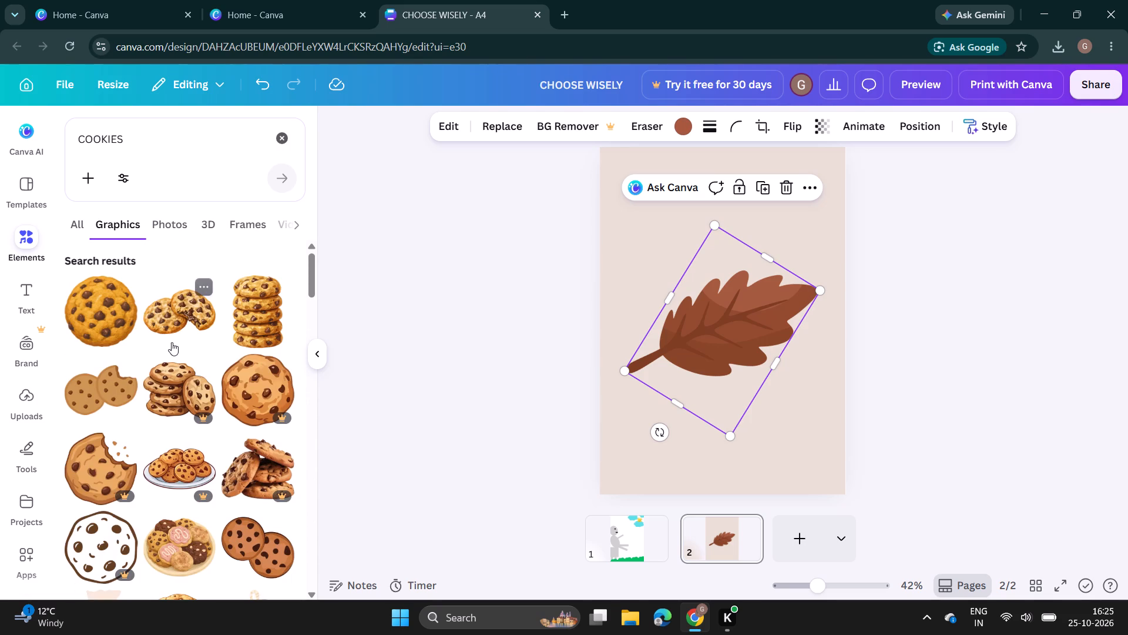
Add the two chocolate-chip cookies graphic with one bitten, scale it to about 6.4 × 3.9, tilt it clockwise, and place it on the leaf's stem half.
{"action": "left_click", "coordinate": [176, 330]}
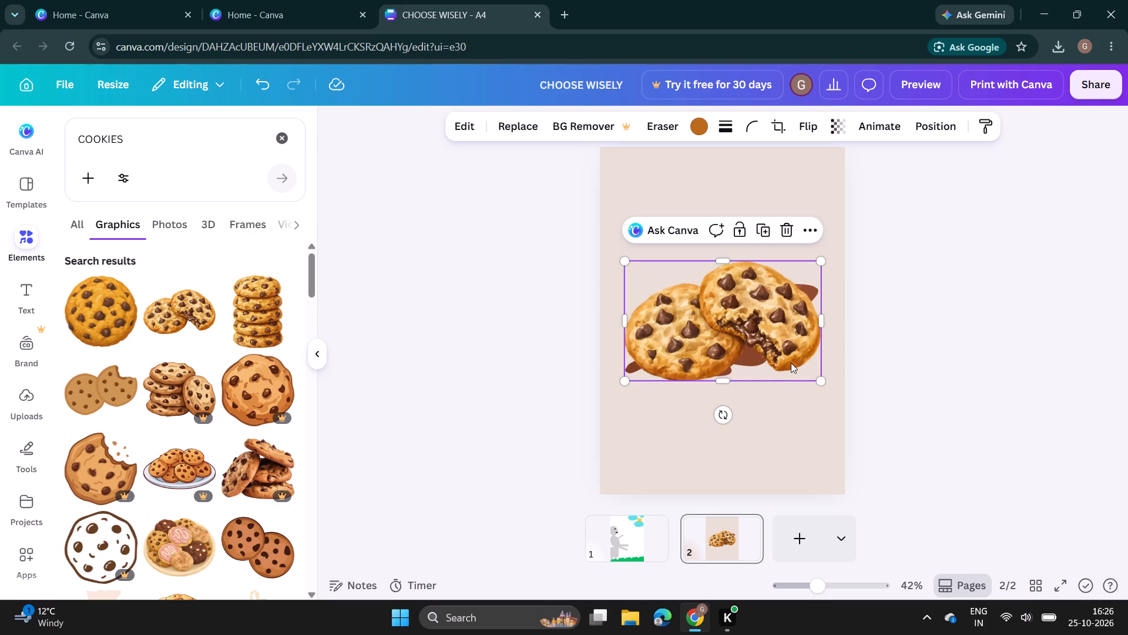
{"action": "left_click_drag", "start_coordinate": [818, 377], "coordinate": [686, 342]}
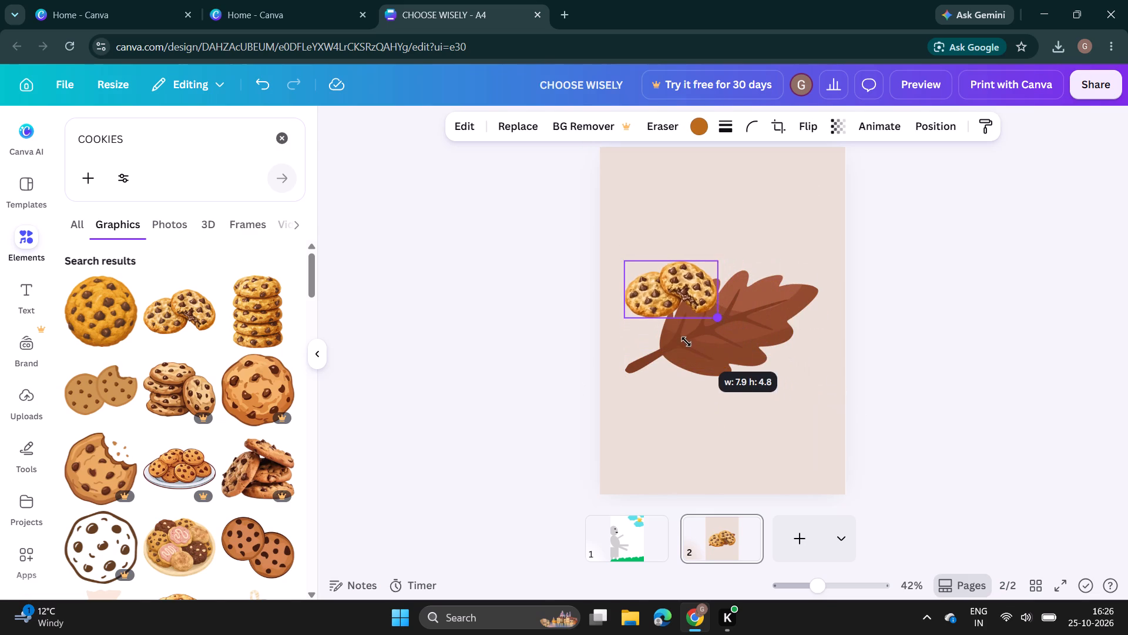
{"action": "left_click_drag", "start_coordinate": [686, 342], "coordinate": [682, 333]}
{"action": "left_click_drag", "start_coordinate": [665, 290], "coordinate": [677, 322]}
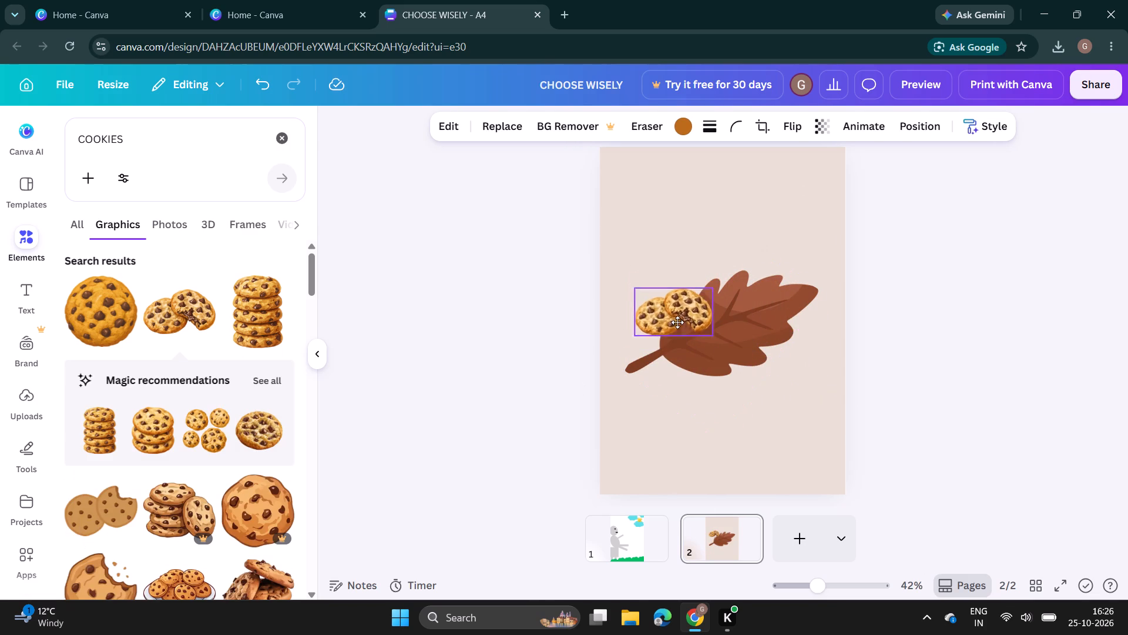
{"action": "left_click_drag", "start_coordinate": [677, 322], "coordinate": [704, 341]}
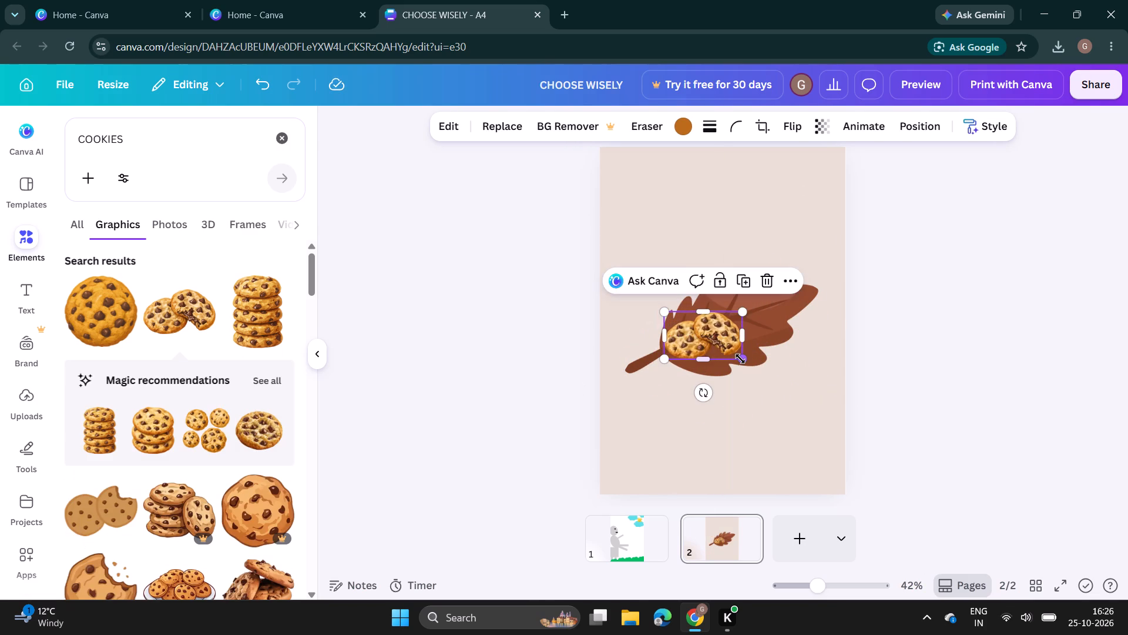
{"action": "left_click", "coordinate": [740, 359]}
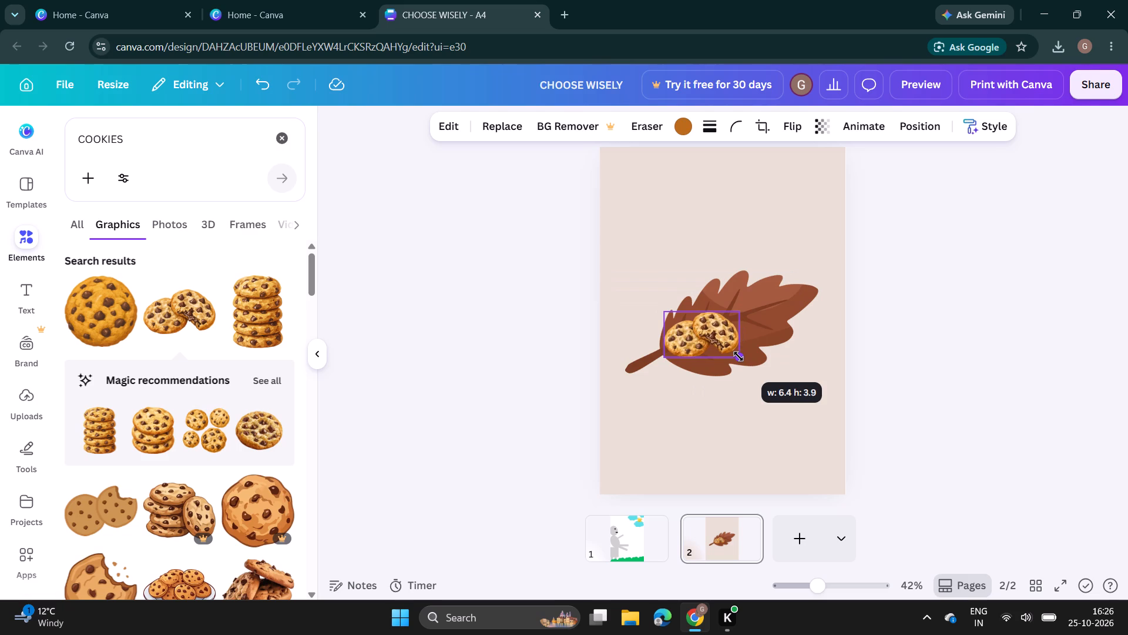
{"action": "left_click_drag", "start_coordinate": [689, 389], "coordinate": [679, 389]}
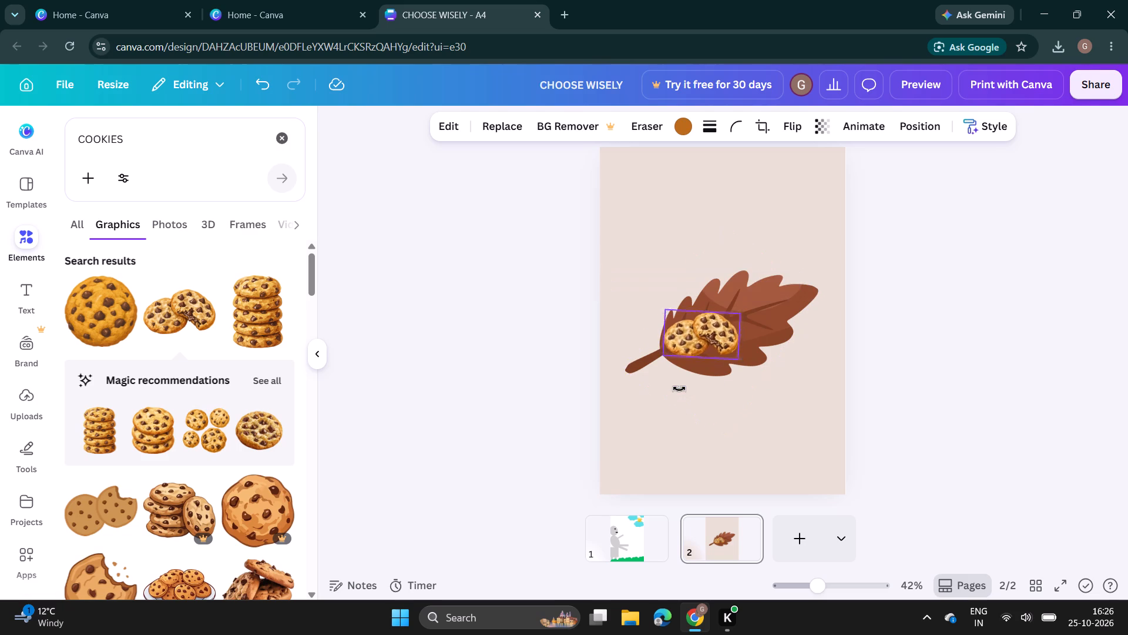
{"action": "left_click_drag", "start_coordinate": [679, 389], "coordinate": [674, 388]}
{"action": "left_click", "coordinate": [717, 339]}
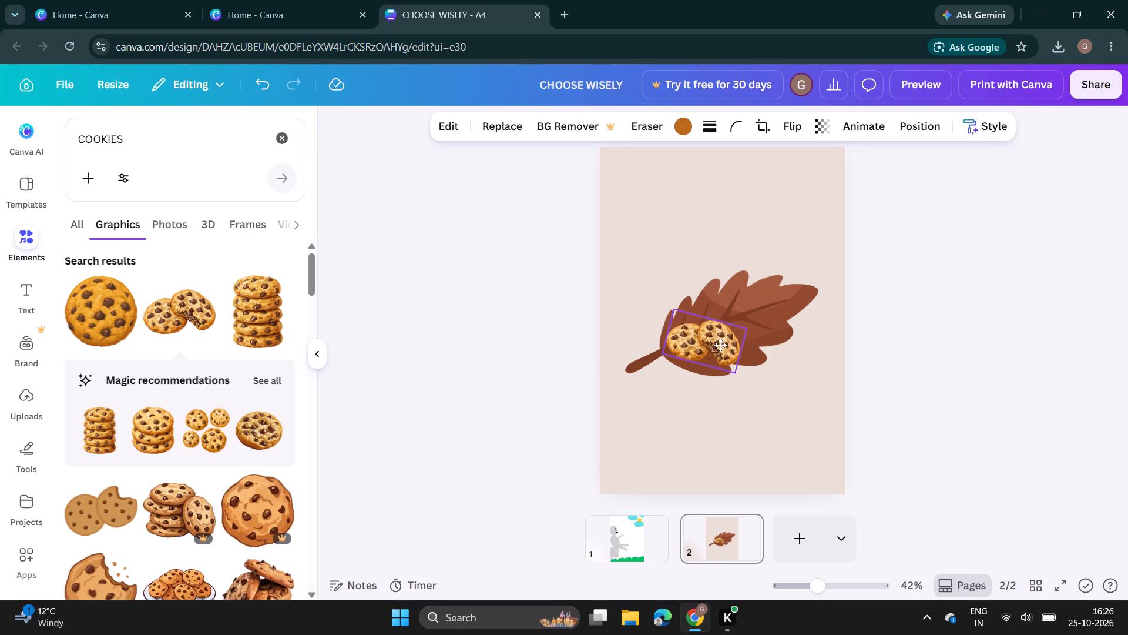
{"action": "left_click", "coordinate": [723, 410]}
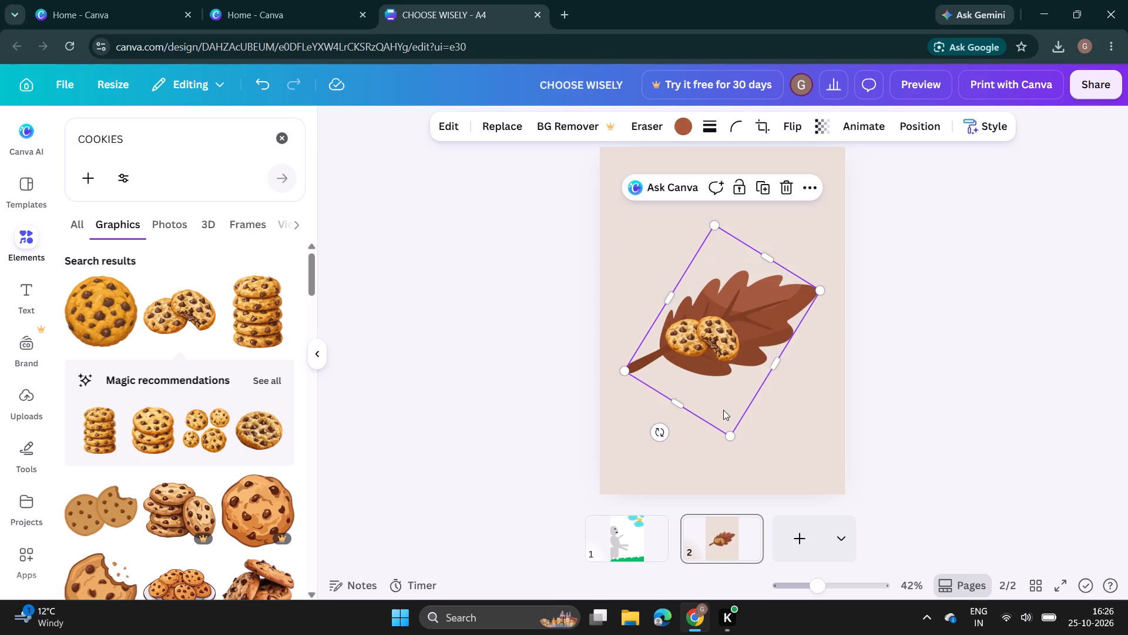
Search the elements library for COFFEE and show the full set of graphics results.
{"action": "left_click", "coordinate": [288, 140]}
{"action": "type", "text": "COFFEE"}
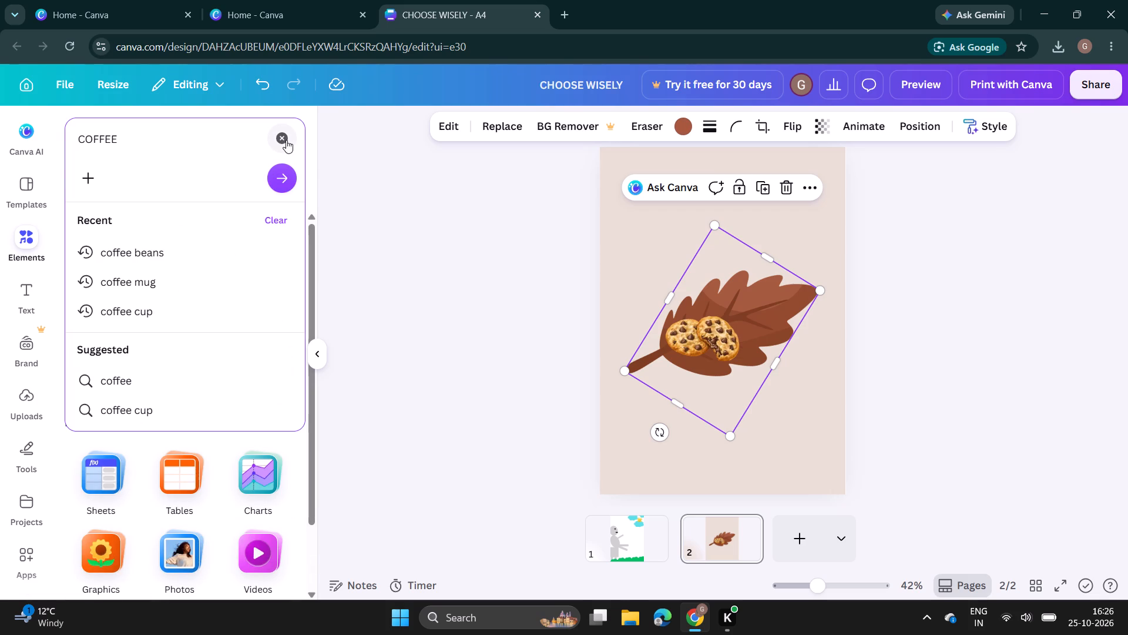
{"action": "key", "text": "Return"}
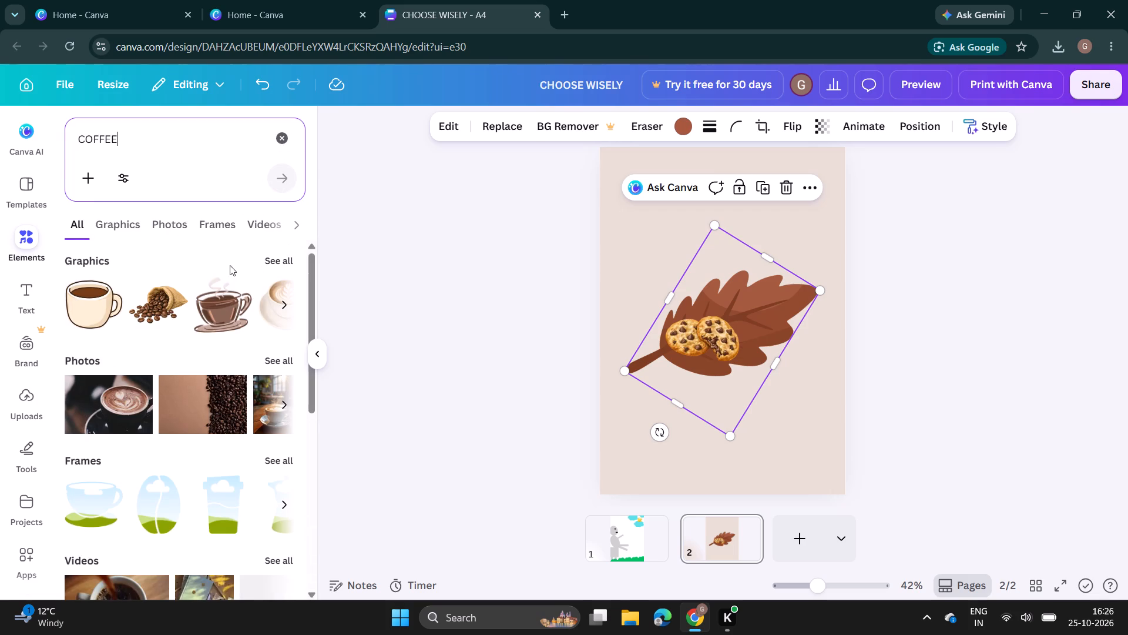
{"action": "left_click", "coordinate": [277, 252]}
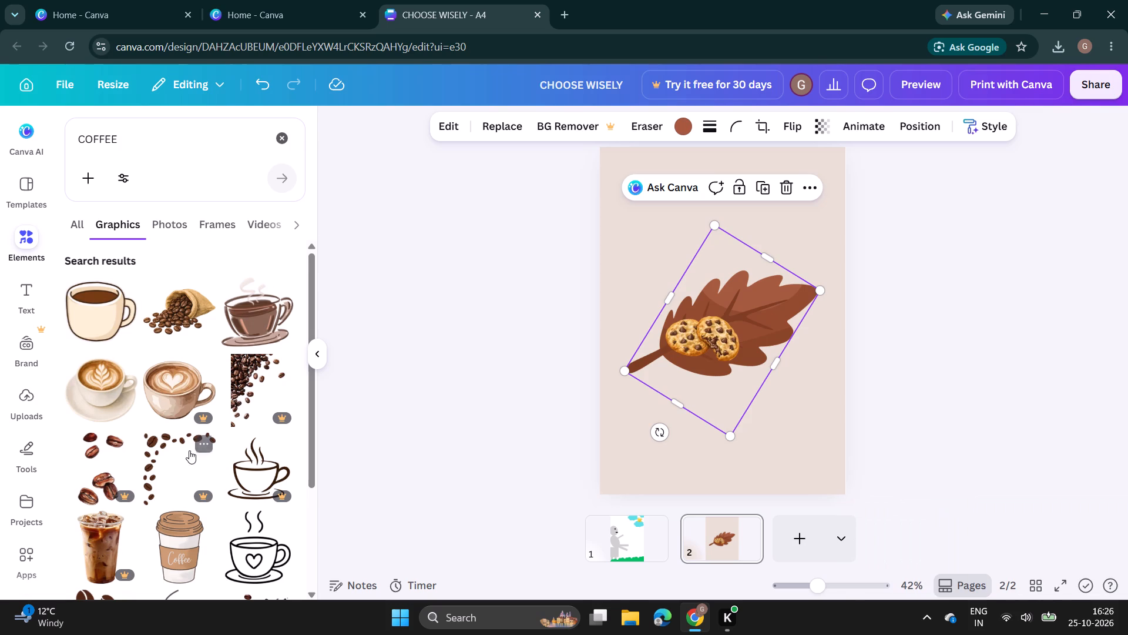
Add the latte-art coffee cup on a saucer, scale it down to roughly cookie size, and place it on the leaf beside the cookies, towards its tip.
{"action": "scroll", "coordinate": [188, 449], "scroll_direction": "up", "scroll_amount": 2}
{"action": "left_click", "coordinate": [88, 393]}
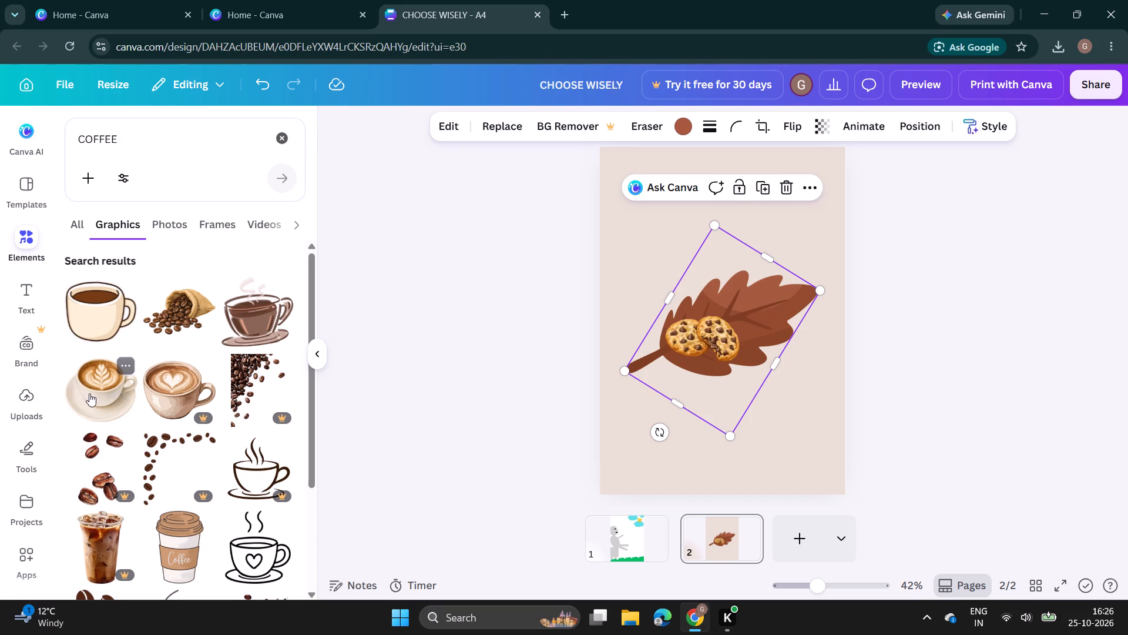
{"action": "left_click_drag", "start_coordinate": [622, 410], "coordinate": [711, 351]}
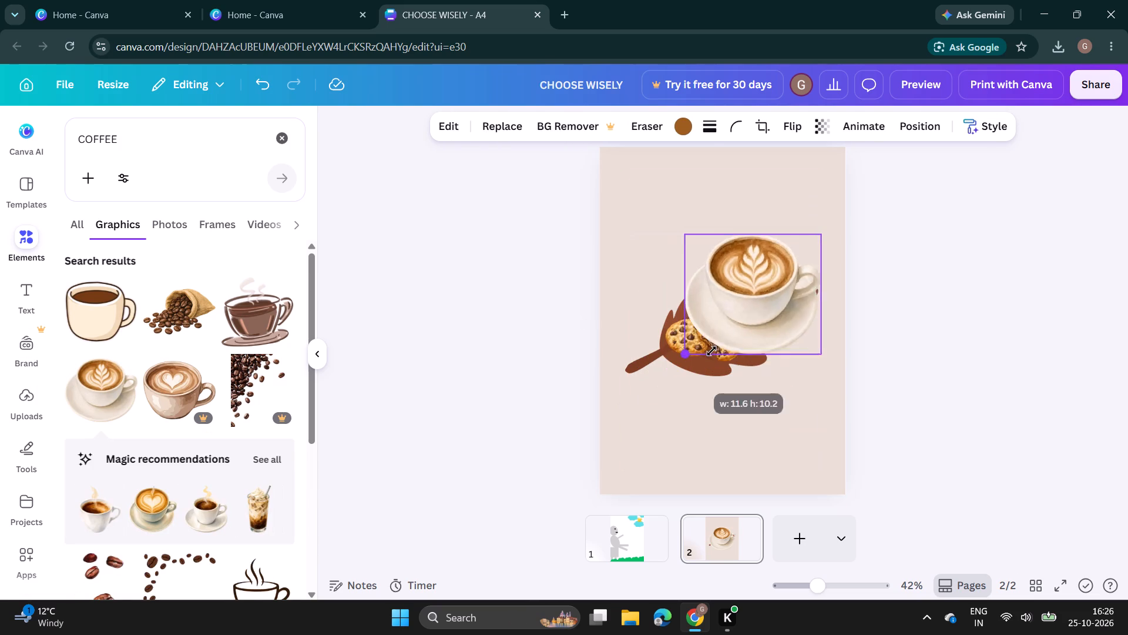
{"action": "left_click_drag", "start_coordinate": [711, 351], "coordinate": [740, 305]}
{"action": "left_click_drag", "start_coordinate": [785, 266], "coordinate": [768, 288]}
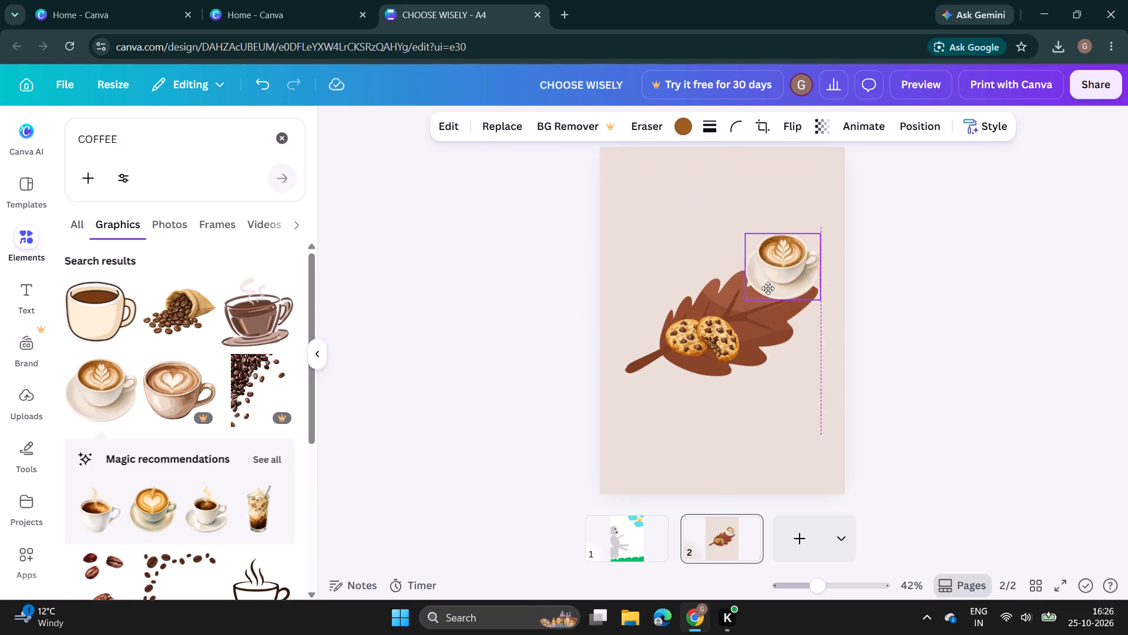
{"action": "left_click_drag", "start_coordinate": [768, 288], "coordinate": [762, 304]}
{"action": "left_click_drag", "start_coordinate": [722, 339], "coordinate": [721, 339]}
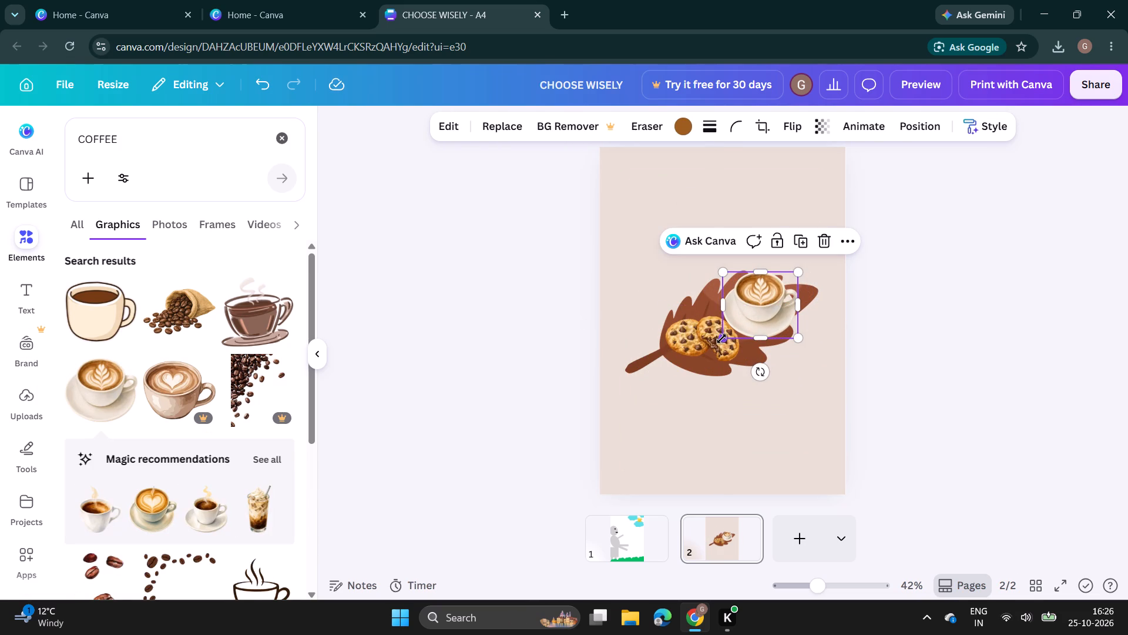
{"action": "left_click_drag", "start_coordinate": [721, 339], "coordinate": [744, 323]}
{"action": "left_click_drag", "start_coordinate": [763, 295], "coordinate": [758, 303]}
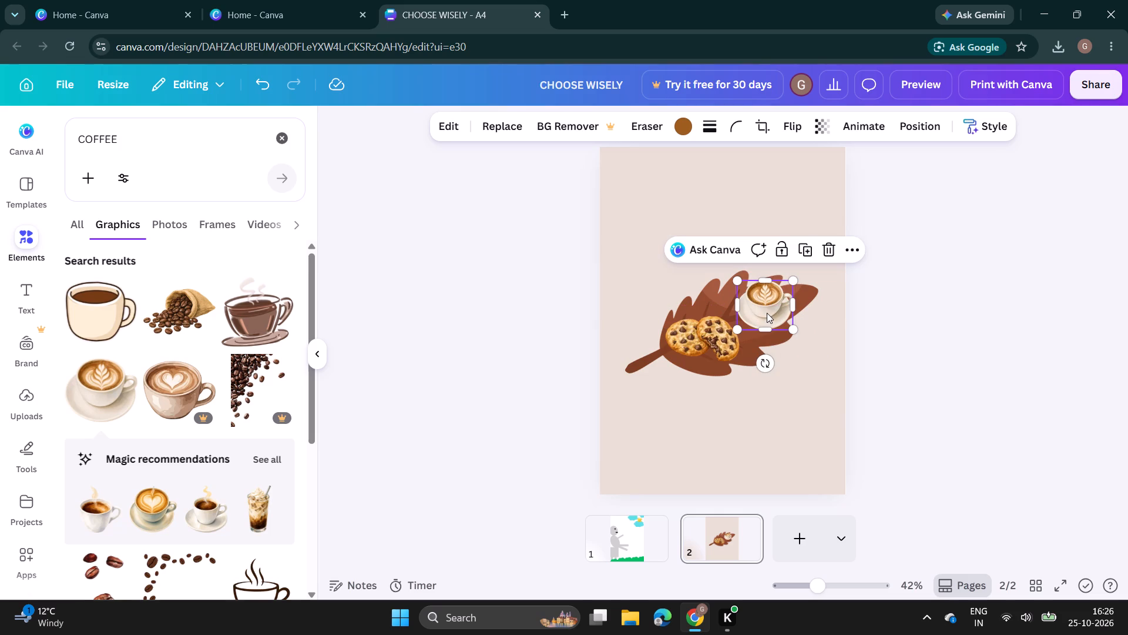
Look through the COFFEE graphics for another coffee-themed illustration for page 2.
{"action": "scroll", "coordinate": [150, 397], "scroll_direction": "down", "scroll_amount": 4}
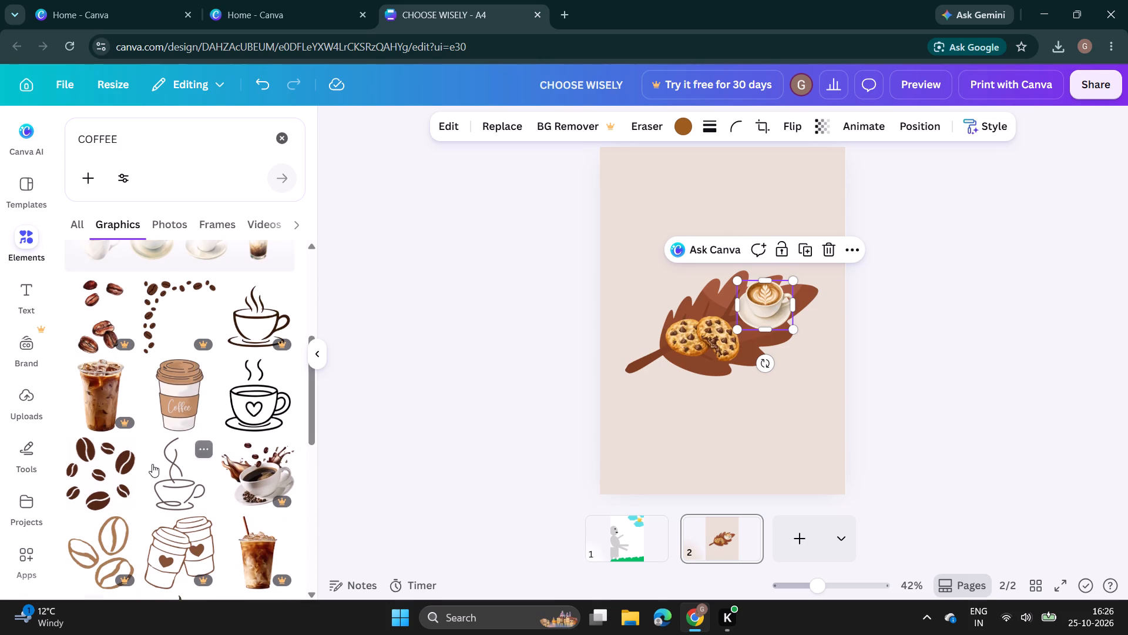
{"action": "scroll", "coordinate": [152, 464], "scroll_direction": "down", "scroll_amount": 11}
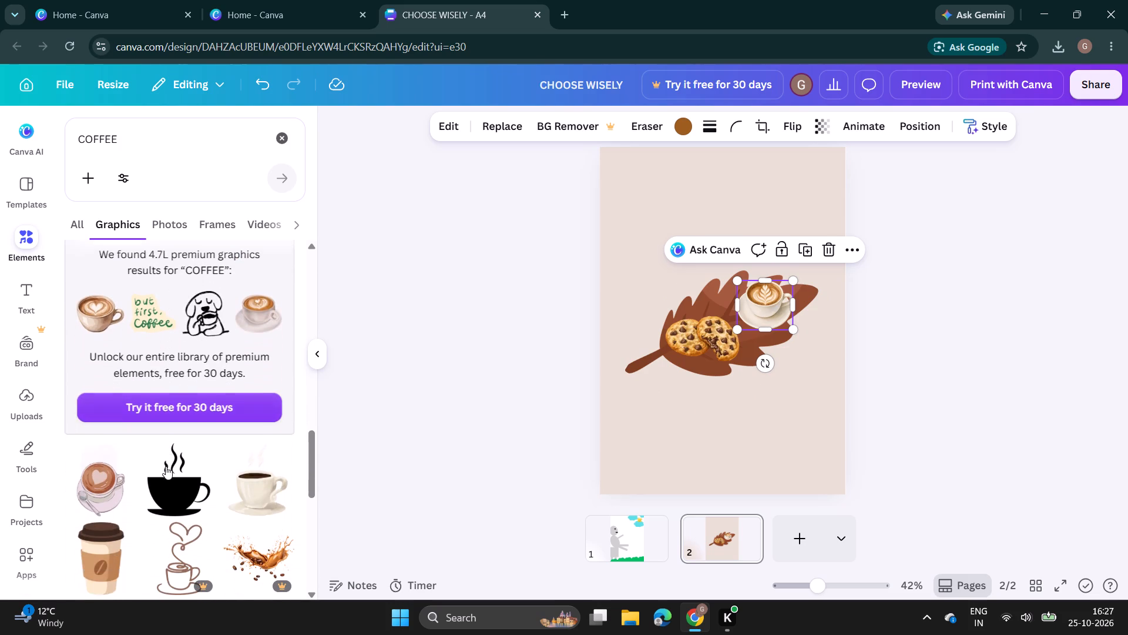
{"action": "scroll", "coordinate": [166, 466], "scroll_direction": "down", "scroll_amount": 7}
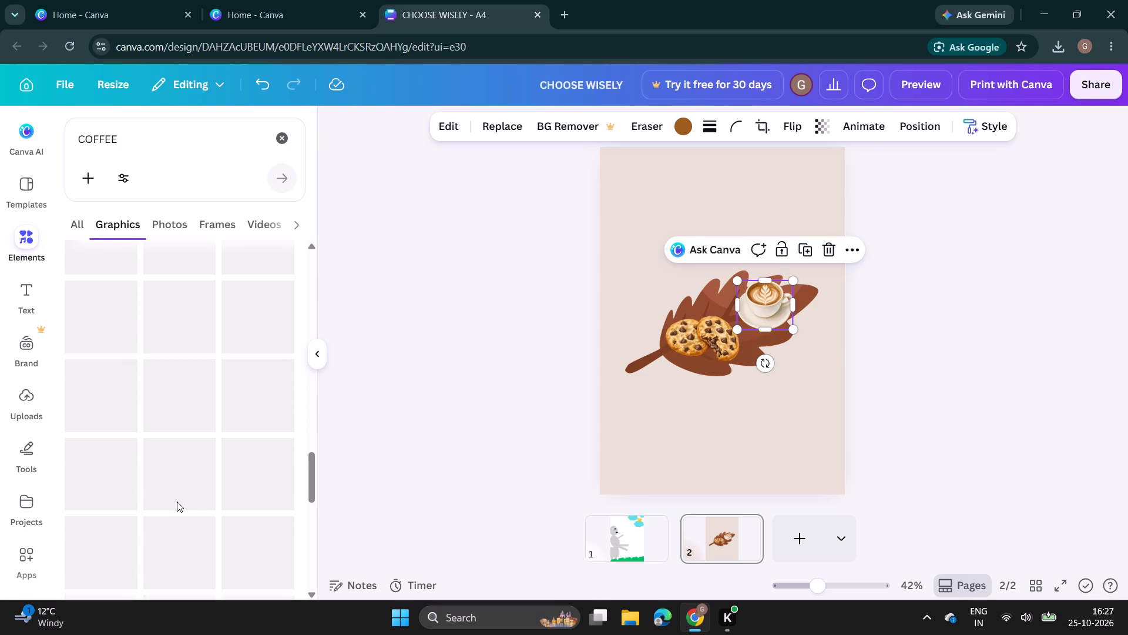
{"action": "scroll", "coordinate": [177, 502], "scroll_direction": "down", "scroll_amount": 1}
{"action": "scroll", "coordinate": [182, 502], "scroll_direction": "up", "scroll_amount": 8}
{"action": "scroll", "coordinate": [195, 444], "scroll_direction": "up", "scroll_amount": 5}
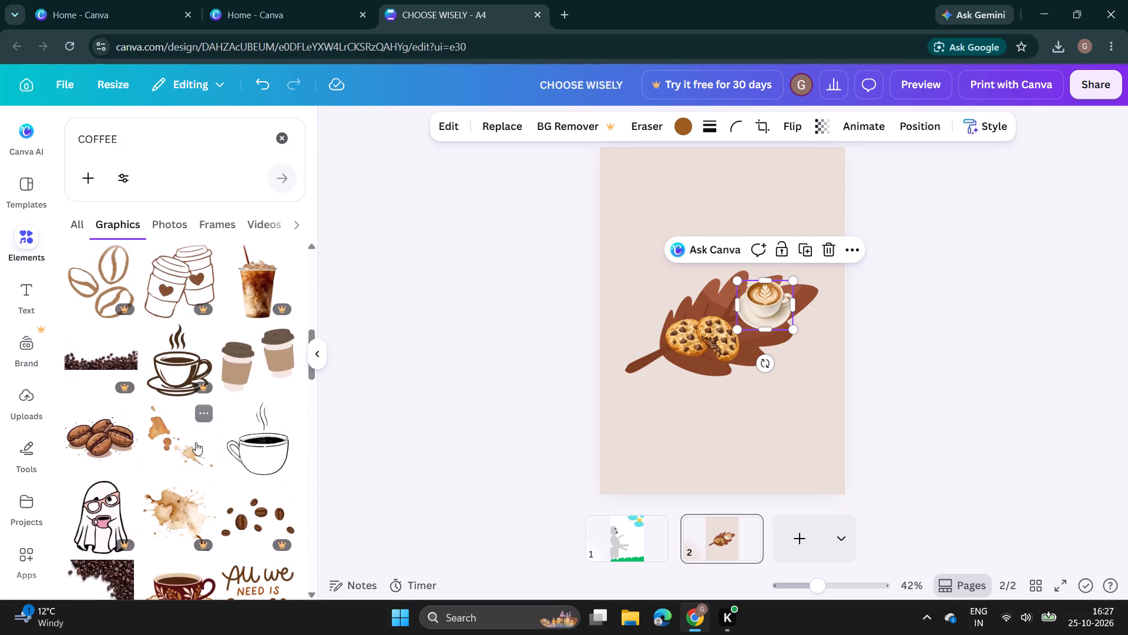
{"action": "scroll", "coordinate": [196, 442], "scroll_direction": "up", "scroll_amount": 9}
{"action": "scroll", "coordinate": [208, 362], "scroll_direction": "up", "scroll_amount": 4}
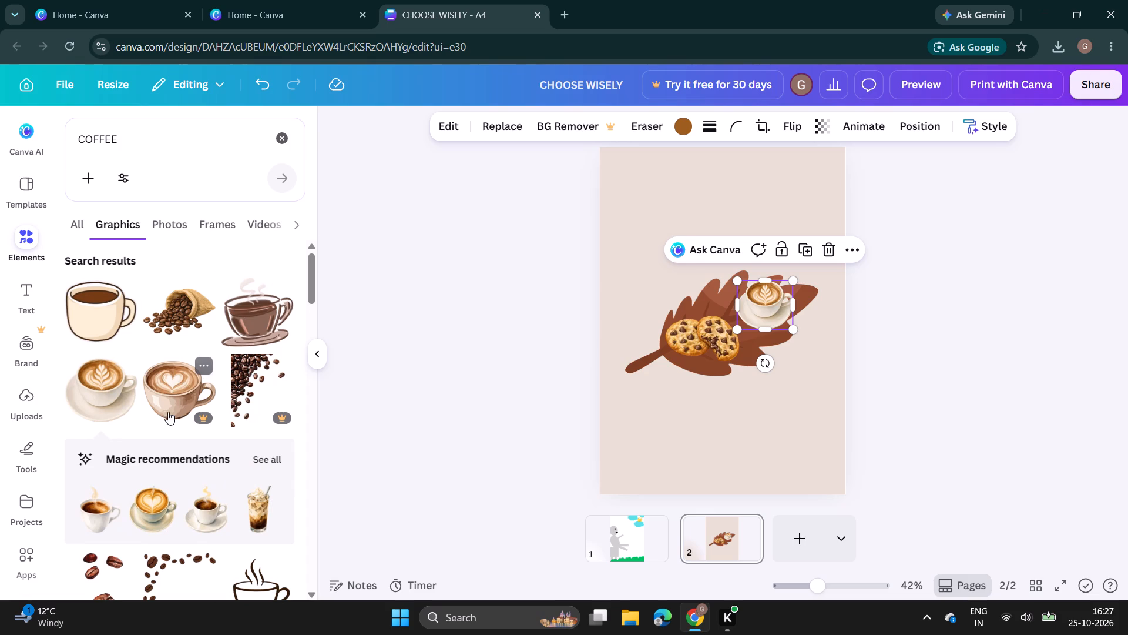
Look through the COFFEE graphics for a different coffee cup illustration to use on page 2.
{"action": "scroll", "coordinate": [168, 412], "scroll_direction": "down", "scroll_amount": 7}
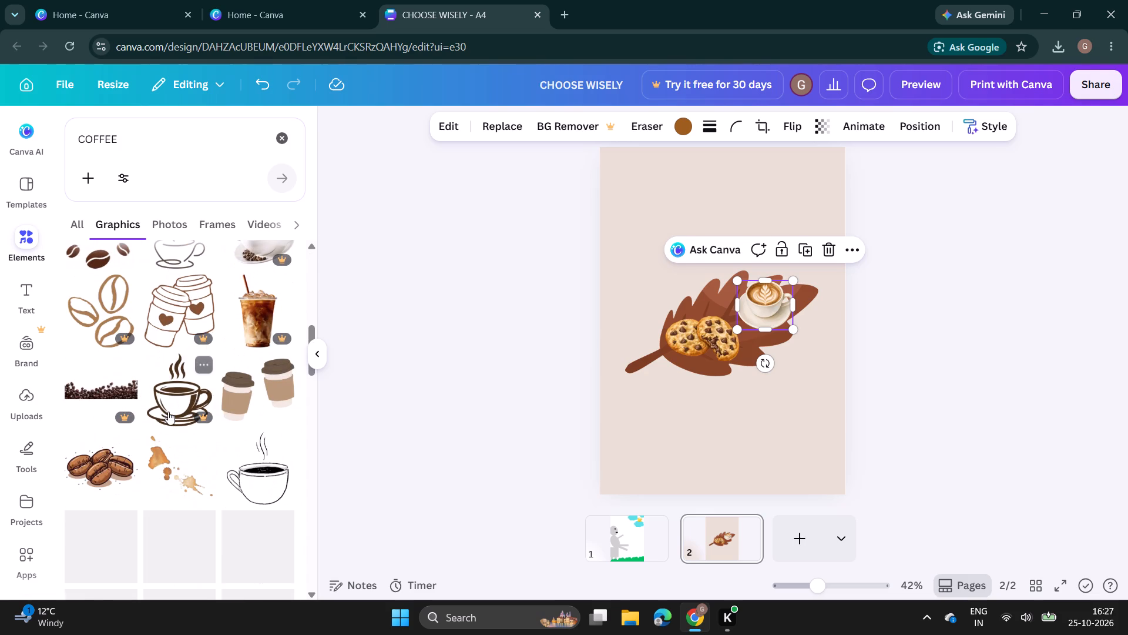
{"action": "scroll", "coordinate": [168, 412], "scroll_direction": "down", "scroll_amount": 8}
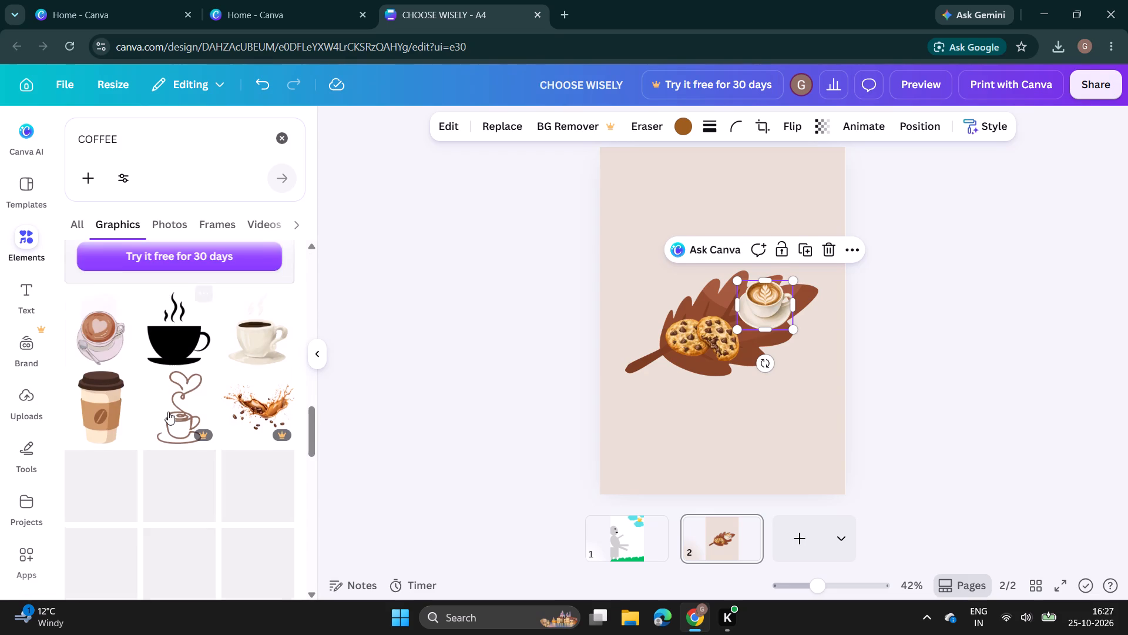
{"action": "scroll", "coordinate": [192, 442], "scroll_direction": "down", "scroll_amount": 4}
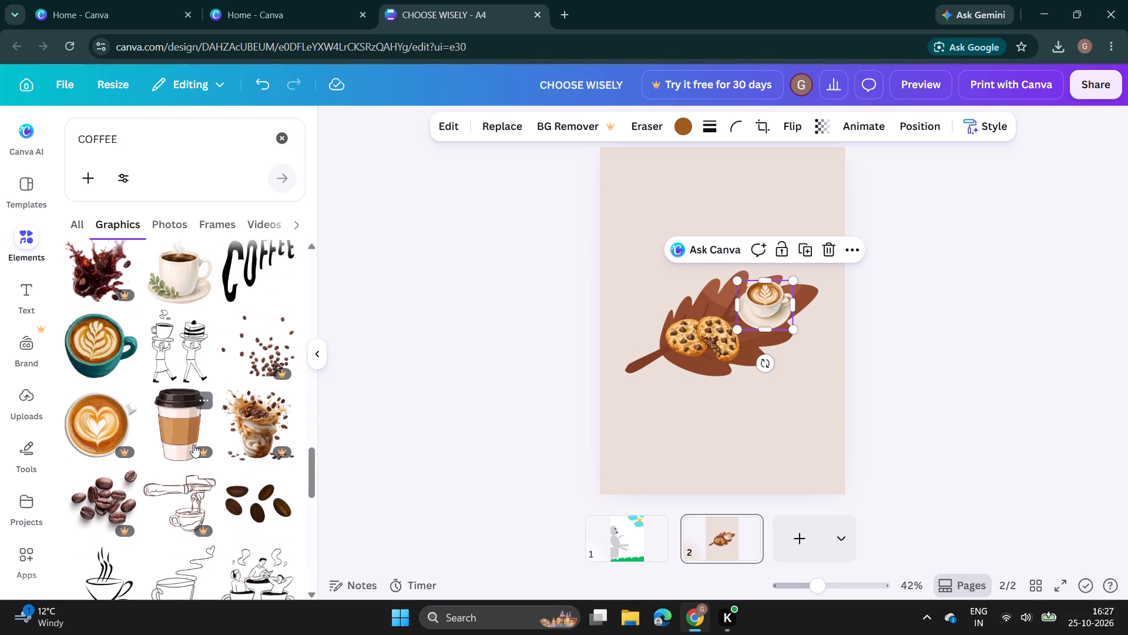
{"action": "scroll", "coordinate": [190, 445], "scroll_direction": "down", "scroll_amount": 4}
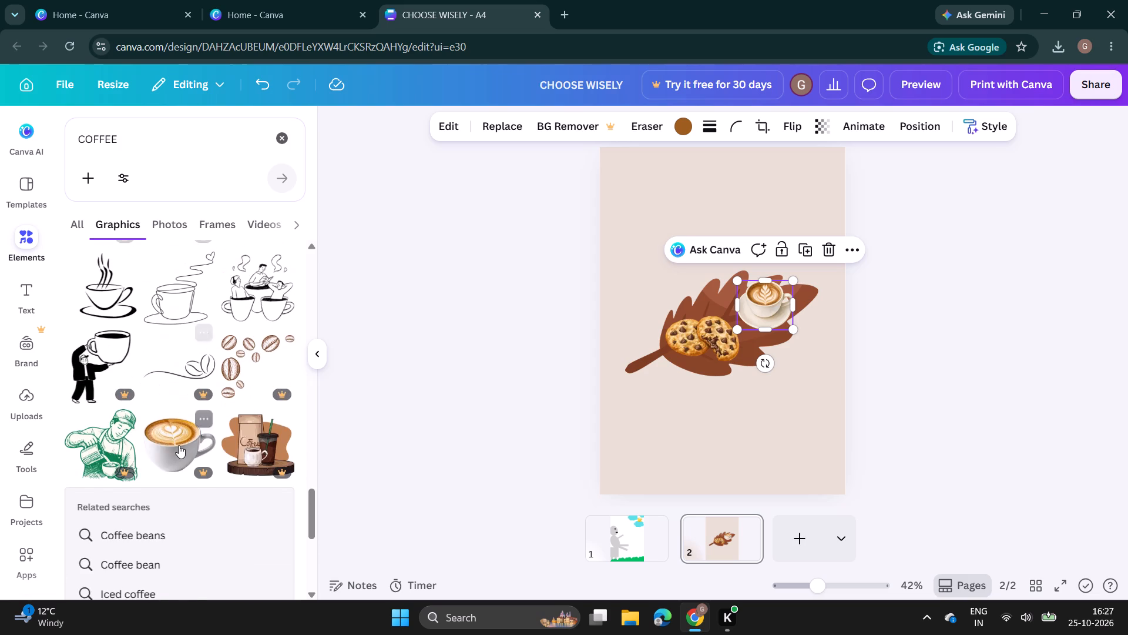
{"action": "scroll", "coordinate": [179, 445], "scroll_direction": "down", "scroll_amount": 8}
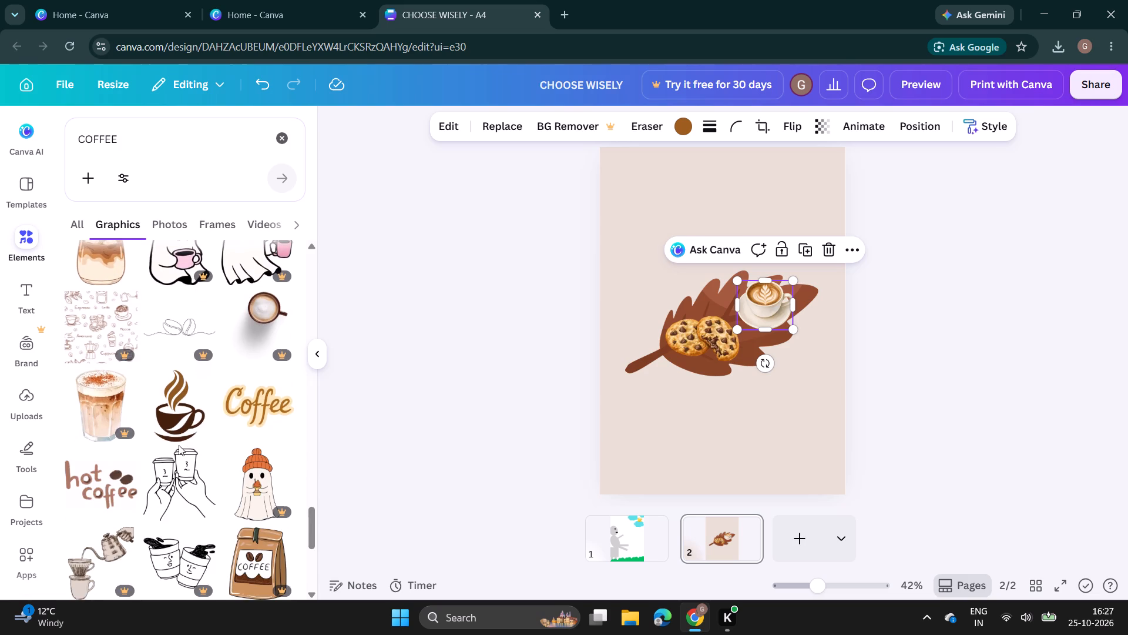
{"action": "scroll", "coordinate": [179, 445], "scroll_direction": "down", "scroll_amount": 2}
{"action": "scroll", "coordinate": [178, 445], "scroll_direction": "up", "scroll_amount": 1}
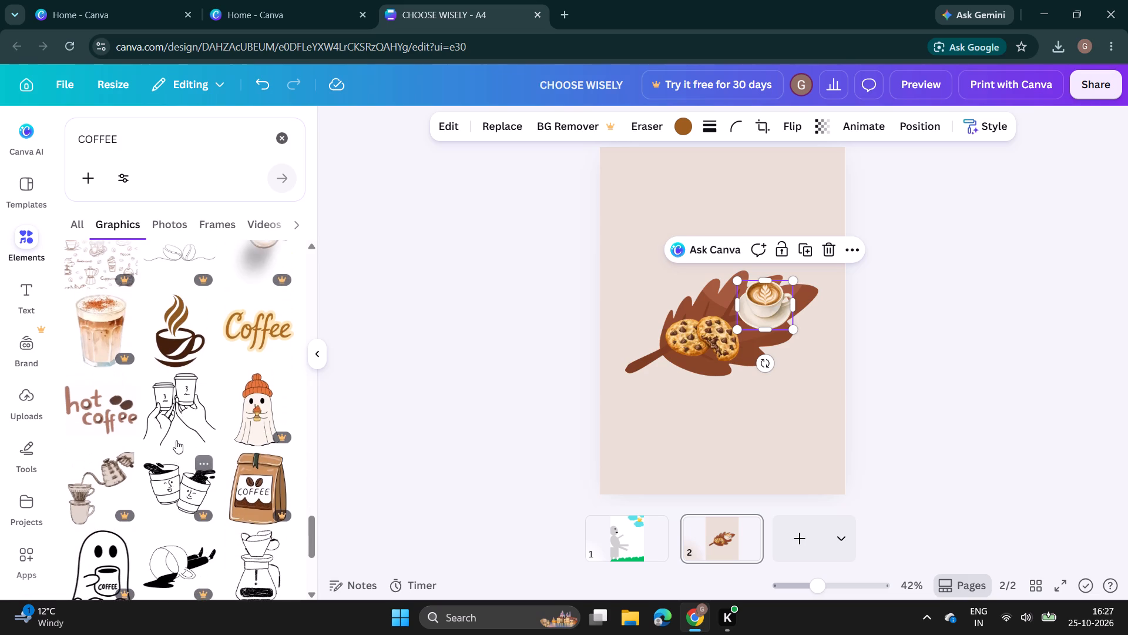
{"action": "scroll", "coordinate": [176, 440], "scroll_direction": "up", "scroll_amount": 2}
{"action": "scroll", "coordinate": [176, 440], "scroll_direction": "down", "scroll_amount": 6}
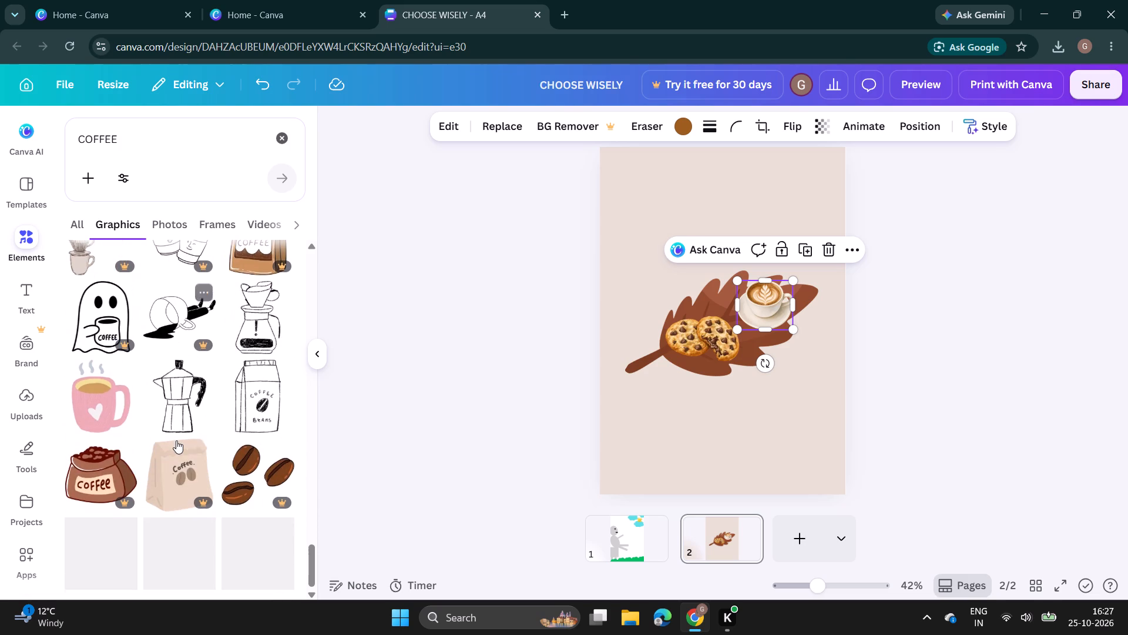
{"action": "scroll", "coordinate": [176, 440], "scroll_direction": "down", "scroll_amount": 3}
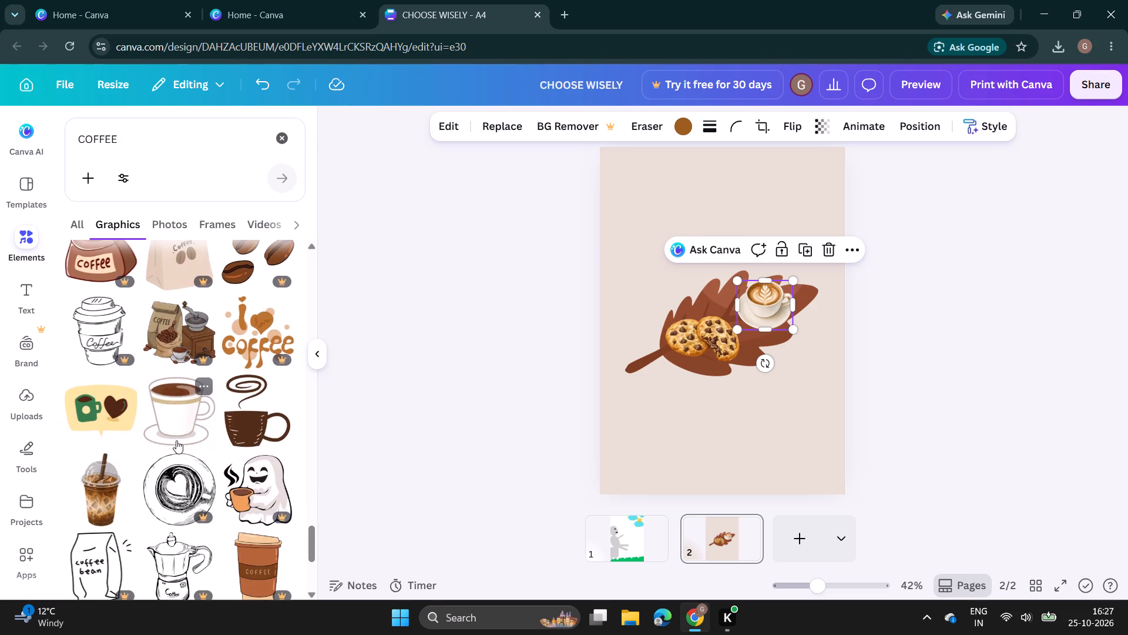
{"action": "scroll", "coordinate": [176, 440], "scroll_direction": "down", "scroll_amount": 3}
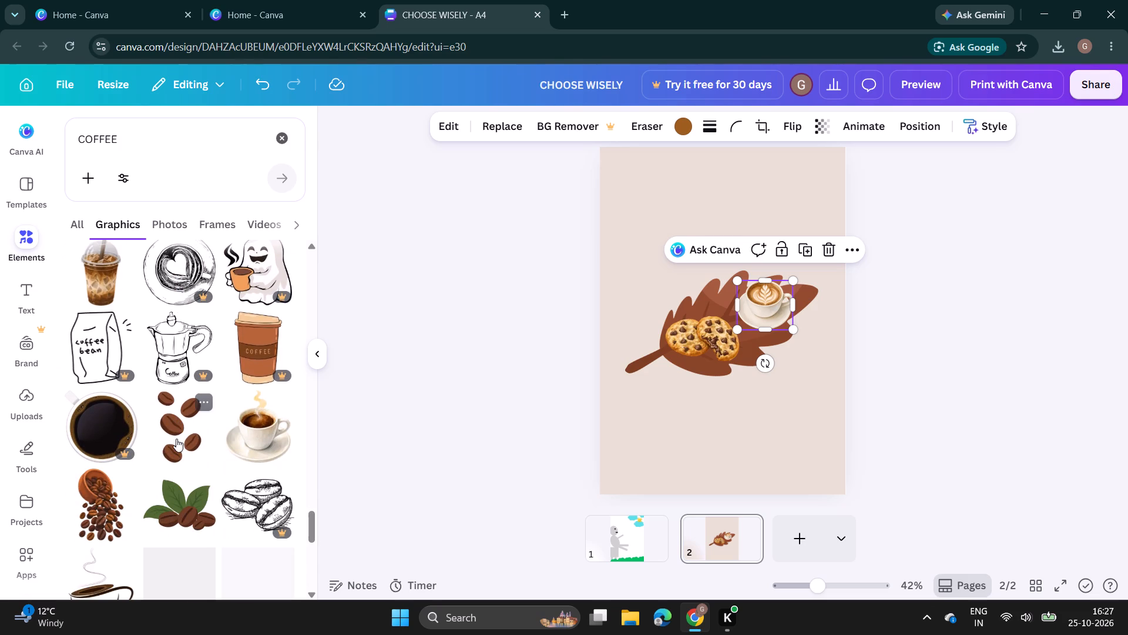
{"action": "scroll", "coordinate": [177, 439], "scroll_direction": "down", "scroll_amount": 4}
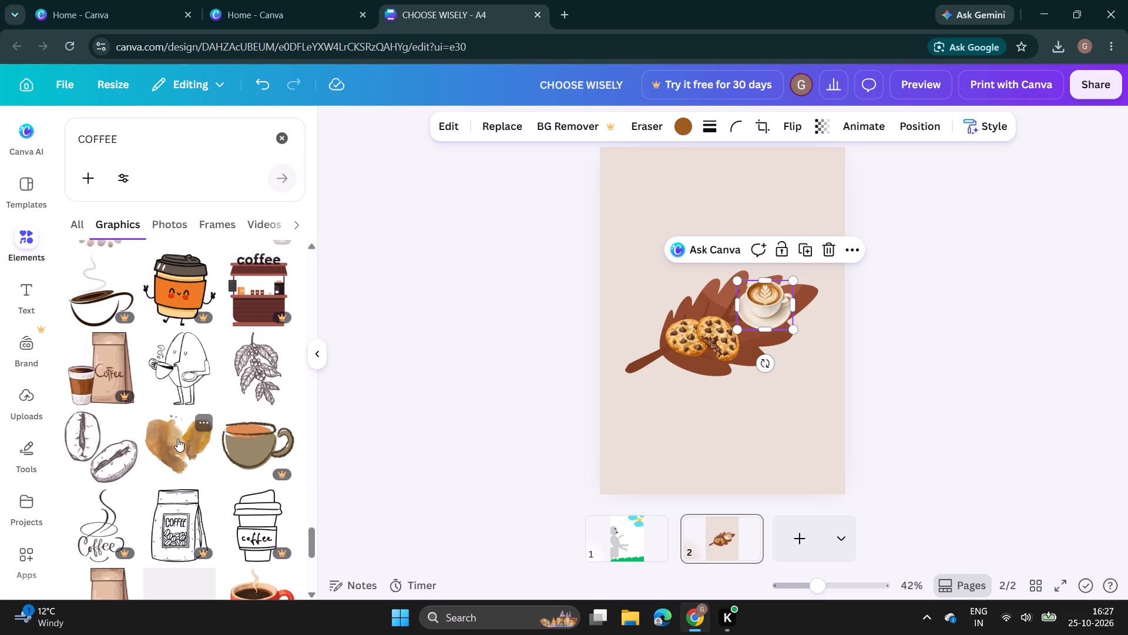
{"action": "scroll", "coordinate": [178, 439], "scroll_direction": "down", "scroll_amount": 4}
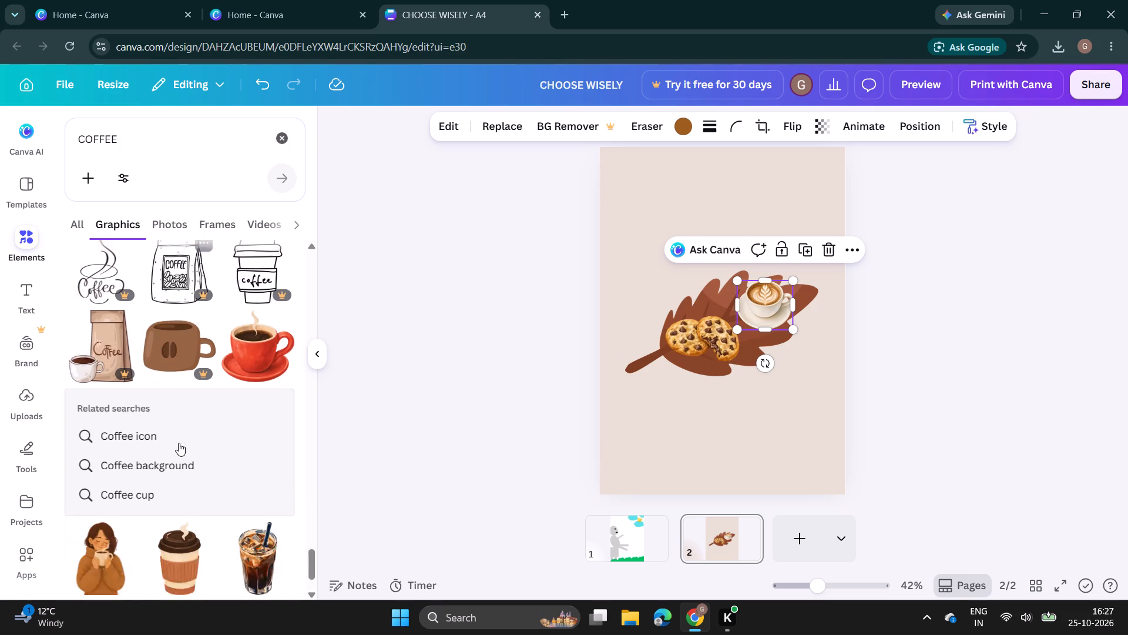
{"action": "scroll", "coordinate": [179, 442], "scroll_direction": "down", "scroll_amount": 5}
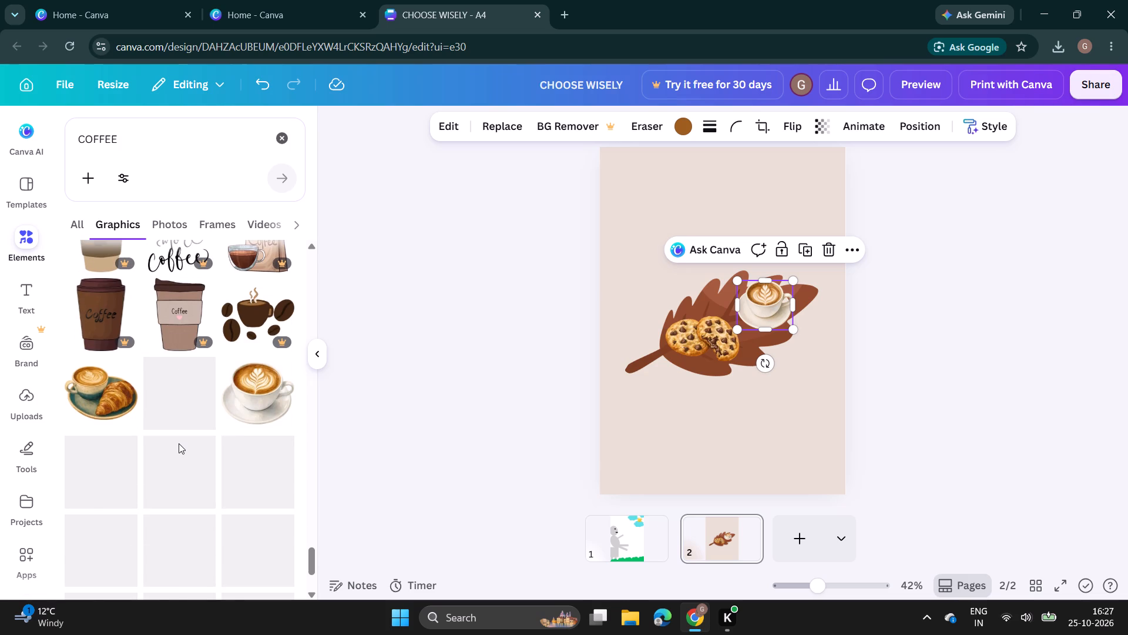
Add the top-view latte-art coffee cup graphic and move it down the page, clear of the existing cup on the leaf.
{"action": "left_click", "coordinate": [179, 406]}
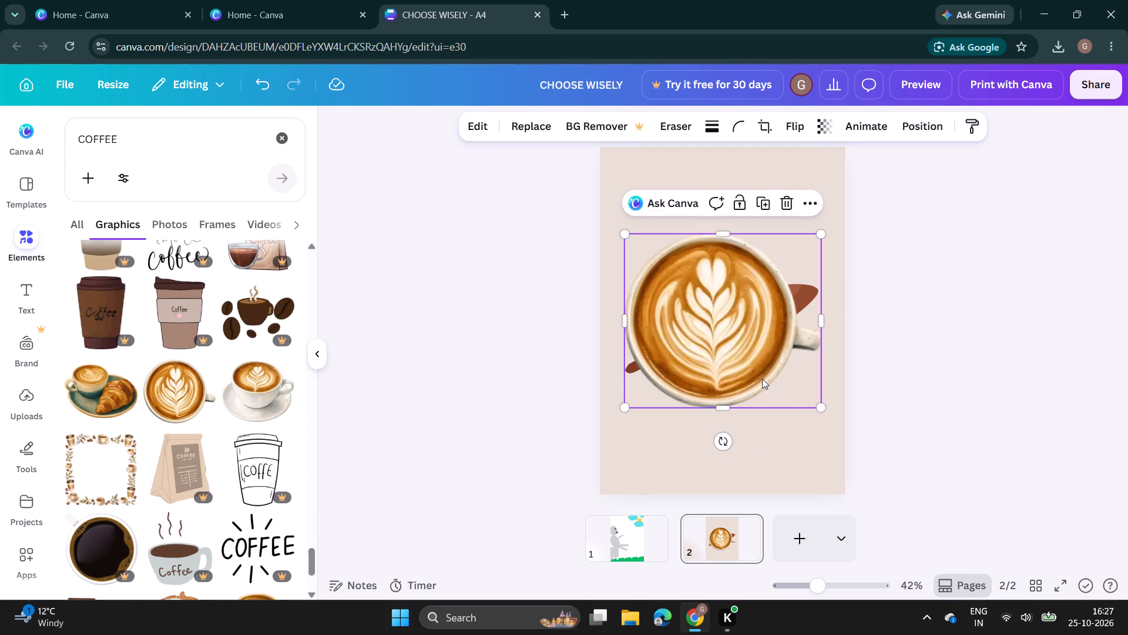
{"action": "left_click_drag", "start_coordinate": [762, 377], "coordinate": [726, 440]}
Delete the small latte cup on a saucer from the leaf.
{"action": "left_click_drag", "start_coordinate": [763, 312], "coordinate": [763, 320]}
{"action": "left_click", "coordinate": [771, 295]}
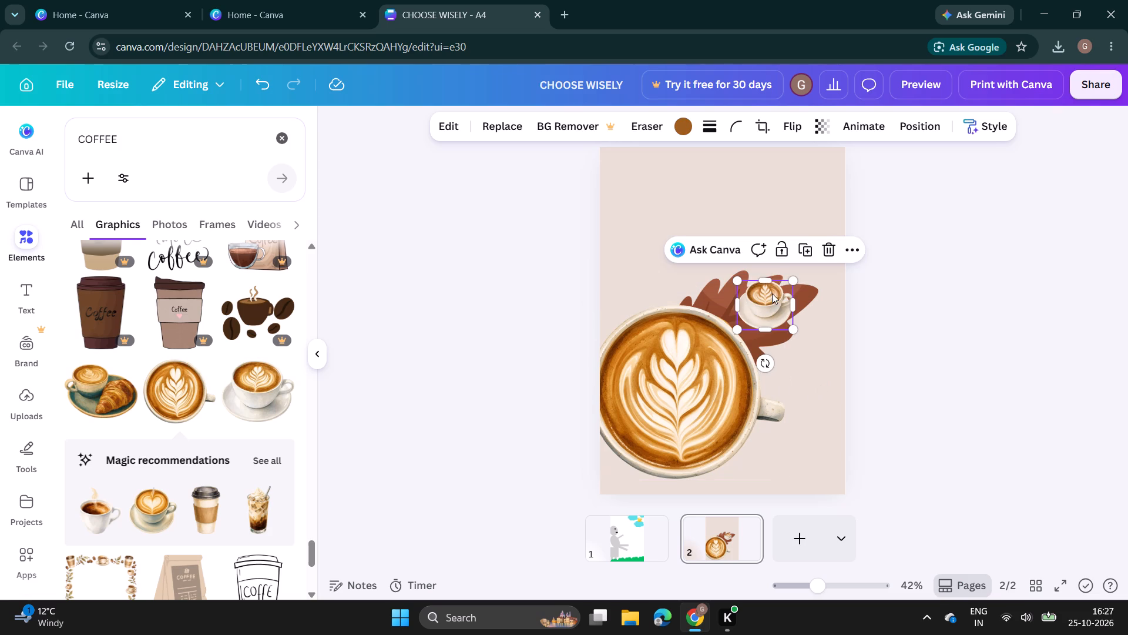
{"action": "left_click", "coordinate": [824, 245]}
Scale the top-view latte cup down to roughly cookie size and place it on the leaf beside the cookies, towards the leaf's tip.
{"action": "left_click", "coordinate": [683, 400]}
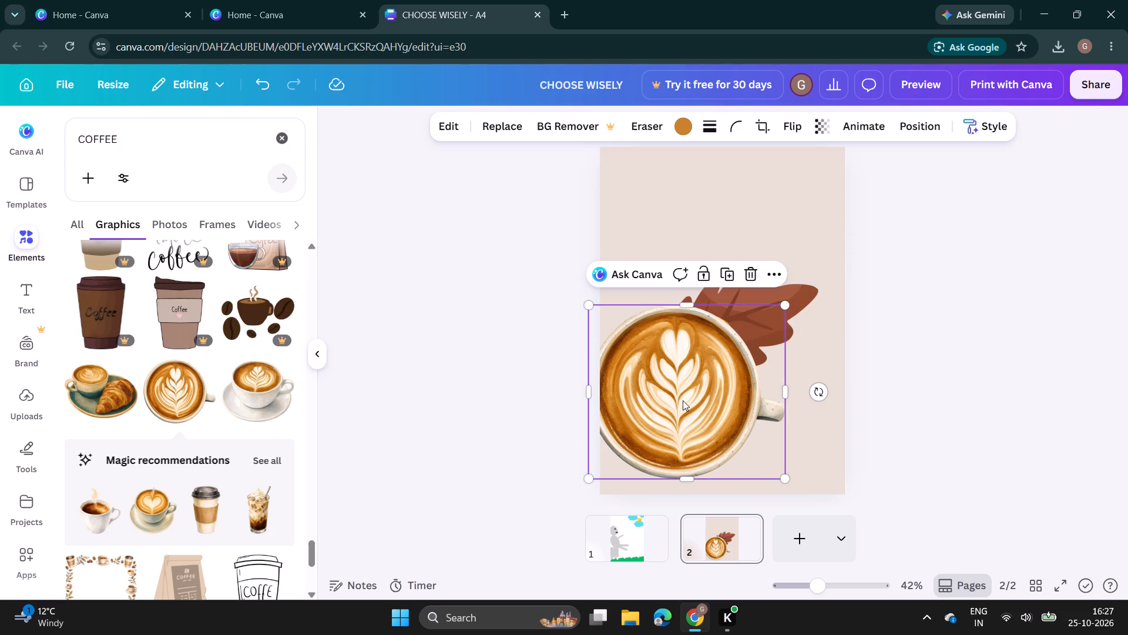
{"action": "left_click_drag", "start_coordinate": [782, 480], "coordinate": [713, 390]}
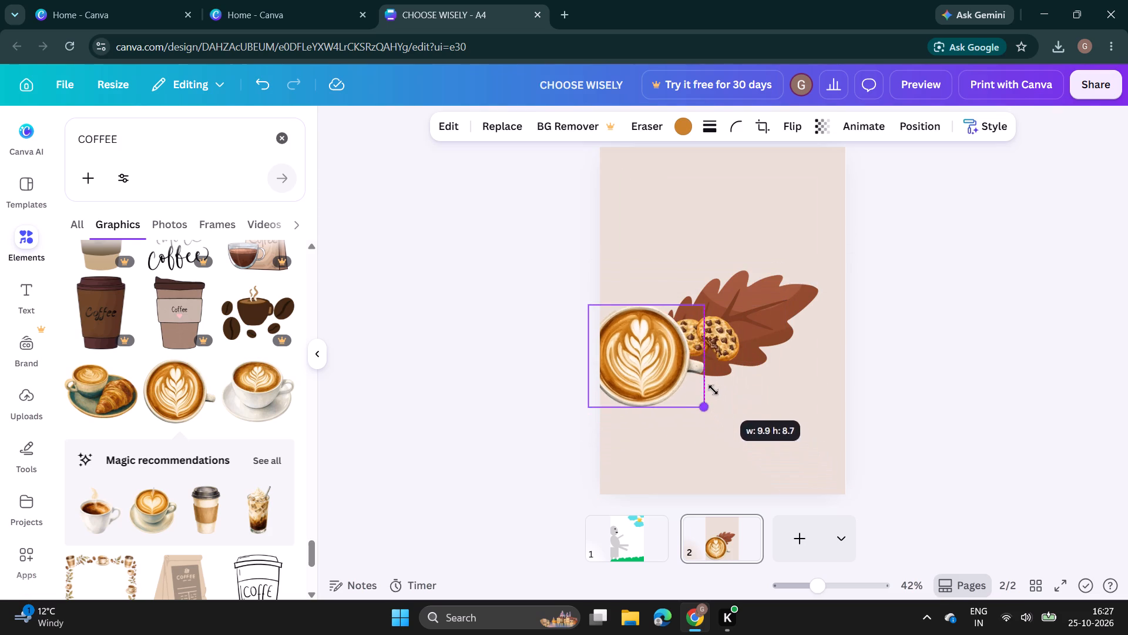
{"action": "left_click_drag", "start_coordinate": [713, 390], "coordinate": [713, 389]}
{"action": "left_click_drag", "start_coordinate": [625, 360], "coordinate": [745, 314]}
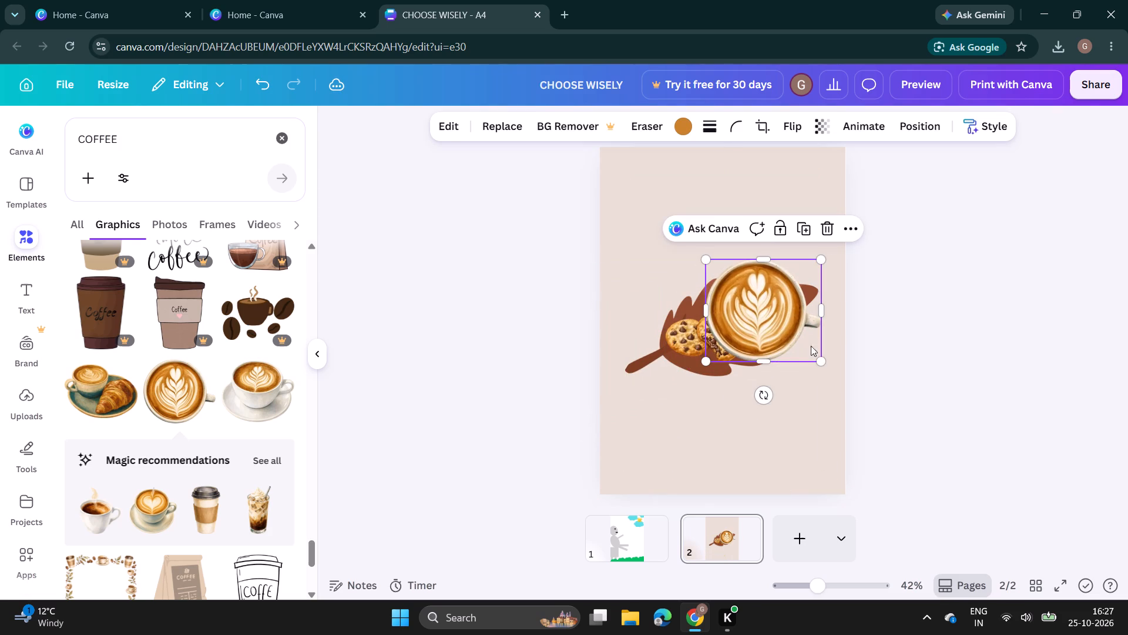
{"action": "left_click_drag", "start_coordinate": [821, 362], "coordinate": [766, 322]}
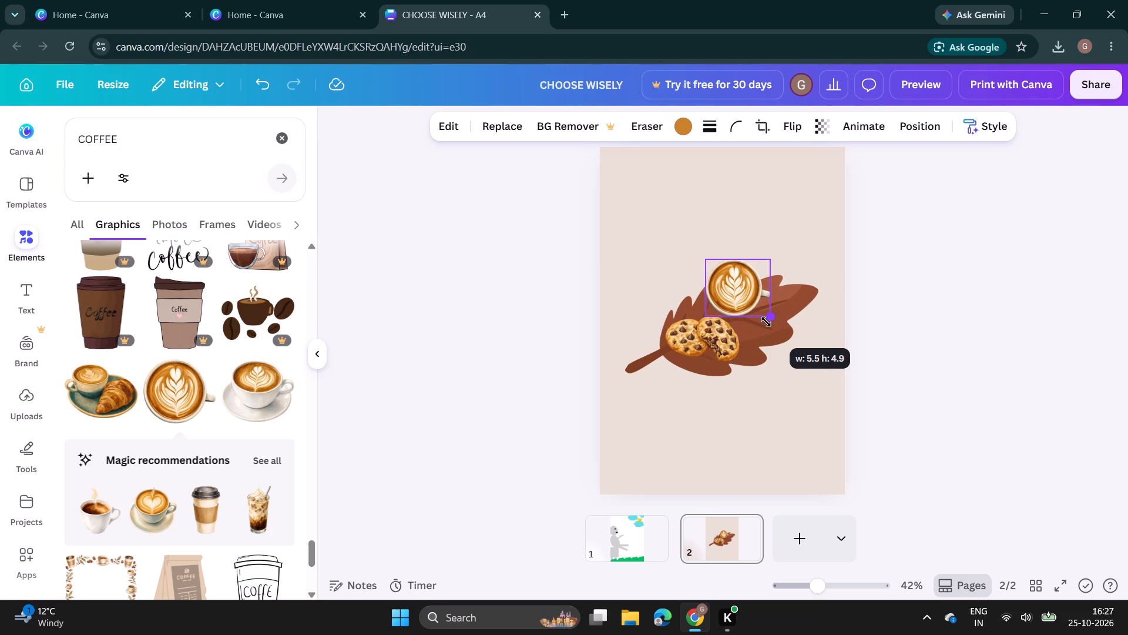
{"action": "left_click_drag", "start_coordinate": [766, 322], "coordinate": [771, 327]}
{"action": "left_click_drag", "start_coordinate": [737, 293], "coordinate": [740, 293]}
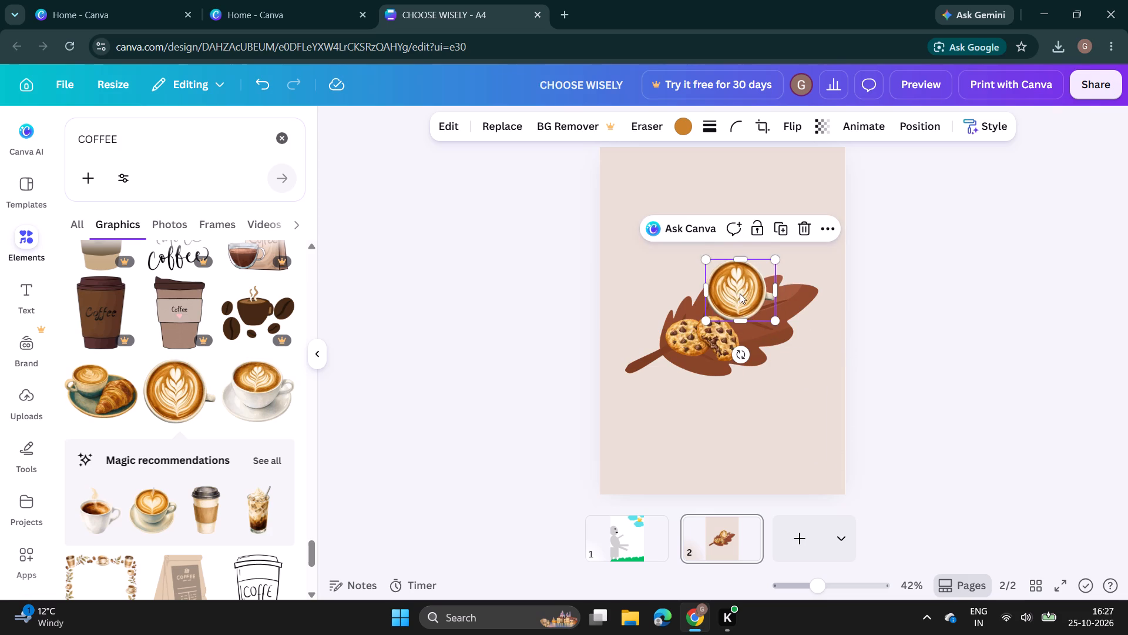
{"action": "left_click_drag", "start_coordinate": [740, 293], "coordinate": [761, 317]}
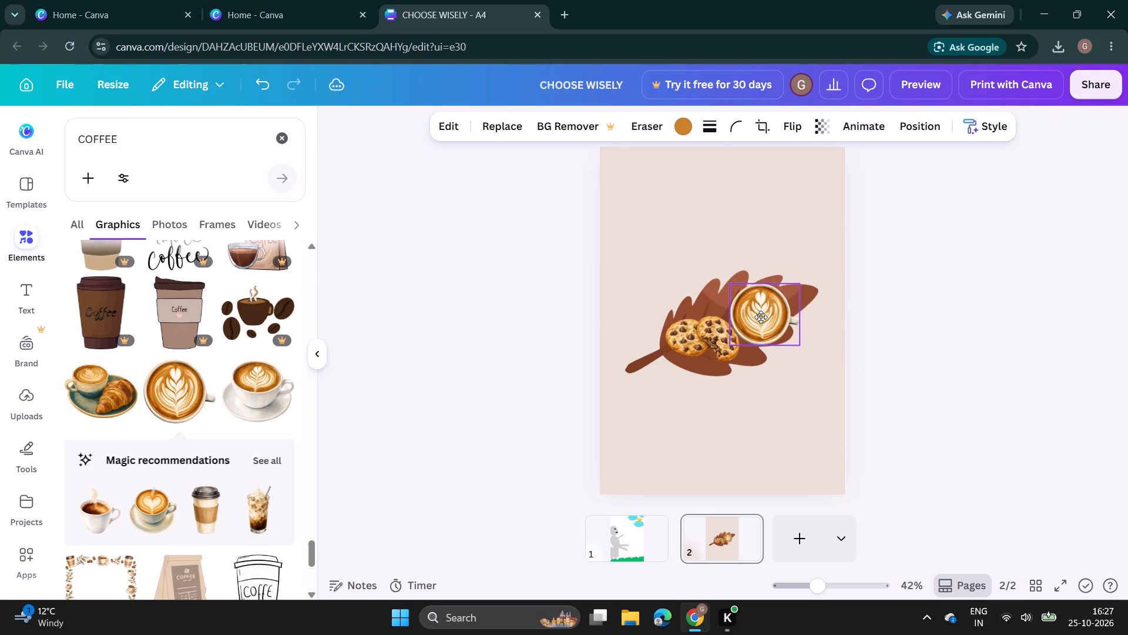
{"action": "left_click_drag", "start_coordinate": [761, 317], "coordinate": [761, 314]}
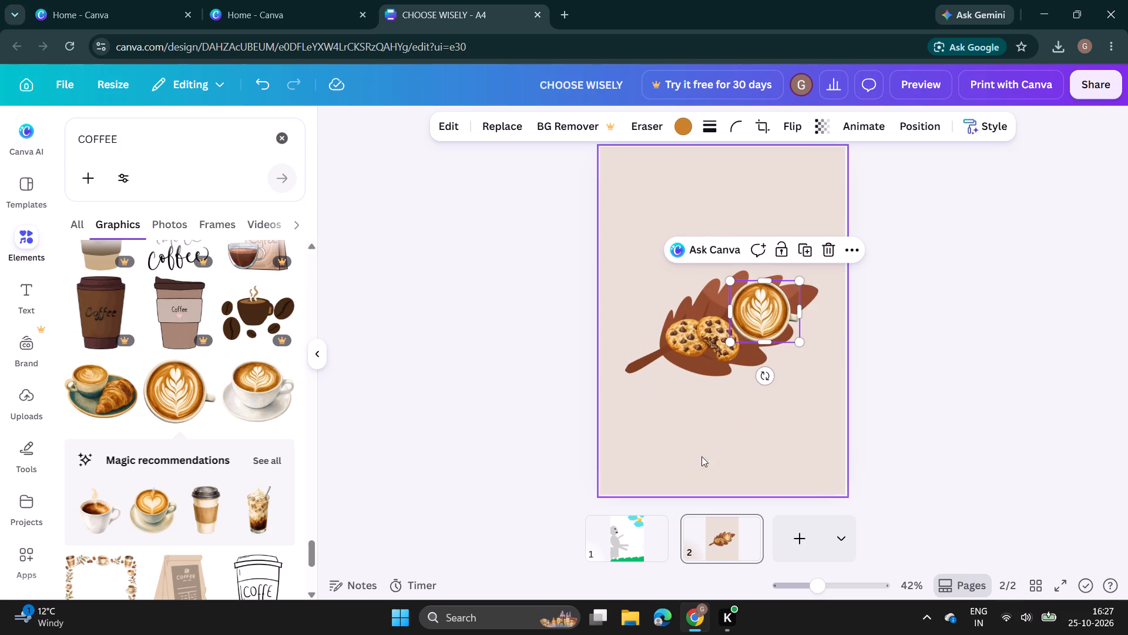
{"action": "left_click", "coordinate": [681, 459]}
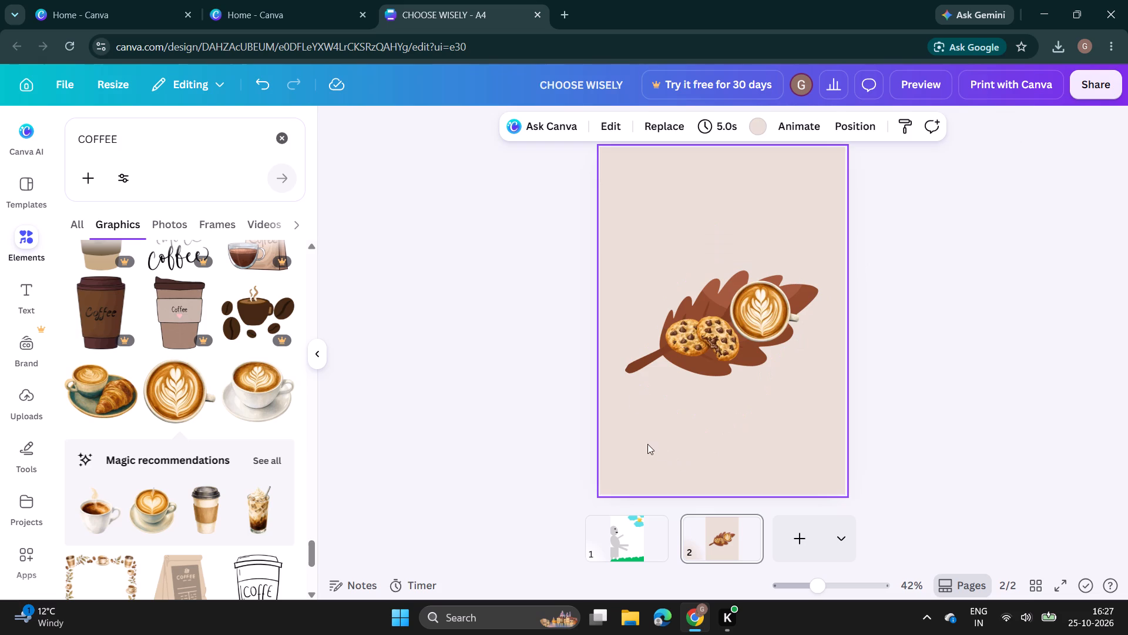
Add a heading reading "MORE" and place it above the leaf, near the page's upper-left corner.
{"action": "left_click", "coordinate": [18, 300]}
{"action": "left_click", "coordinate": [168, 362]}
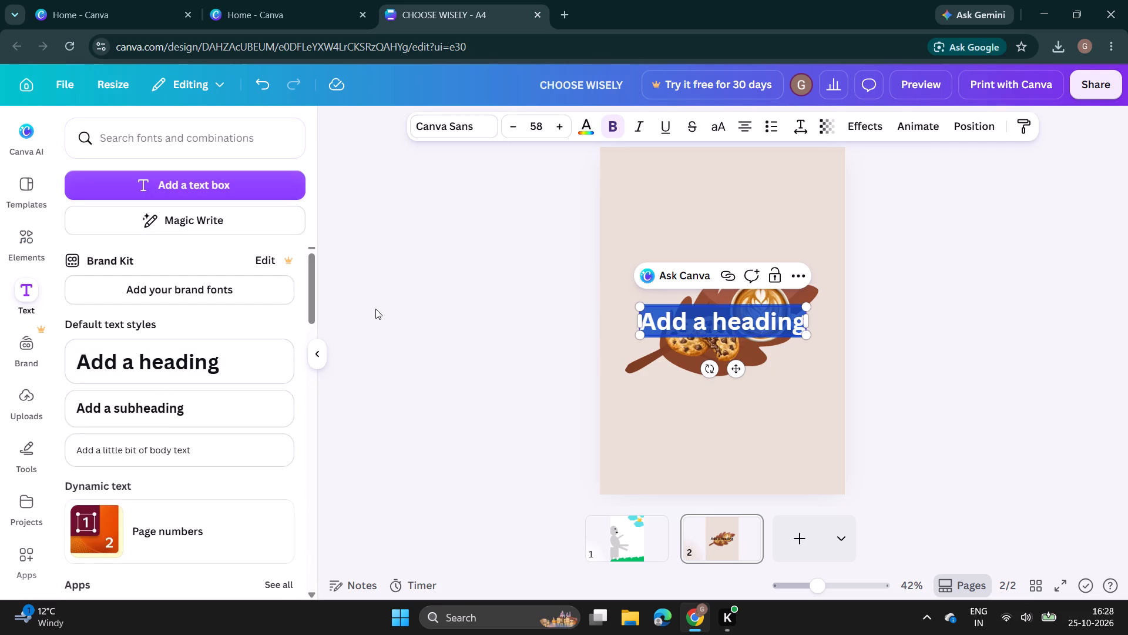
{"action": "key", "text": "BackSpace"}
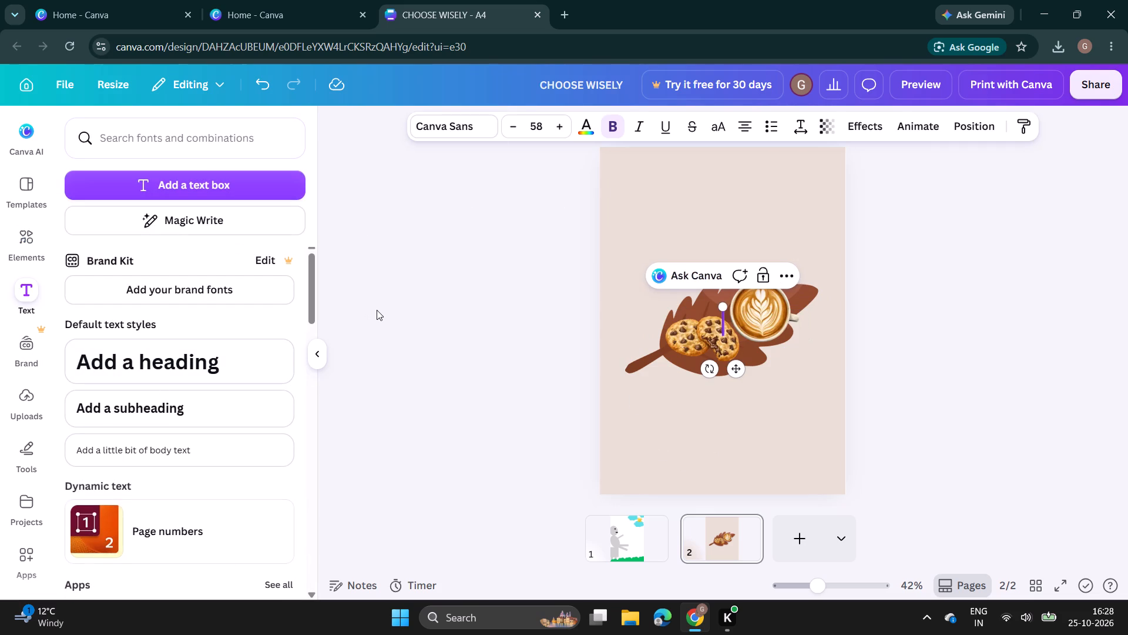
{"action": "type", "text": "MORE"}
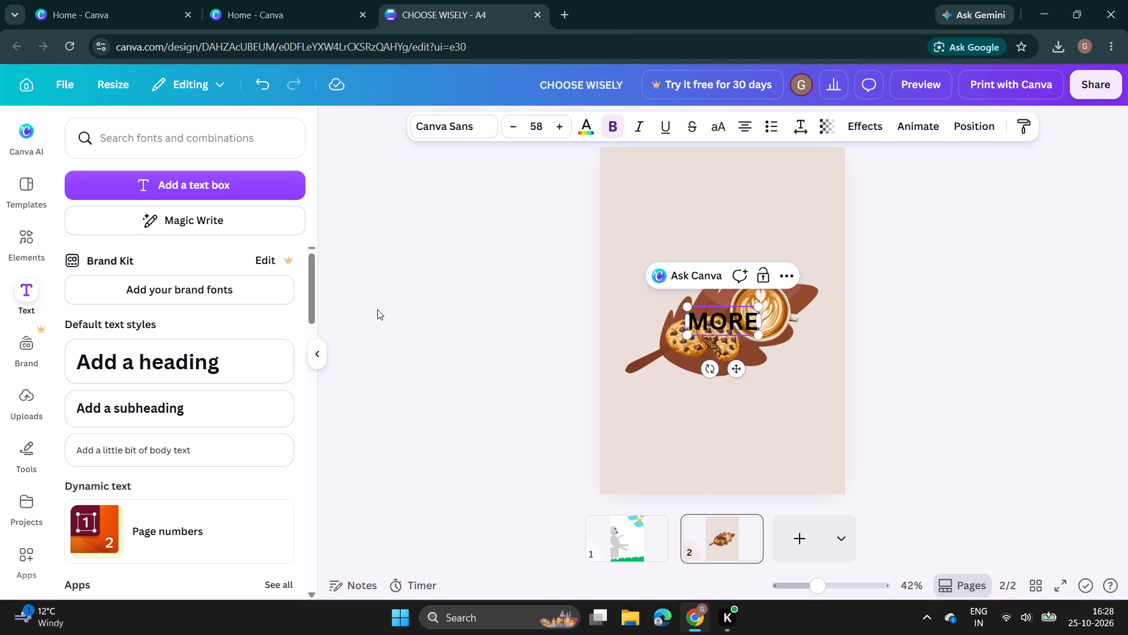
{"action": "key", "text": "Return"}
{"action": "key", "text": "BackSpace"}
{"action": "left_click", "coordinate": [798, 450]}
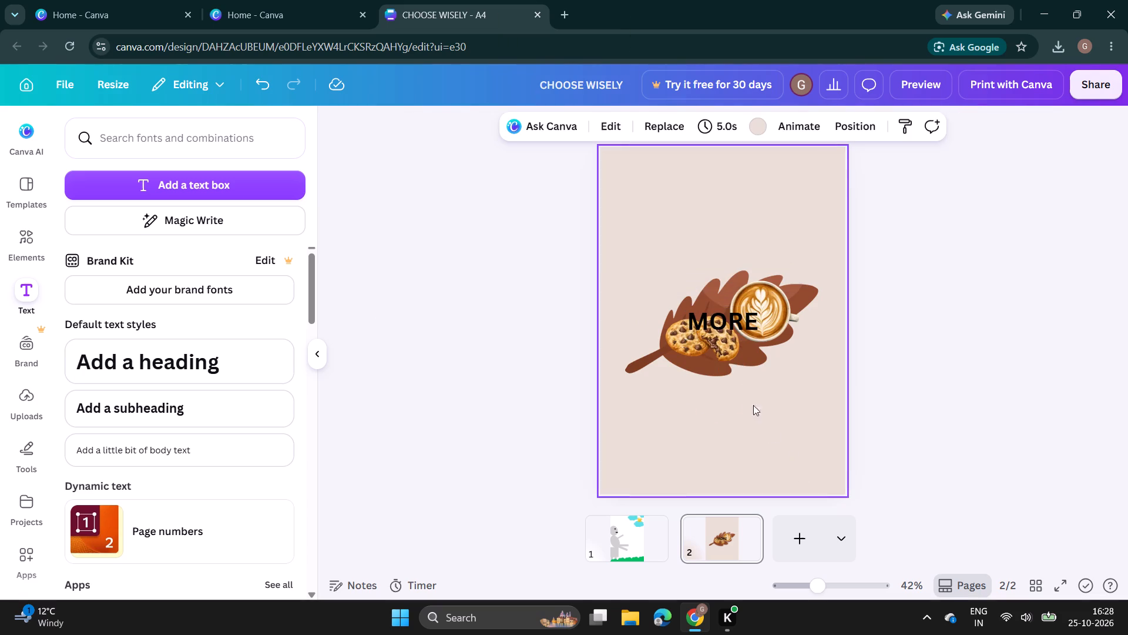
{"action": "left_click_drag", "start_coordinate": [725, 321], "coordinate": [661, 196]}
Add a heading reading "COFFEE" directly below "MORE" and widen its text box so the word fits on one line.
{"action": "left_click", "coordinate": [153, 365]}
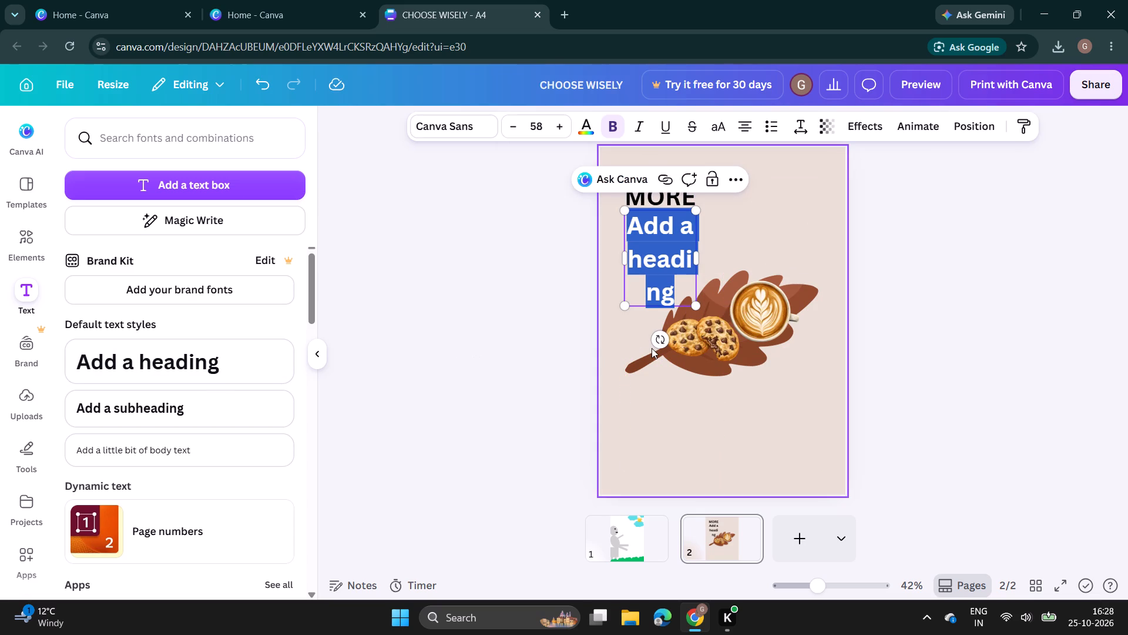
{"action": "key", "text": "BackSpace"}
{"action": "type", "text": "COFFEE"}
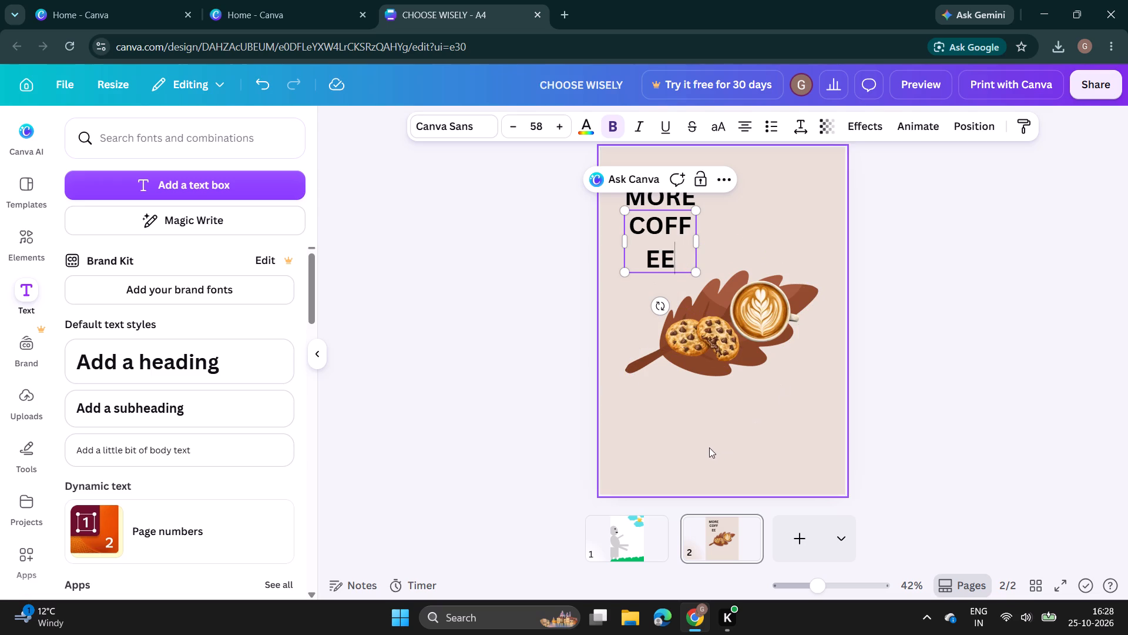
{"action": "left_click_drag", "start_coordinate": [696, 239], "coordinate": [723, 238]}
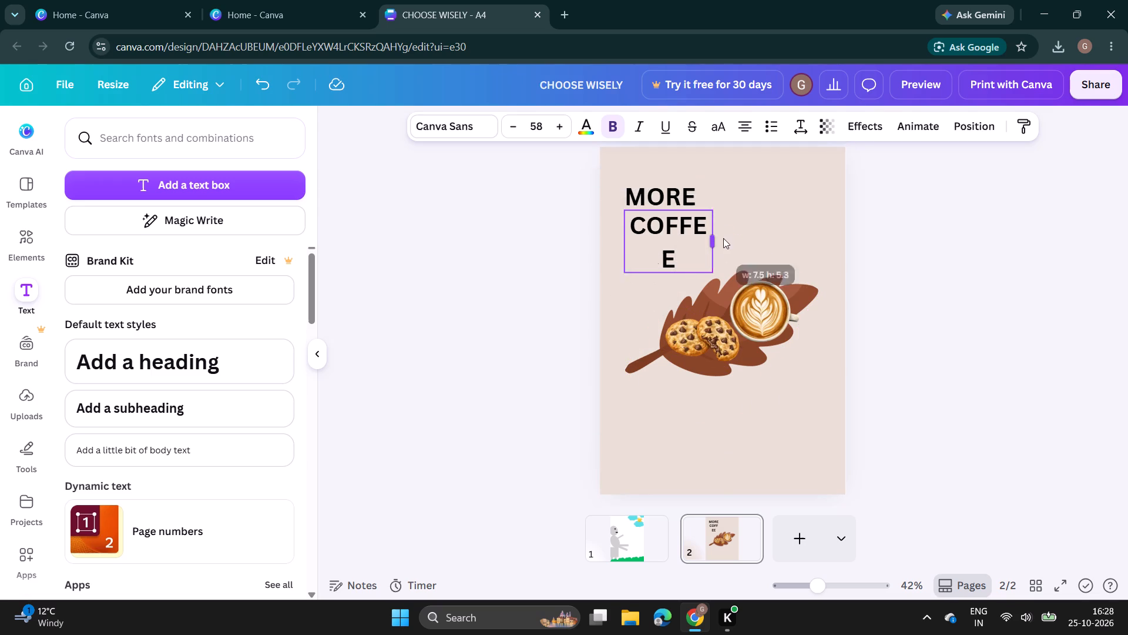
{"action": "left_click_drag", "start_coordinate": [723, 238], "coordinate": [727, 238]}
{"action": "left_click", "coordinate": [684, 494]}
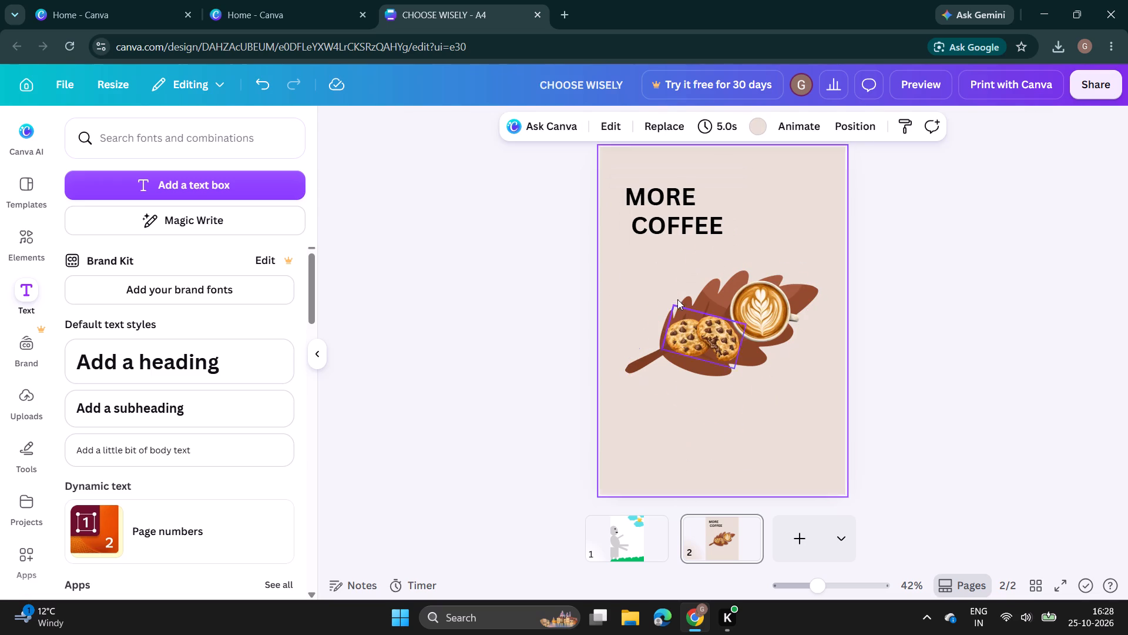
Add another heading reading "MORE" and place it directly below "COFFEE", aligned with the first "MORE".
{"action": "left_click", "coordinate": [167, 361]}
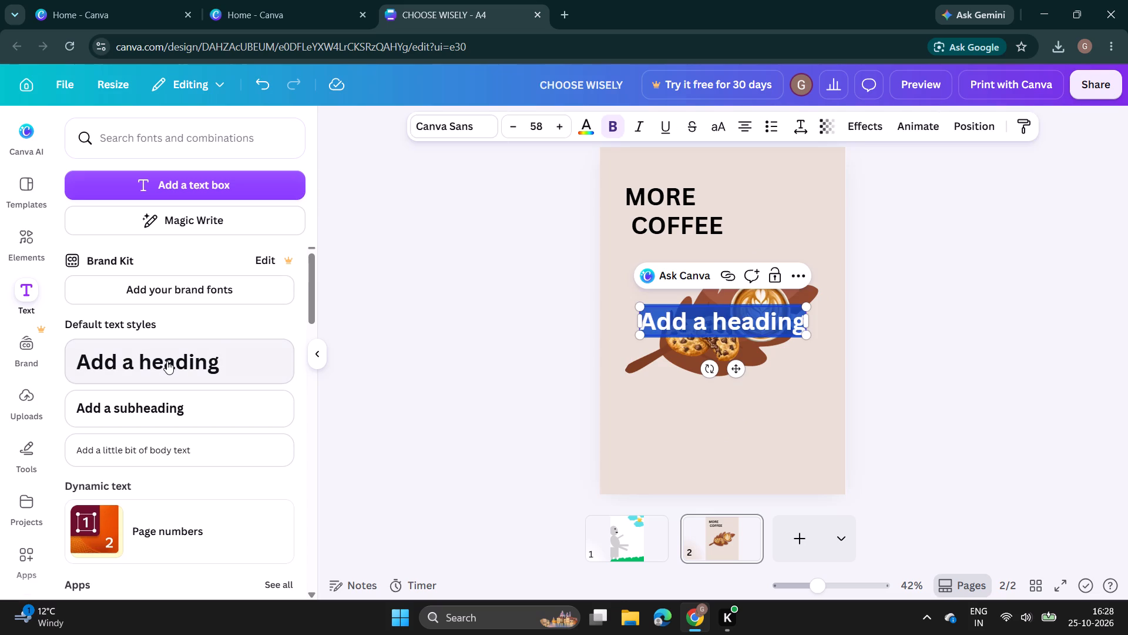
{"action": "key", "text": "BackSpace"}
{"action": "type", "text": "MORE"}
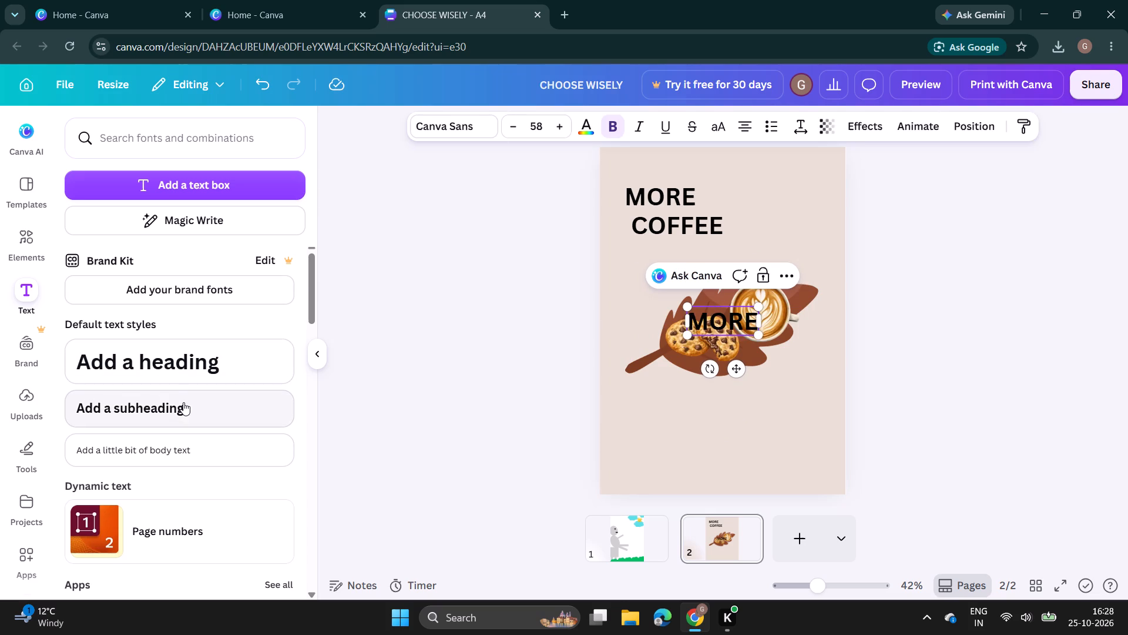
{"action": "left_click", "coordinate": [724, 450]}
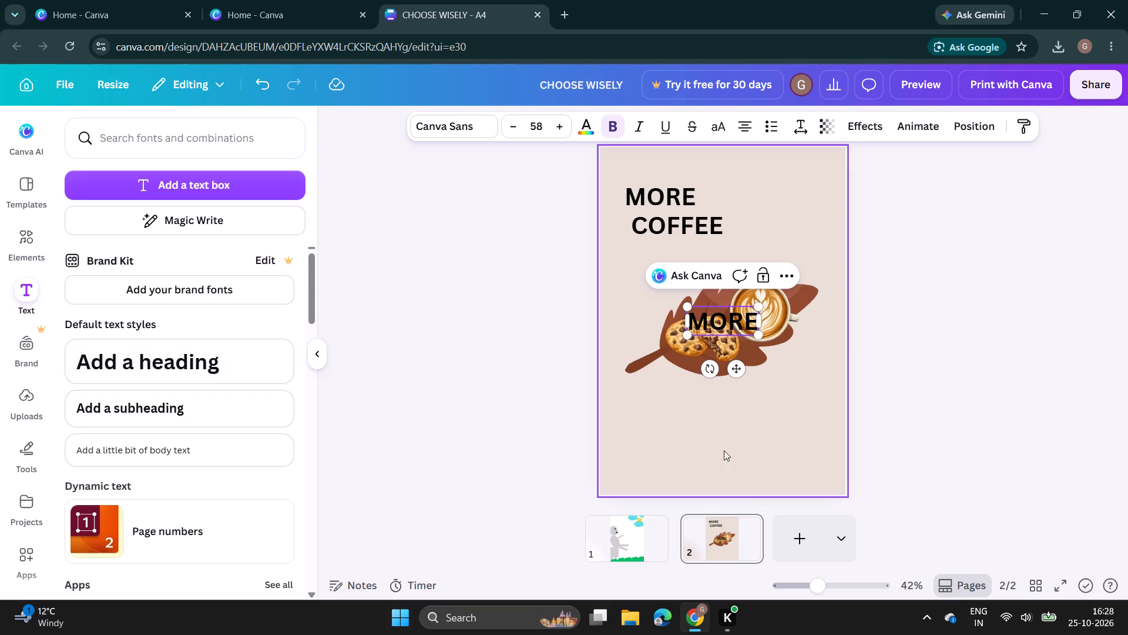
{"action": "left_click_drag", "start_coordinate": [714, 320], "coordinate": [654, 259]}
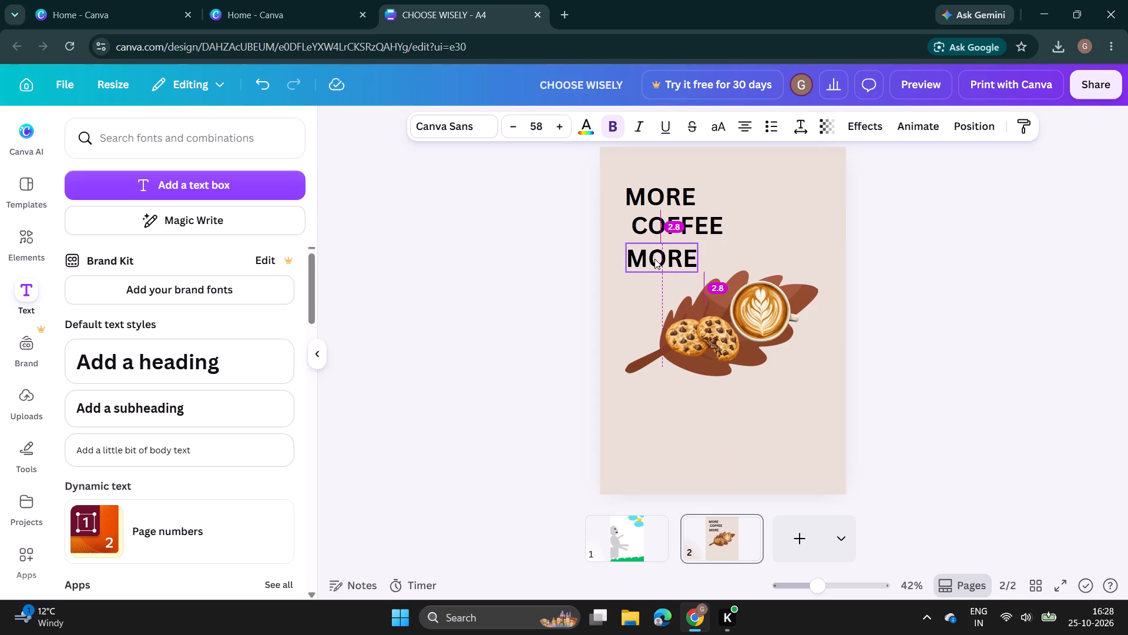
Add a heading reading "SMILES" directly below the second "MORE" and remove the empty line after the word.
{"action": "left_click", "coordinate": [667, 420]}
{"action": "left_click", "coordinate": [164, 373]}
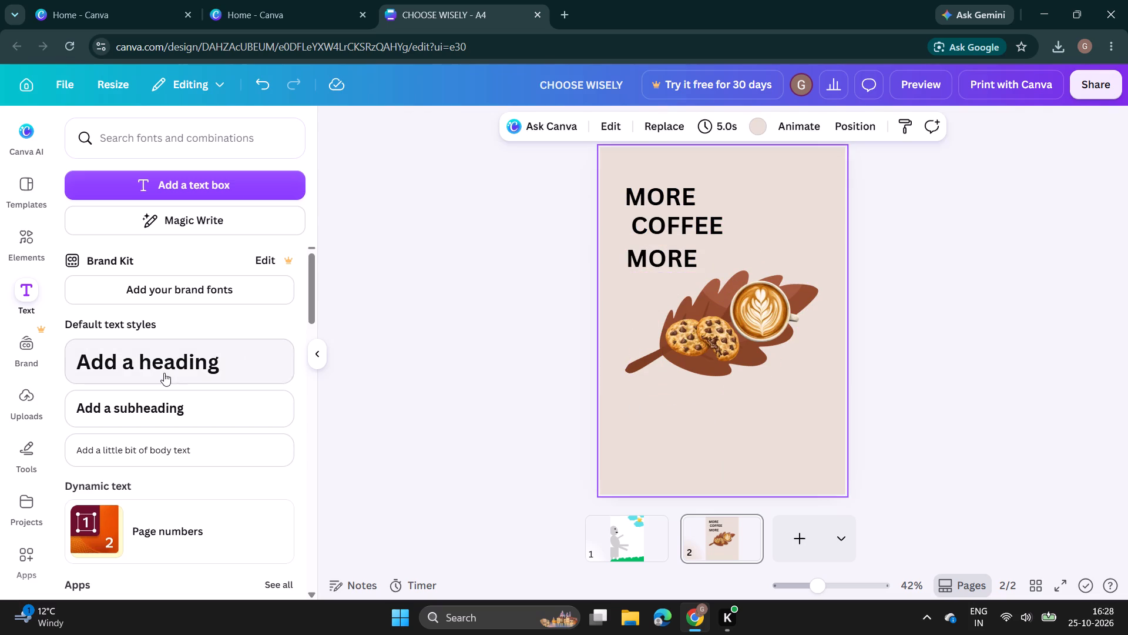
{"action": "key", "text": "BackSpace"}
{"action": "type", "text": "SMILES"}
{"action": "key", "text": "Return"}
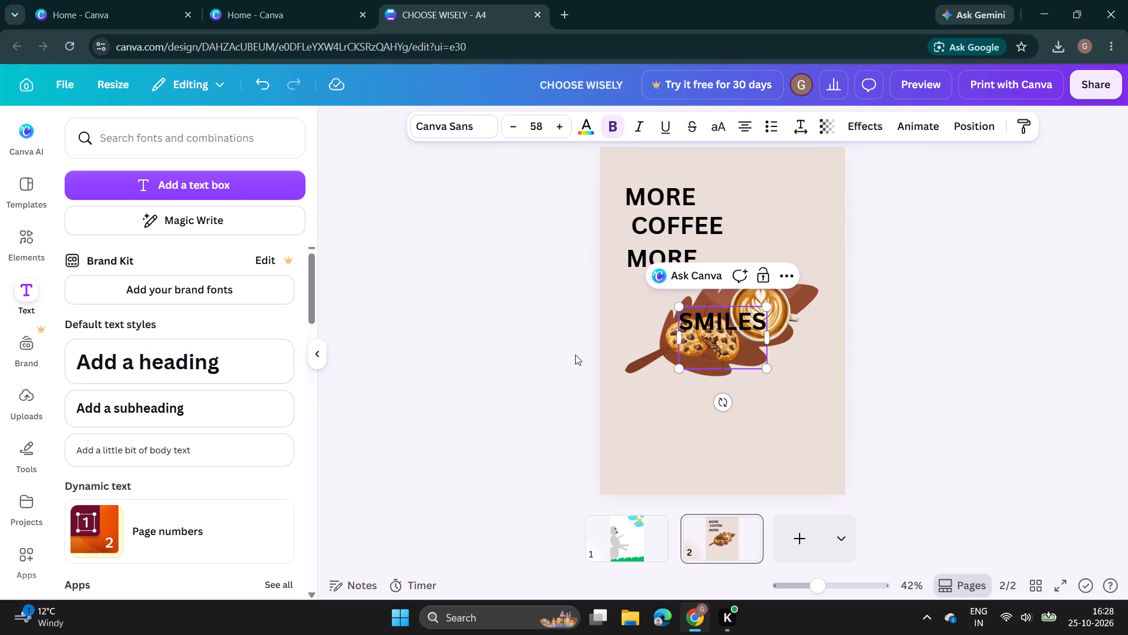
{"action": "left_click", "coordinate": [653, 469]}
{"action": "left_click_drag", "start_coordinate": [718, 331], "coordinate": [653, 301]}
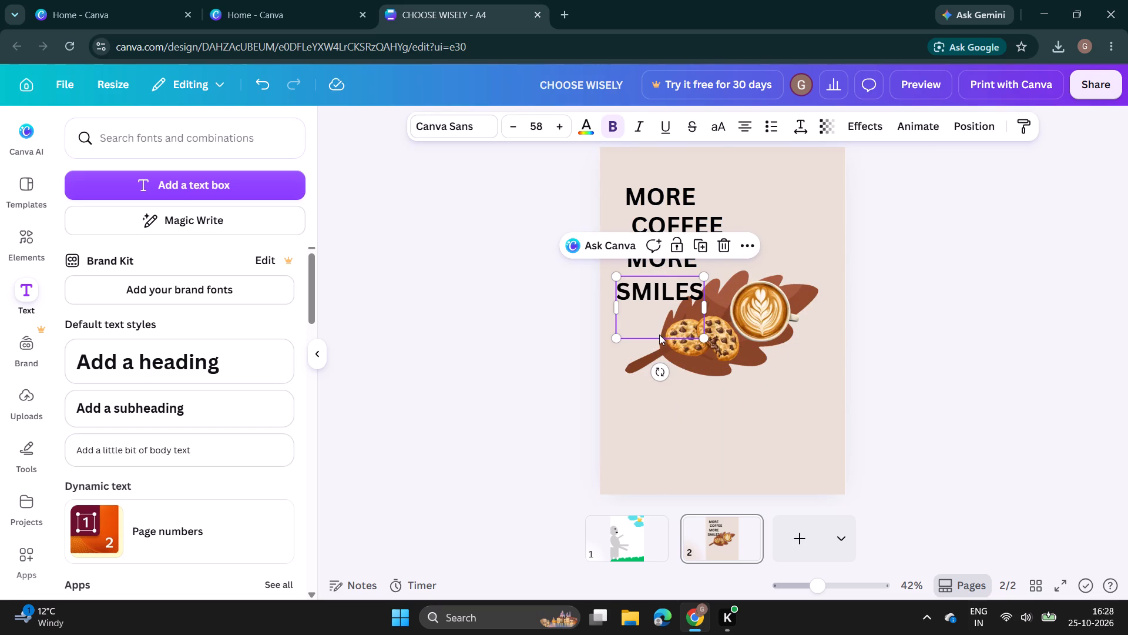
{"action": "left_click", "coordinate": [632, 302]}
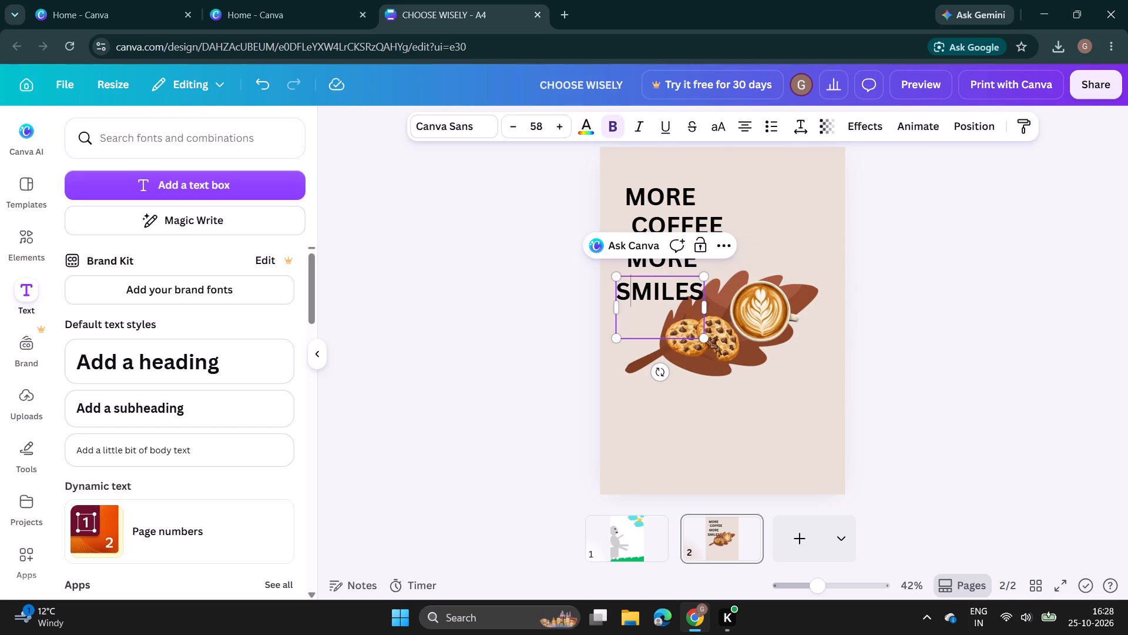
{"action": "left_click", "coordinate": [635, 310]}
{"action": "key", "text": "BackSpace"}
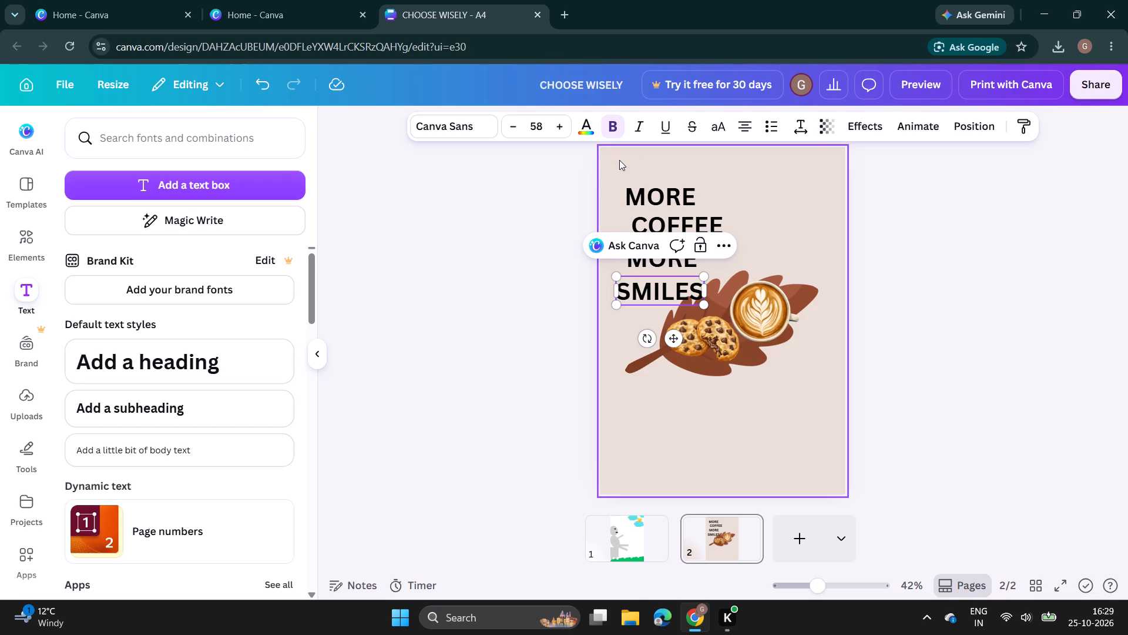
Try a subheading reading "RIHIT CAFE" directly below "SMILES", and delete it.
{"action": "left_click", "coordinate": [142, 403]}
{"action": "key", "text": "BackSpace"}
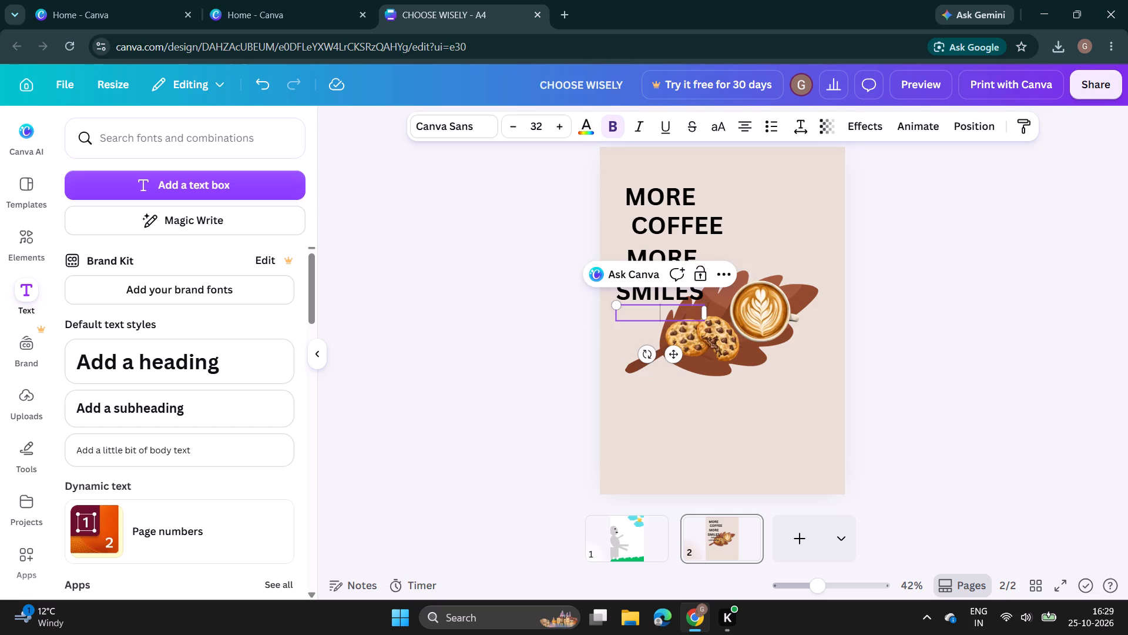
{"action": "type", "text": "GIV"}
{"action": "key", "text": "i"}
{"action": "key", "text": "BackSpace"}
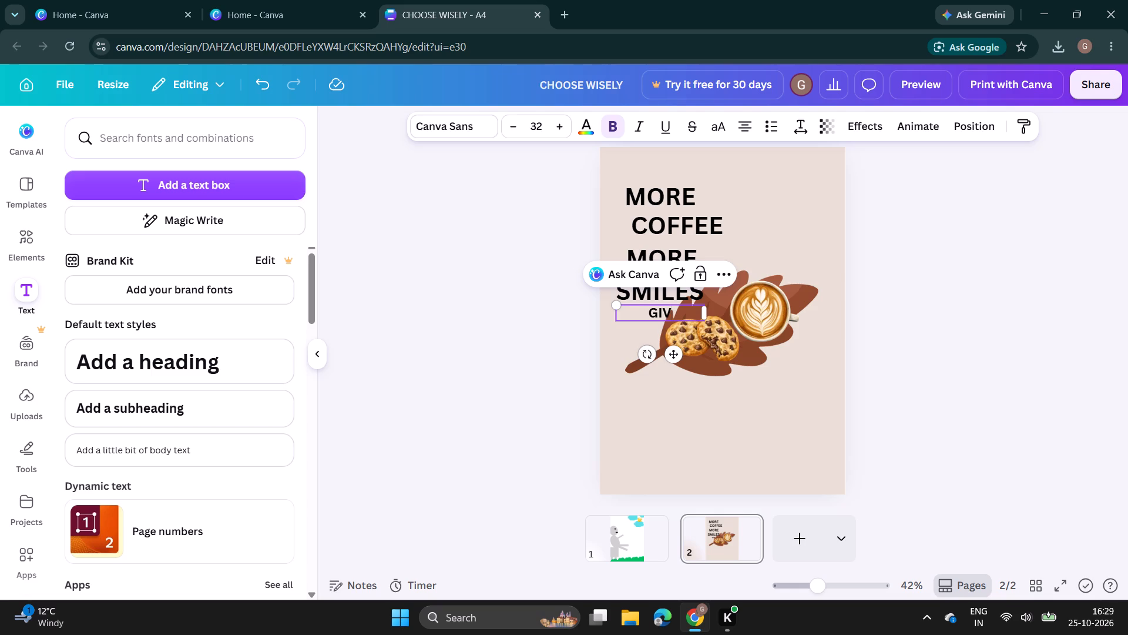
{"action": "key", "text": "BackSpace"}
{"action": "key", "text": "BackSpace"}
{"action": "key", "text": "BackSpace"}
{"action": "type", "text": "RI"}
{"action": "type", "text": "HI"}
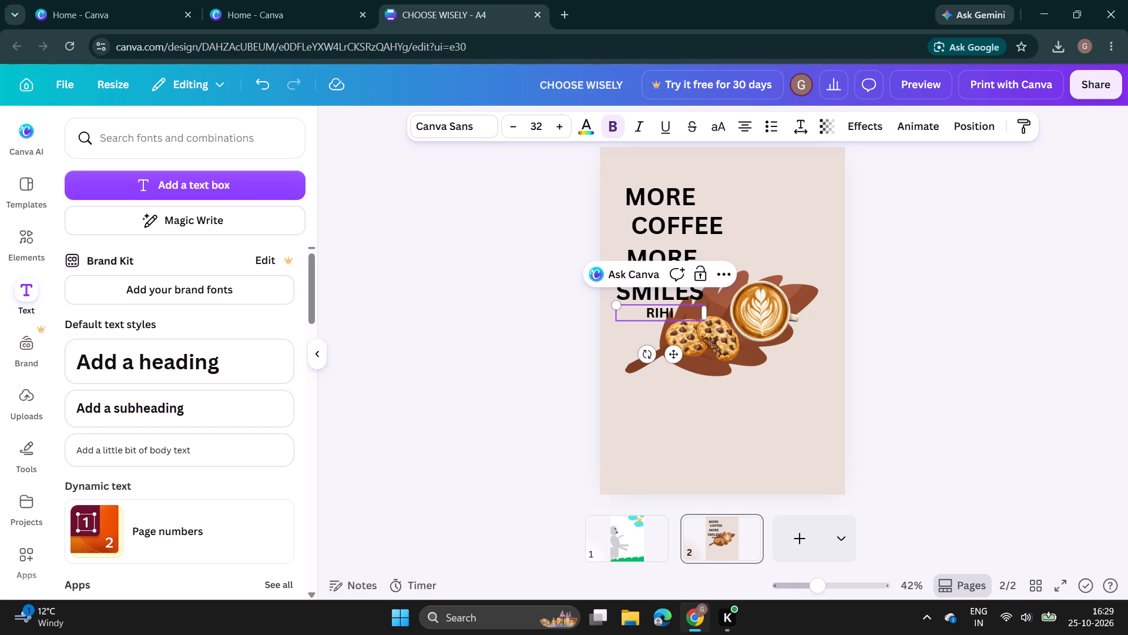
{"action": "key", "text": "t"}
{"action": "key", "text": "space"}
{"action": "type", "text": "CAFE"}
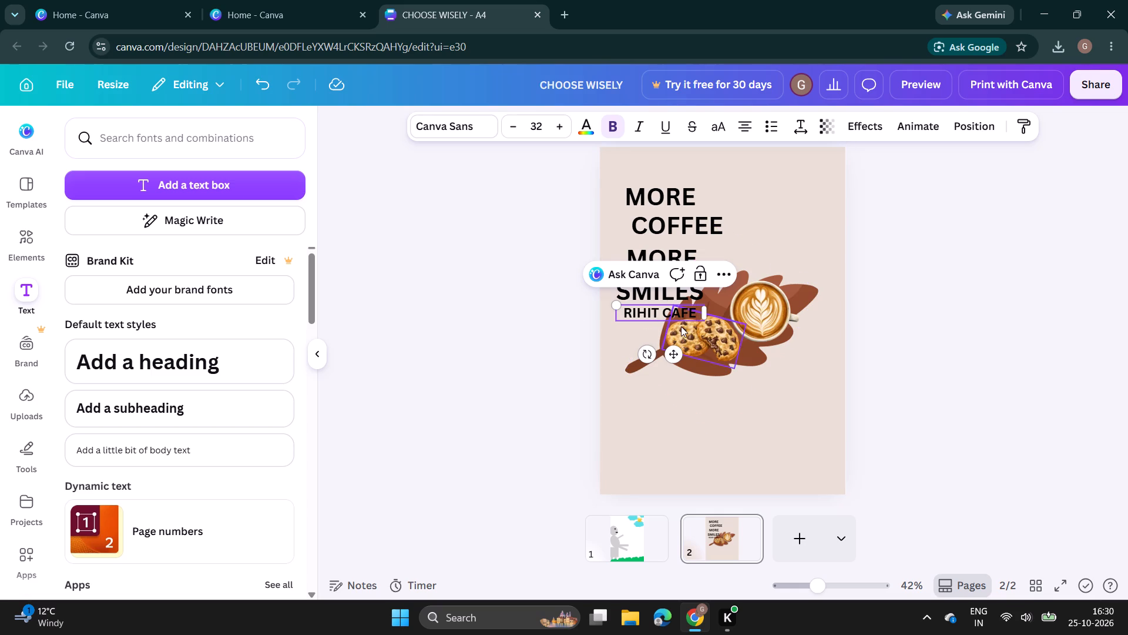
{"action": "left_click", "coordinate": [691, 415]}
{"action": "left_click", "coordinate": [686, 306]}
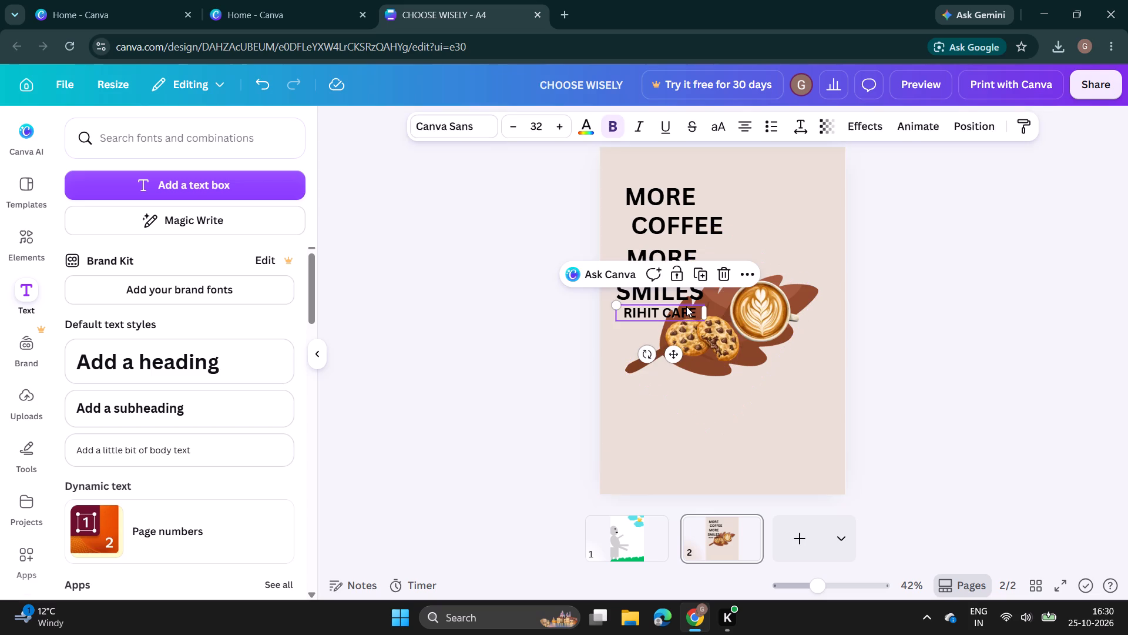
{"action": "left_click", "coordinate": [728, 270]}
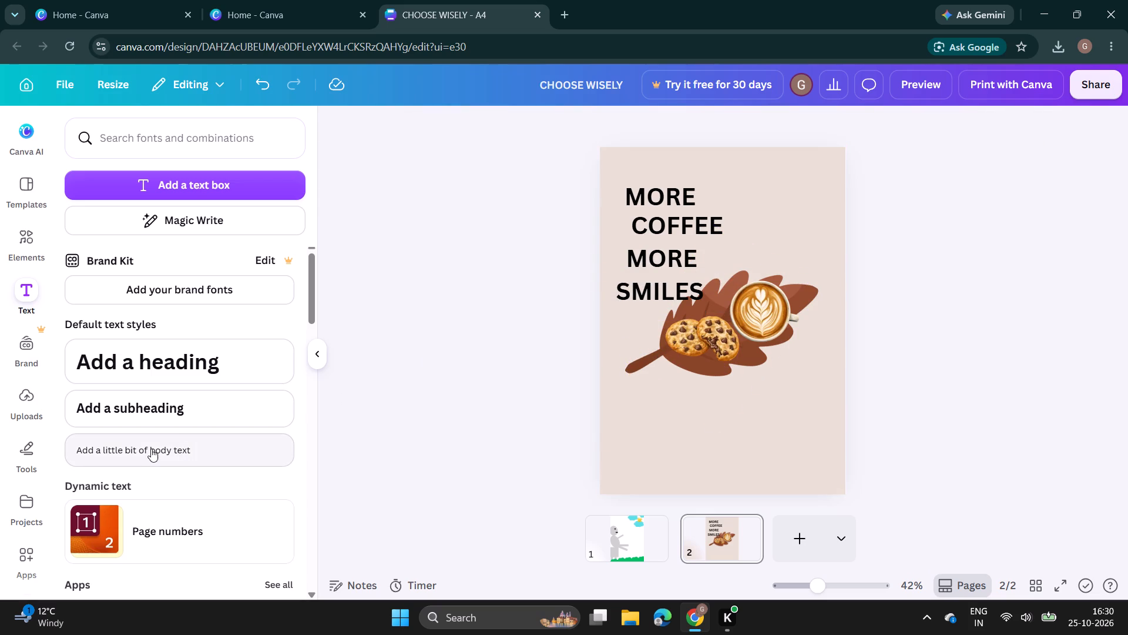
Add body text reading "RIHIT CAFE" and place it above the first "MORE", near the page's upper-left corner.
{"action": "left_click", "coordinate": [155, 448]}
{"action": "key", "text": "BackSpace"}
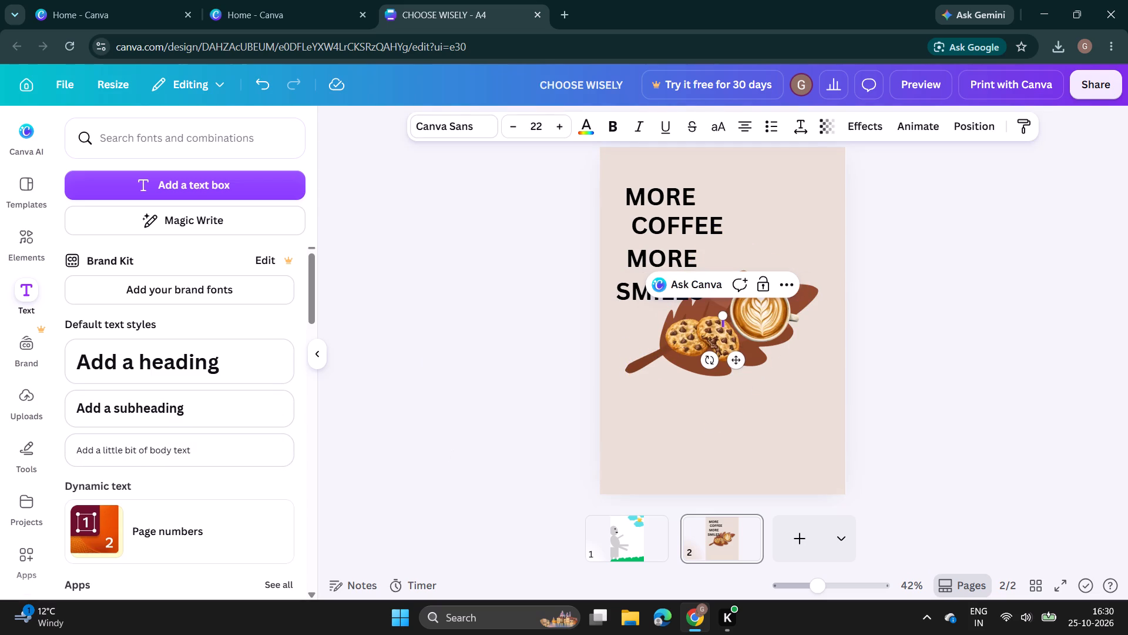
{"action": "key", "text": "r"}
{"action": "type", "text": "IHIT"}
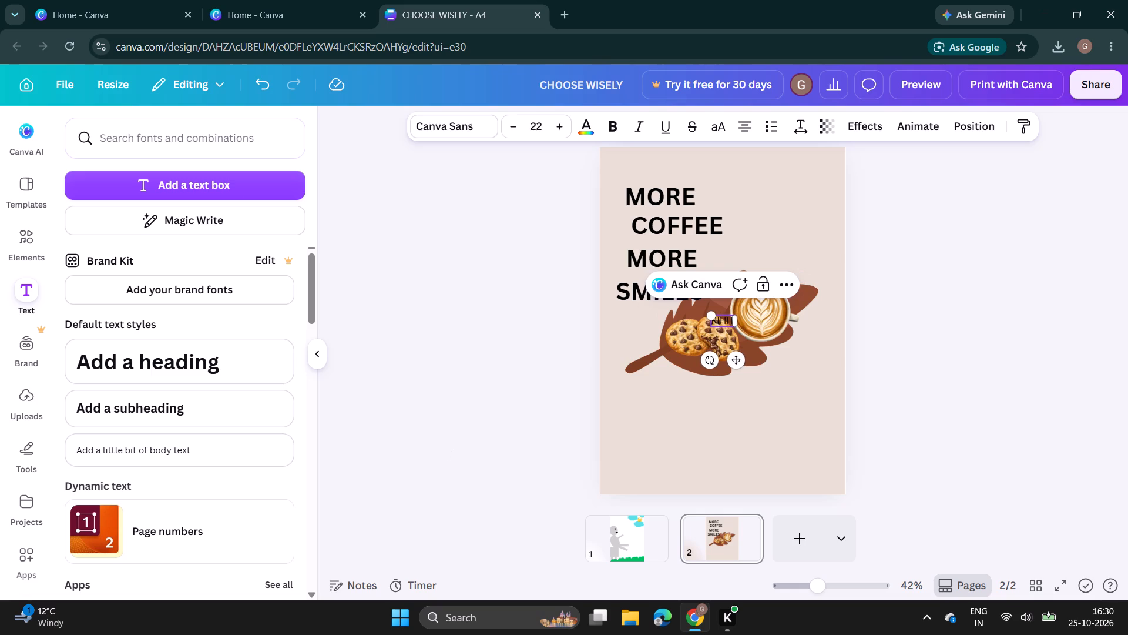
{"action": "key", "text": "space"}
{"action": "type", "text": "CAFE"}
{"action": "left_click", "coordinate": [637, 460]}
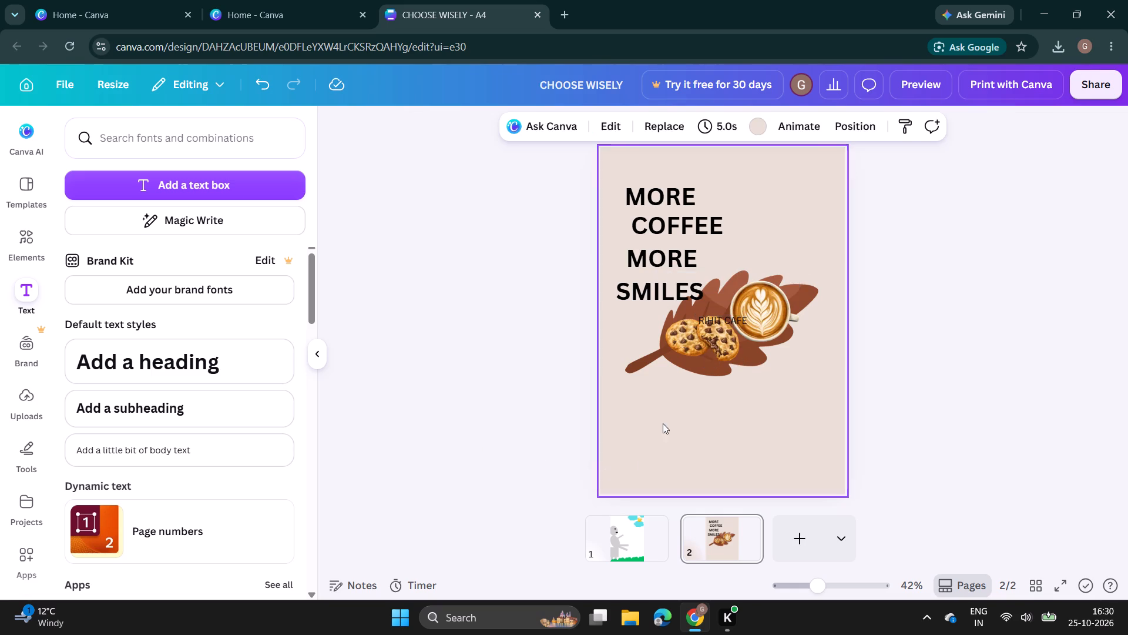
{"action": "left_click_drag", "start_coordinate": [719, 316], "coordinate": [644, 176]}
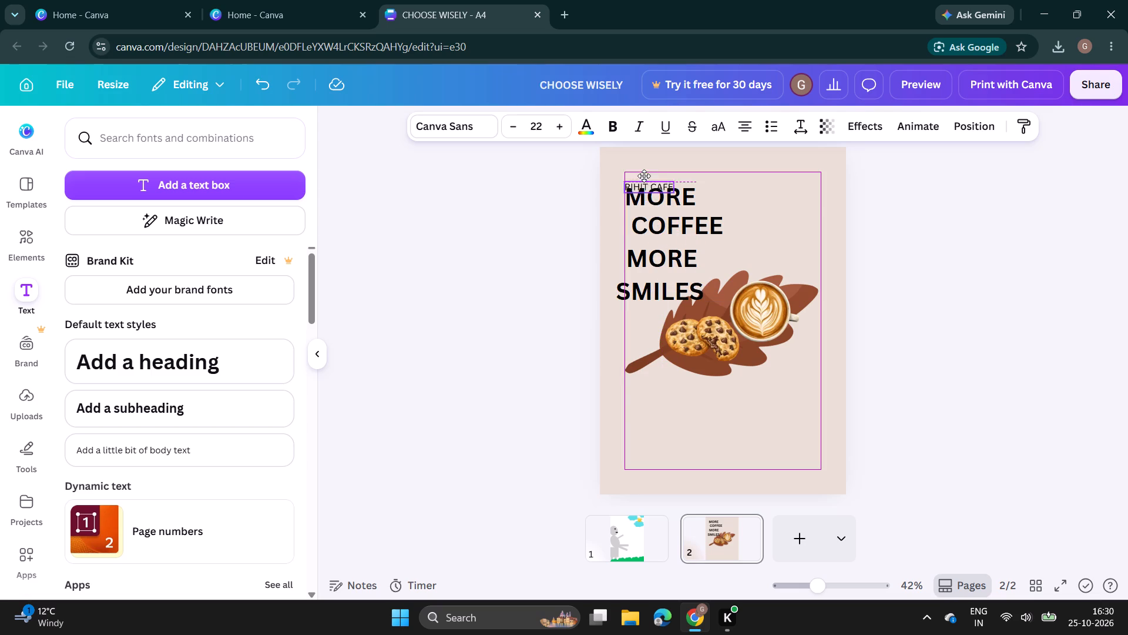
{"action": "left_click_drag", "start_coordinate": [644, 176], "coordinate": [635, 153]}
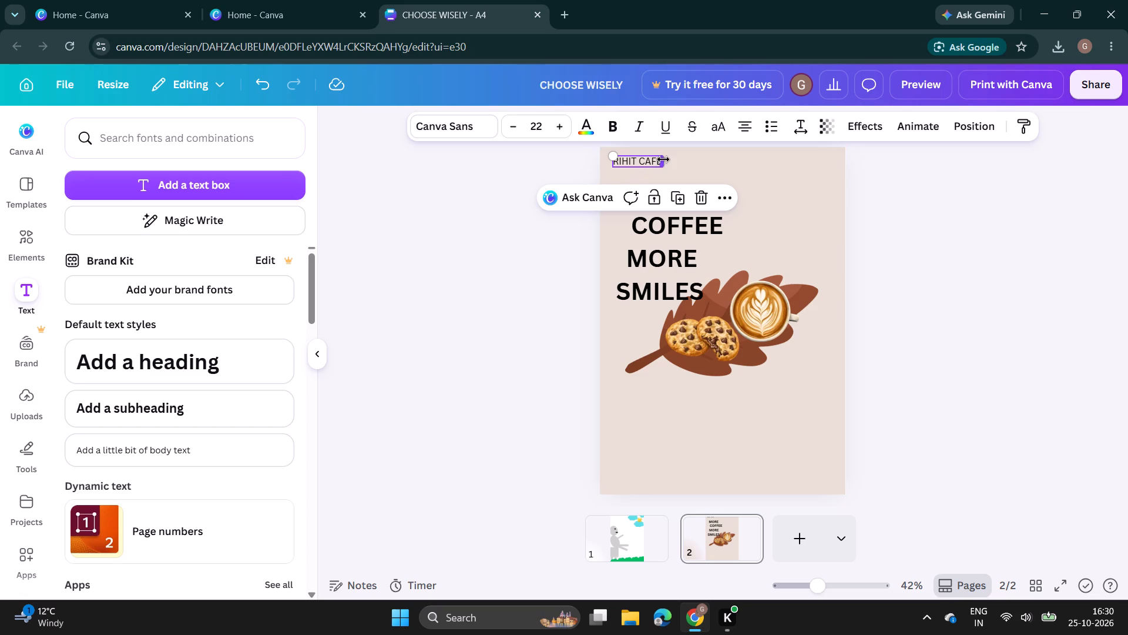
Widen the "RIHIT CAFE" text box, scale its text to size 17.5, and move it closer to the page's upper-left corner.
{"action": "left_click_drag", "start_coordinate": [663, 159], "coordinate": [683, 159]}
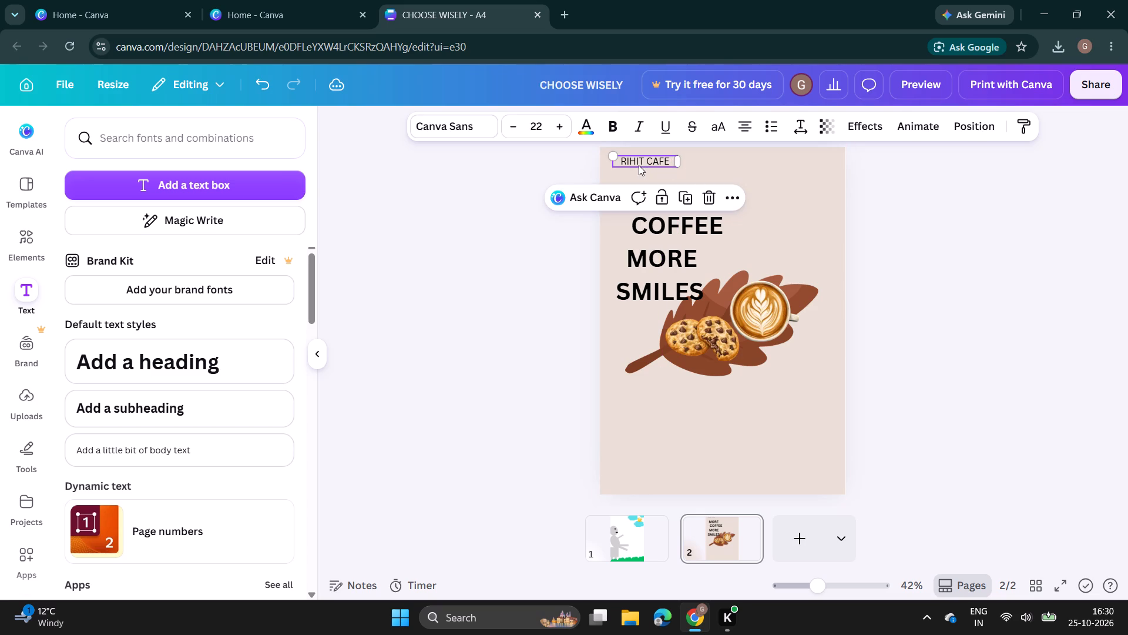
{"action": "left_click_drag", "start_coordinate": [614, 155], "coordinate": [612, 155]}
{"action": "left_click_drag", "start_coordinate": [612, 155], "coordinate": [604, 155]}
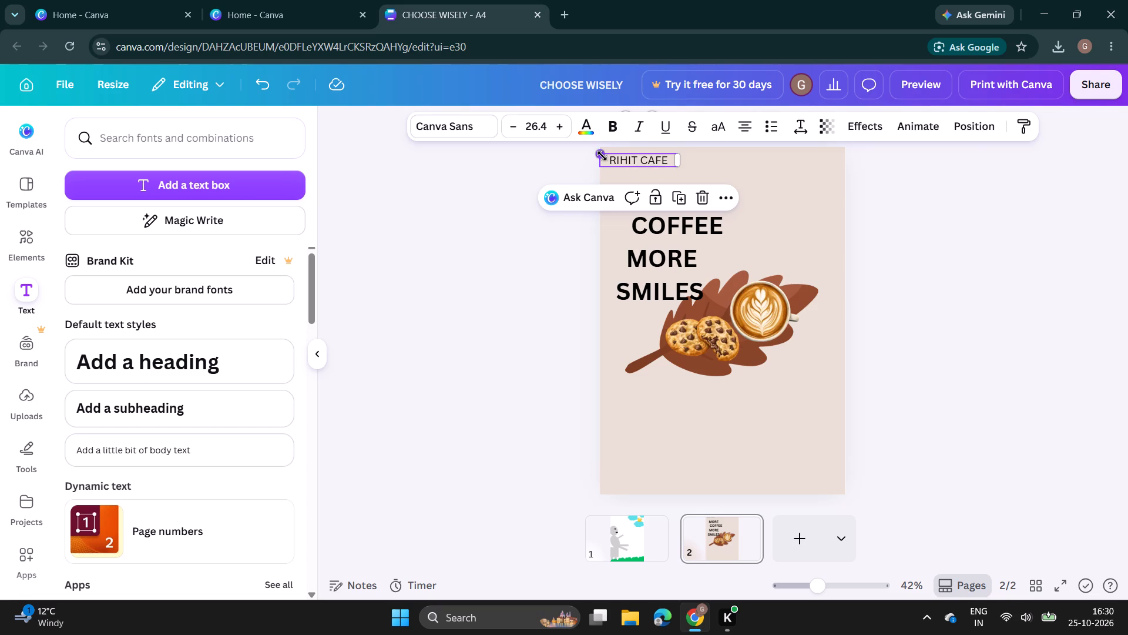
{"action": "left_click_drag", "start_coordinate": [602, 154], "coordinate": [627, 160]}
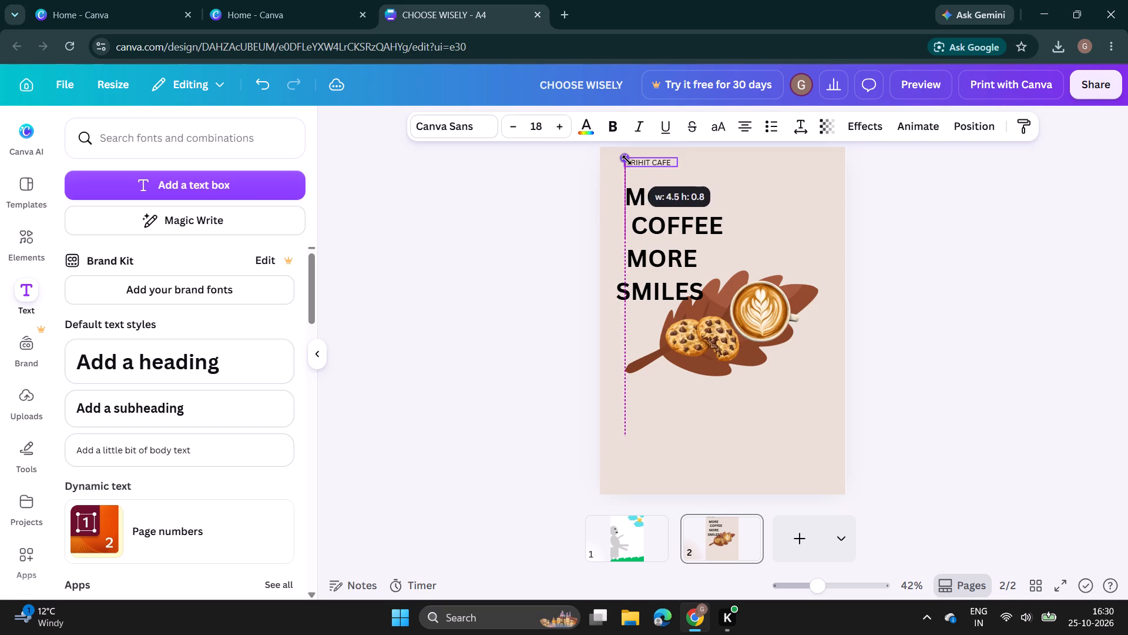
{"action": "left_click_drag", "start_coordinate": [627, 160], "coordinate": [627, 161]}
{"action": "left_click_drag", "start_coordinate": [652, 161], "coordinate": [636, 155]}
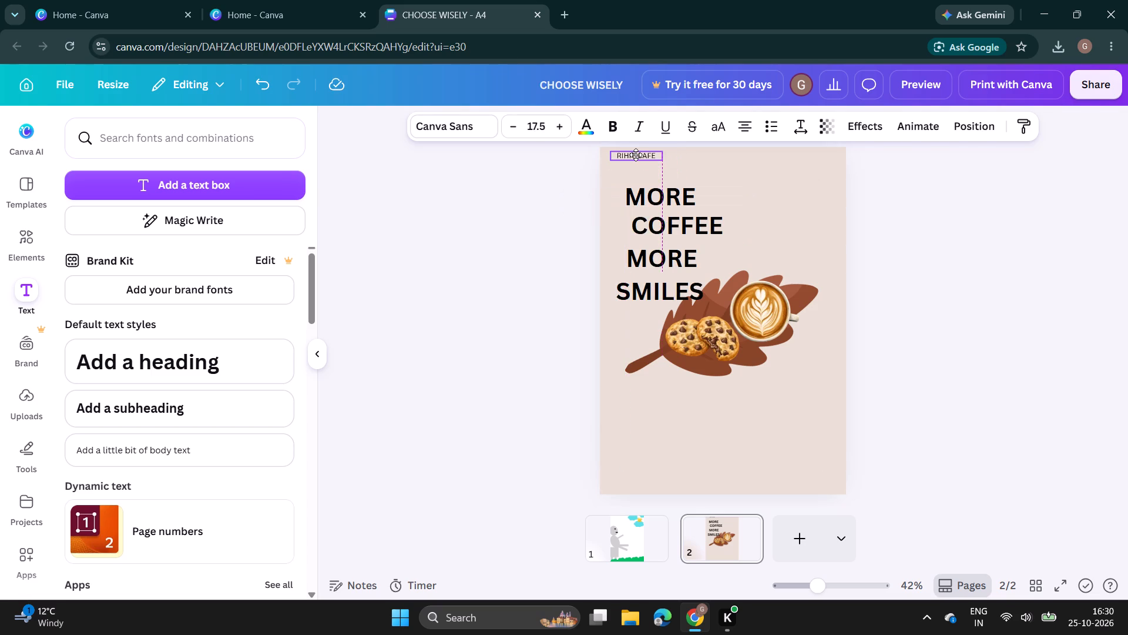
{"action": "left_click_drag", "start_coordinate": [636, 155], "coordinate": [631, 155]}
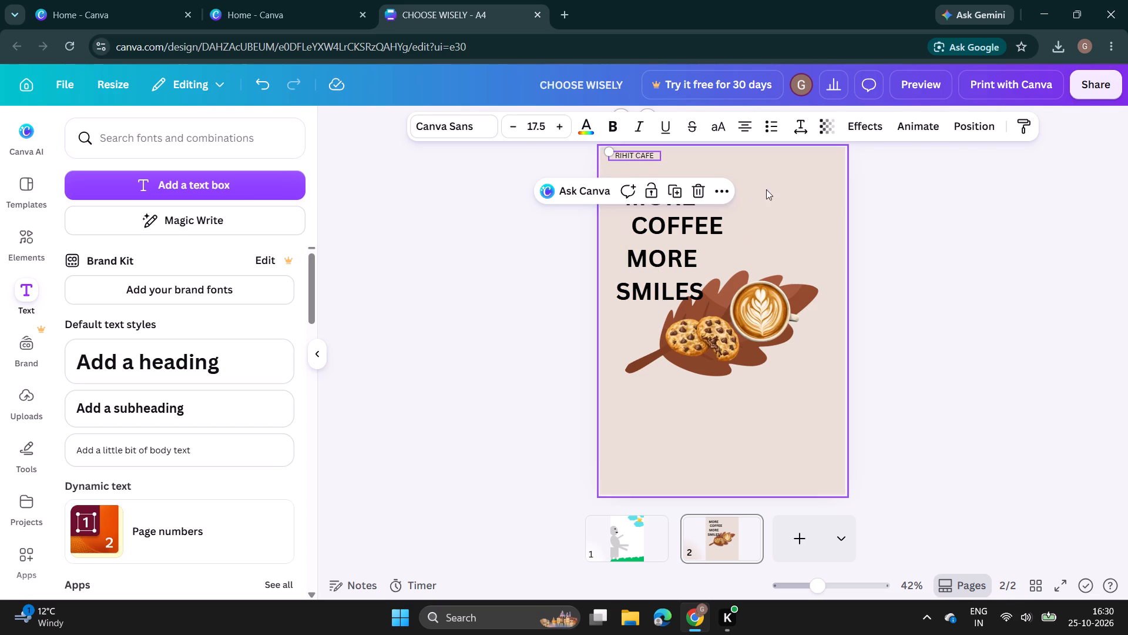
{"action": "left_click", "coordinate": [773, 188]}
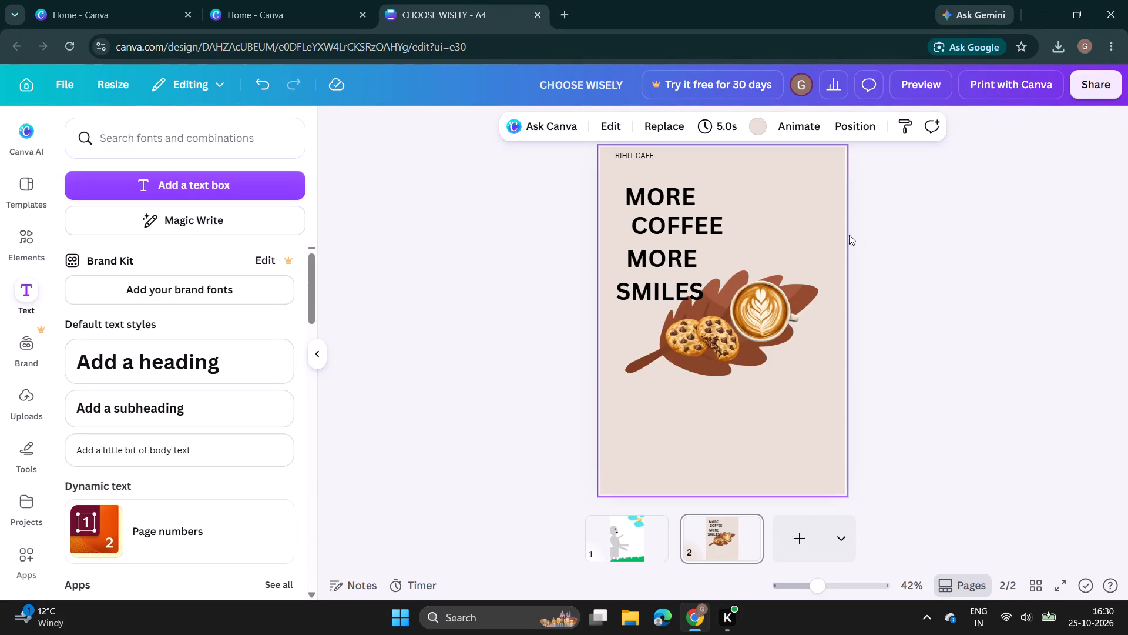
Add a subheading text box with its placeholder text to the second page.
{"action": "left_click", "coordinate": [155, 406]}
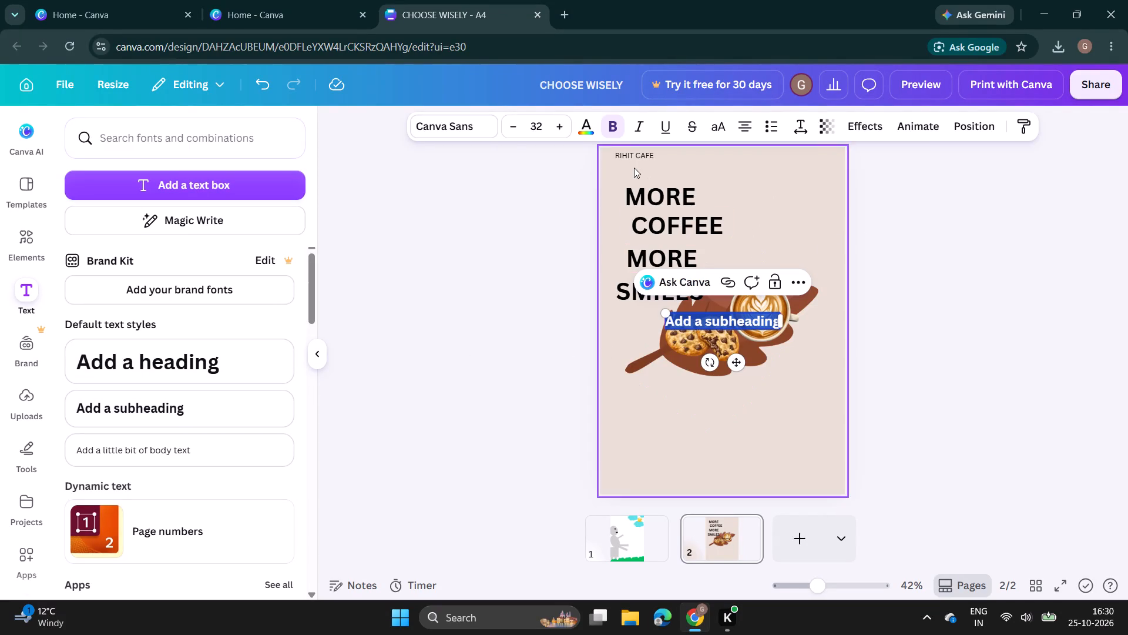
Duplicate the "RIHIT CAFE" text and place the copy near the page's upper-right corner, level with the original.
{"action": "left_click", "coordinate": [620, 156]}
{"action": "left_click", "coordinate": [676, 188]}
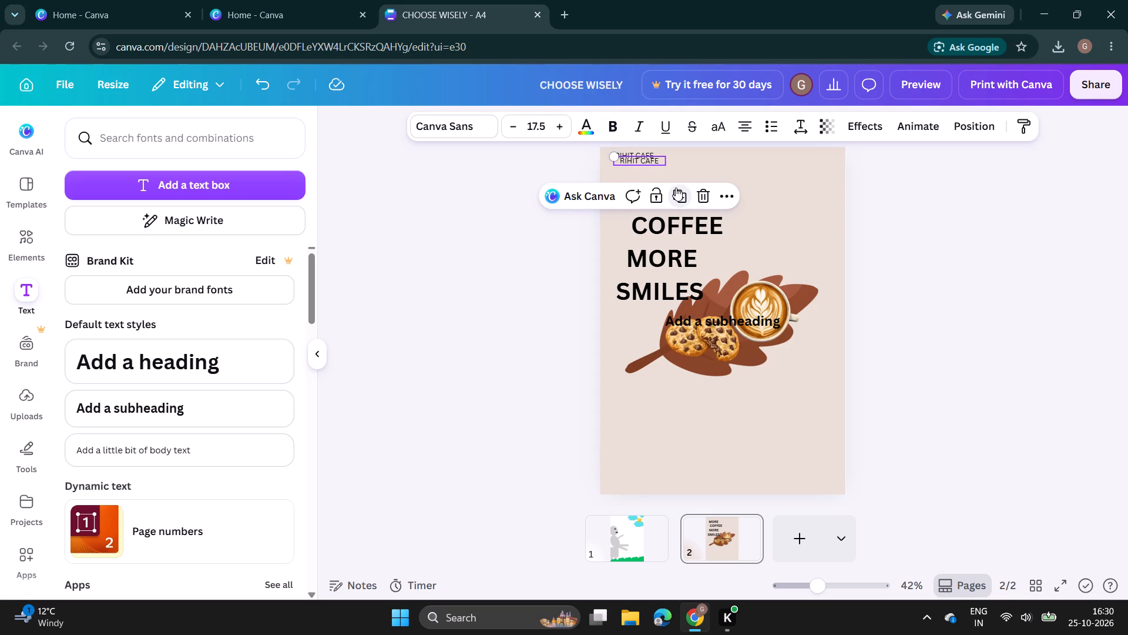
{"action": "left_click_drag", "start_coordinate": [651, 161], "coordinate": [672, 160]}
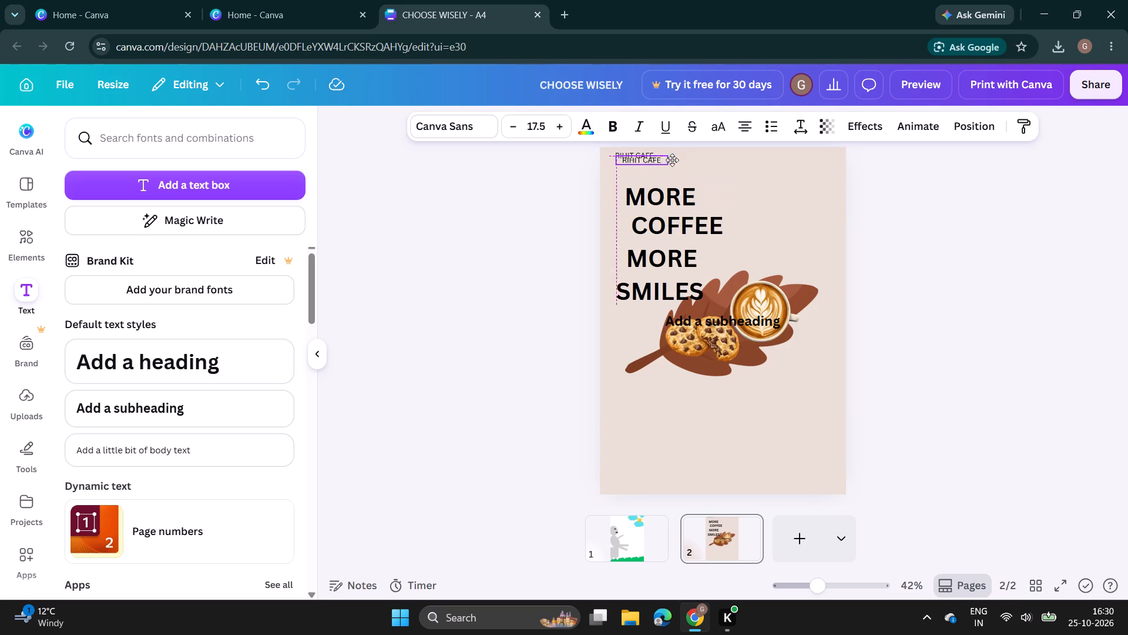
{"action": "left_click_drag", "start_coordinate": [672, 160], "coordinate": [815, 156]}
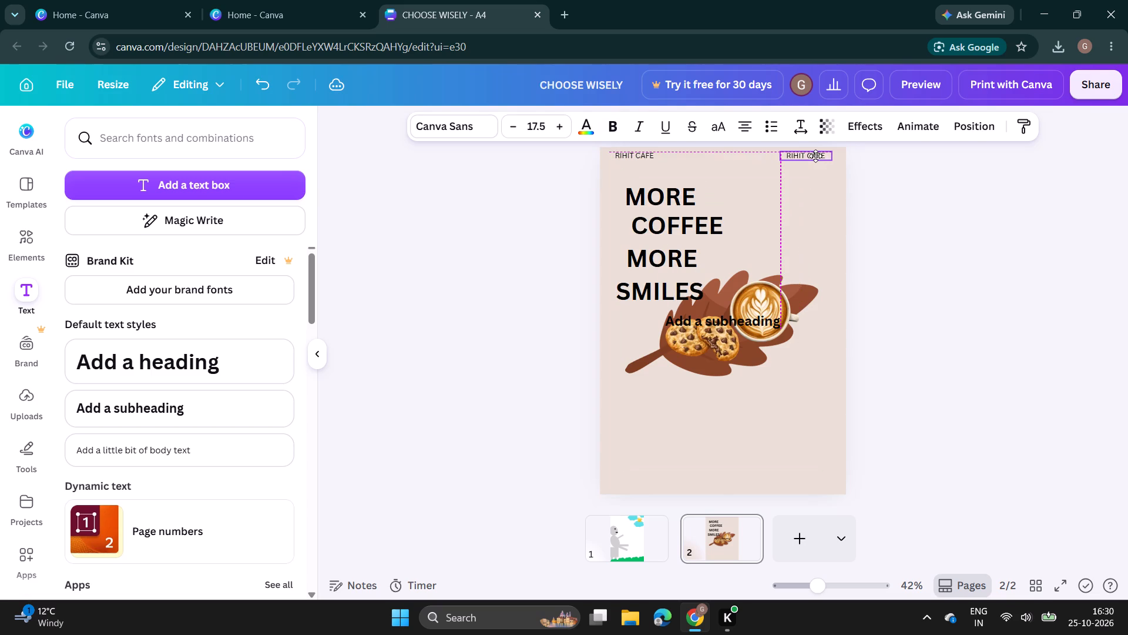
{"action": "left_click_drag", "start_coordinate": [815, 156], "coordinate": [819, 156]}
{"action": "left_click", "coordinate": [825, 155]}
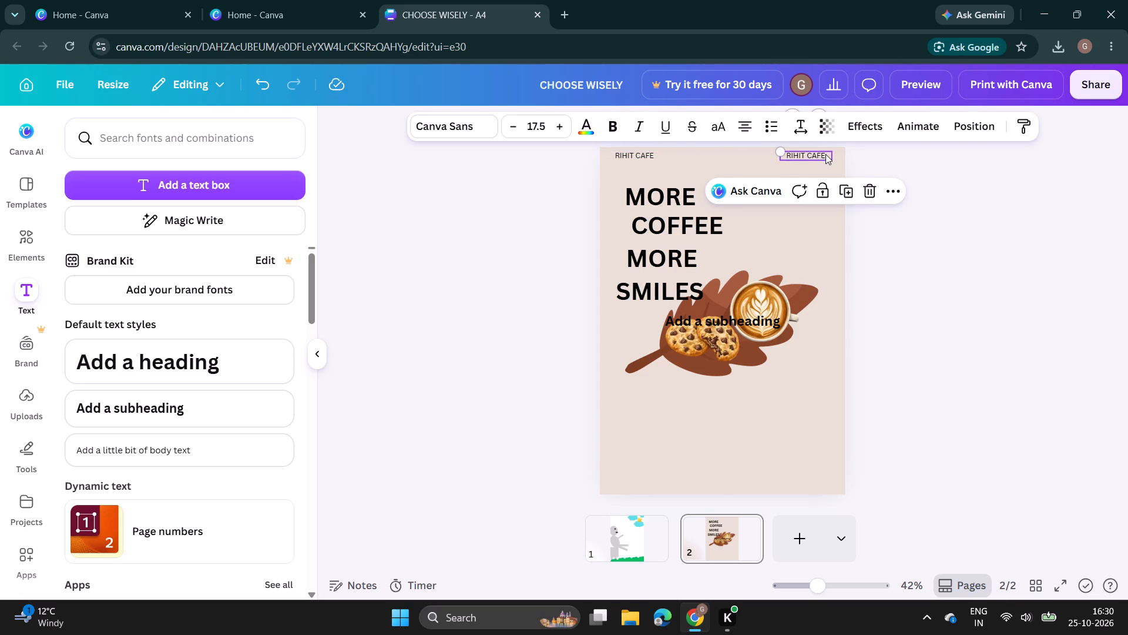
{"action": "key", "text": "BackSpace"}
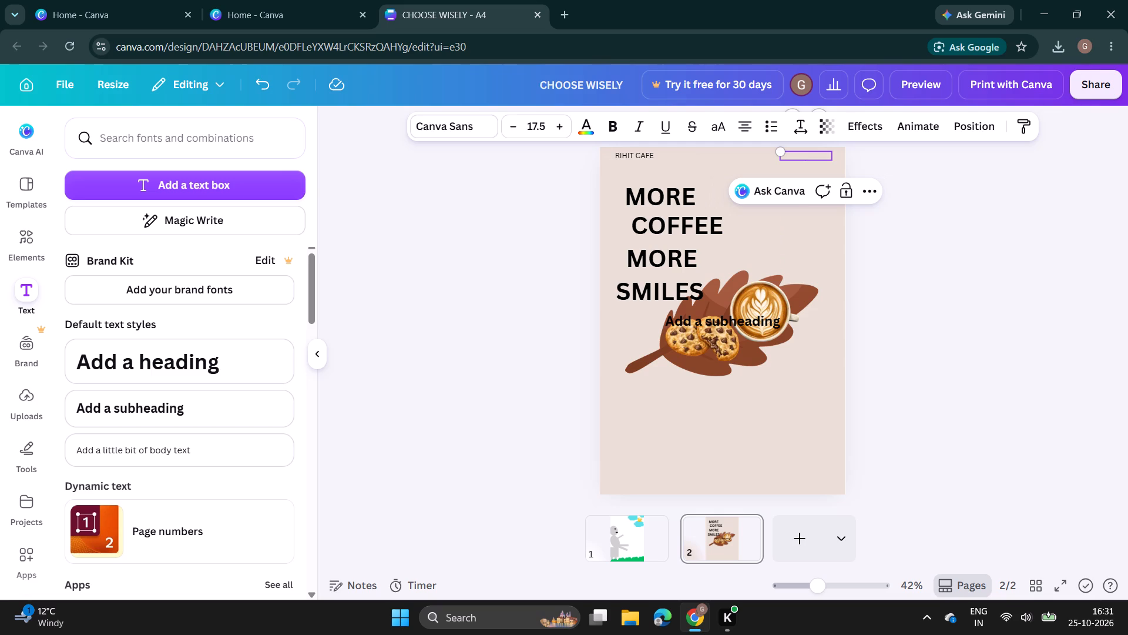
{"action": "key", "text": "shift+at"}
{"action": "type", "text": "mycafe"}
{"action": "type", "text": "tas"}
{"action": "type", "text": "te"}
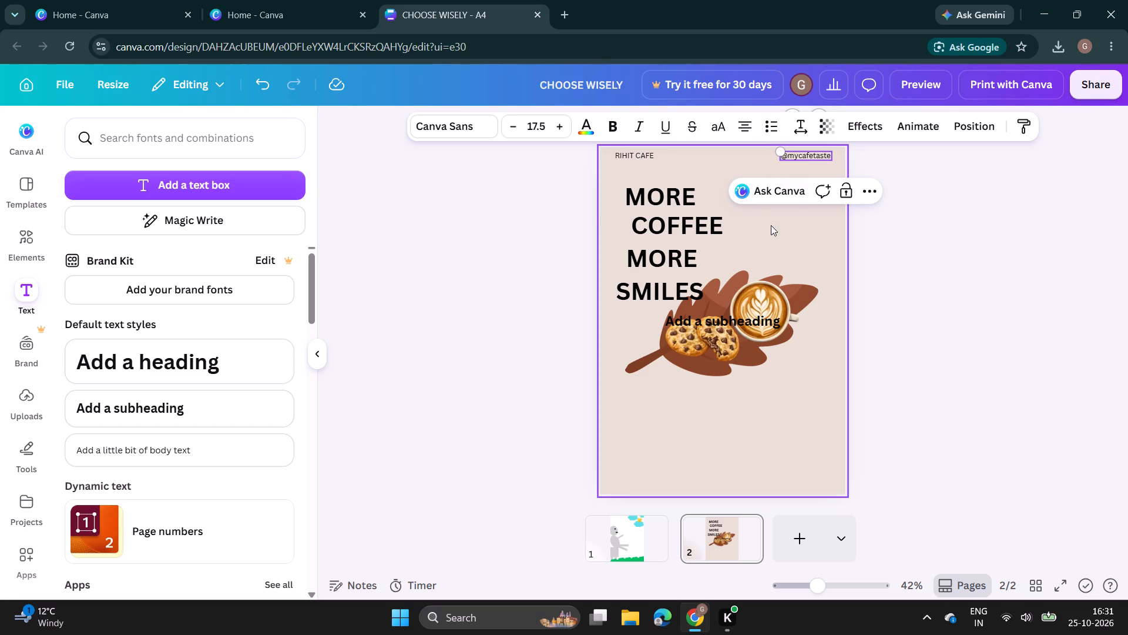
{"action": "left_click", "coordinate": [812, 158]}
{"action": "left_click_drag", "start_coordinate": [832, 153], "coordinate": [839, 153]}
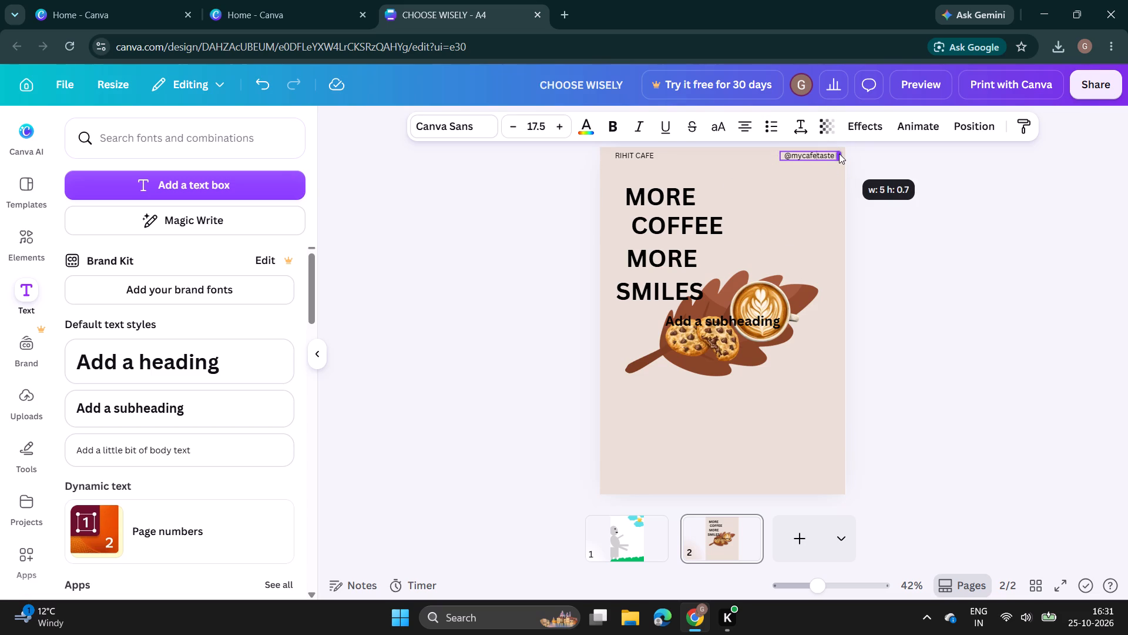
{"action": "left_click_drag", "start_coordinate": [839, 153], "coordinate": [837, 153]}
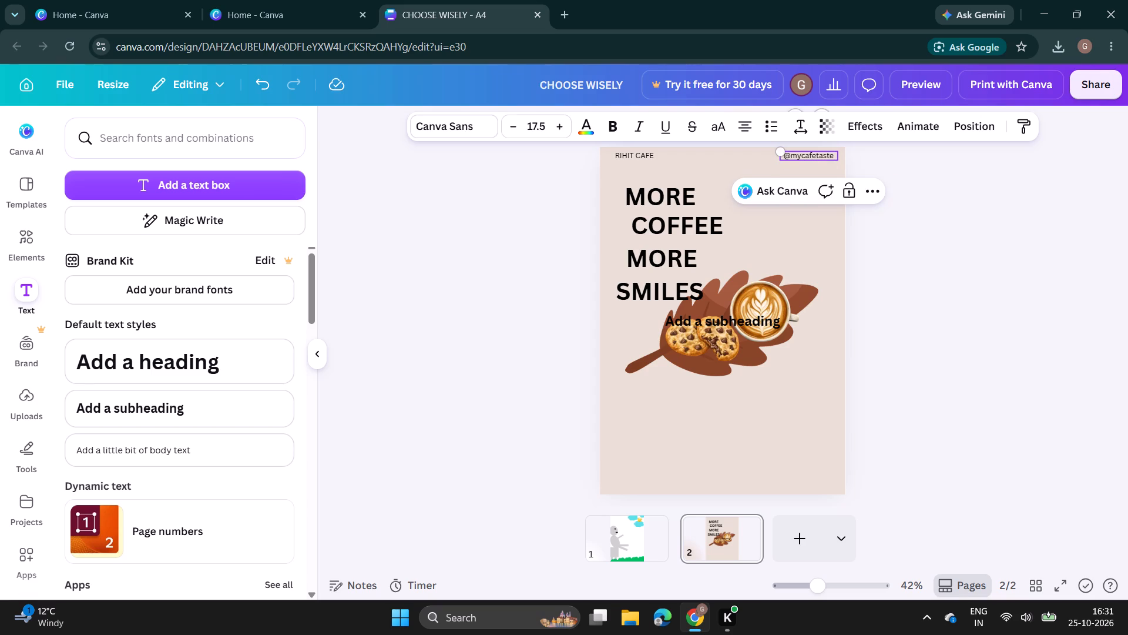
{"action": "left_click", "coordinate": [793, 158]}
{"action": "left_click", "coordinate": [806, 229]}
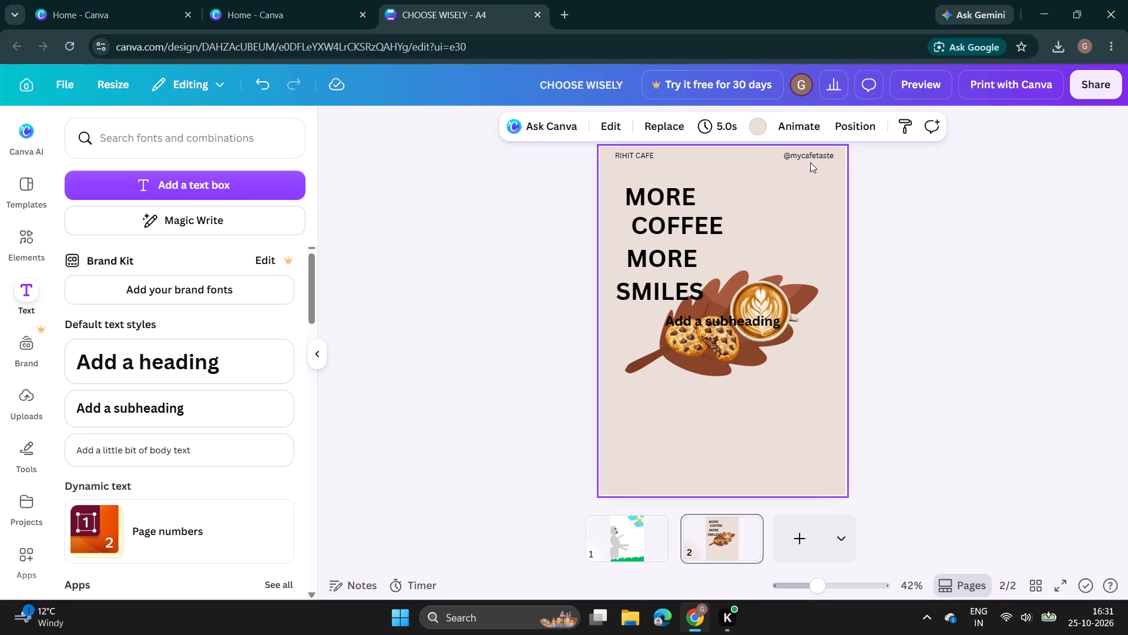
{"action": "left_click", "coordinate": [811, 151]}
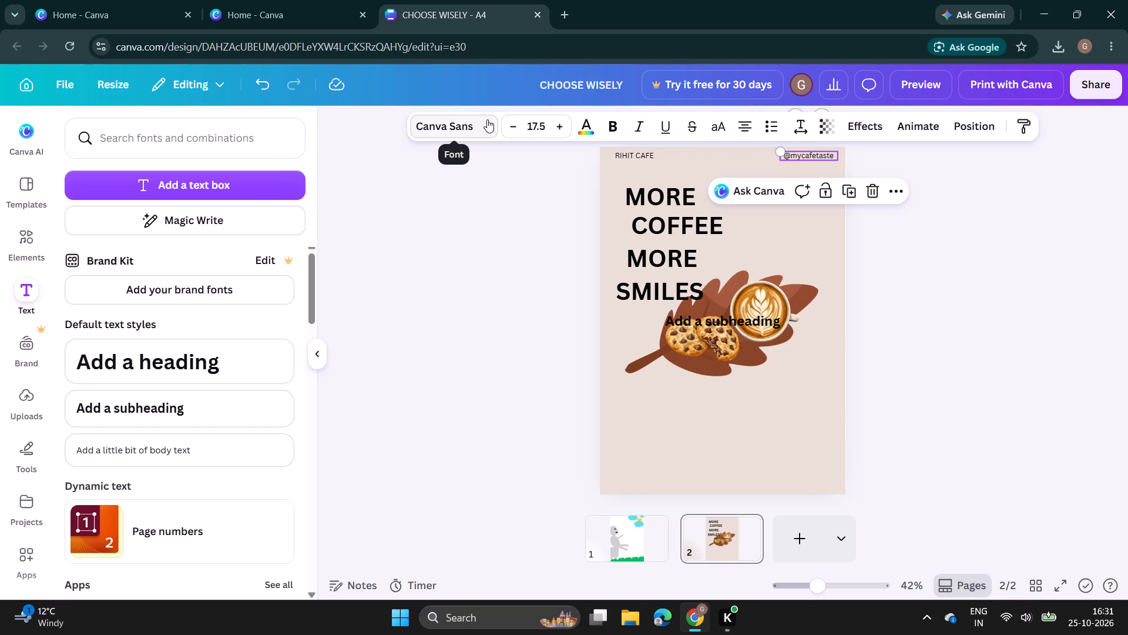
{"action": "left_click", "coordinate": [810, 233]}
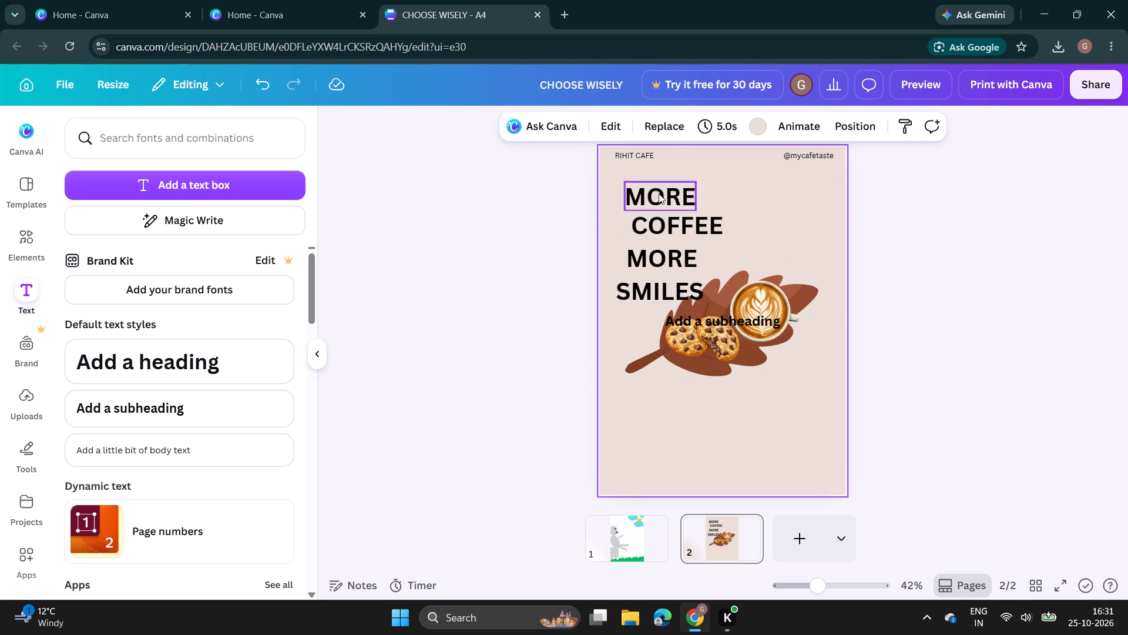
Shift the headline words "MORE", "COFFEE" and "MORE" toward the page's left edge beneath "RIHIT CAFE", and nudge "SMILES" up slightly.
{"action": "left_click_drag", "start_coordinate": [659, 193], "coordinate": [649, 190]}
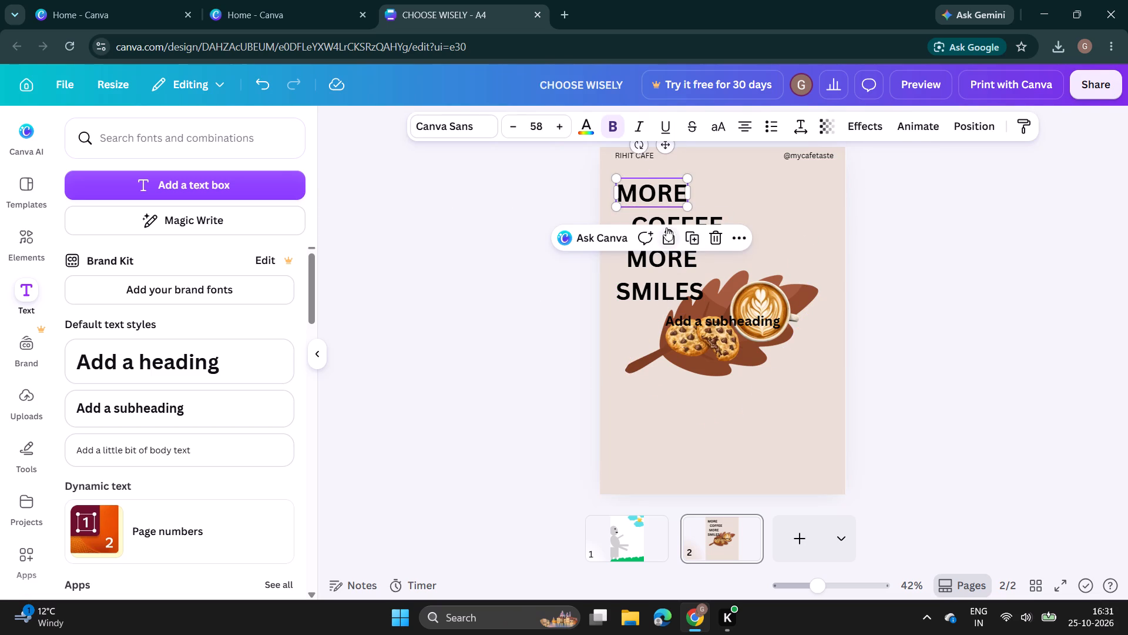
{"action": "left_click", "coordinate": [762, 200]}
{"action": "left_click_drag", "start_coordinate": [687, 223], "coordinate": [678, 223]}
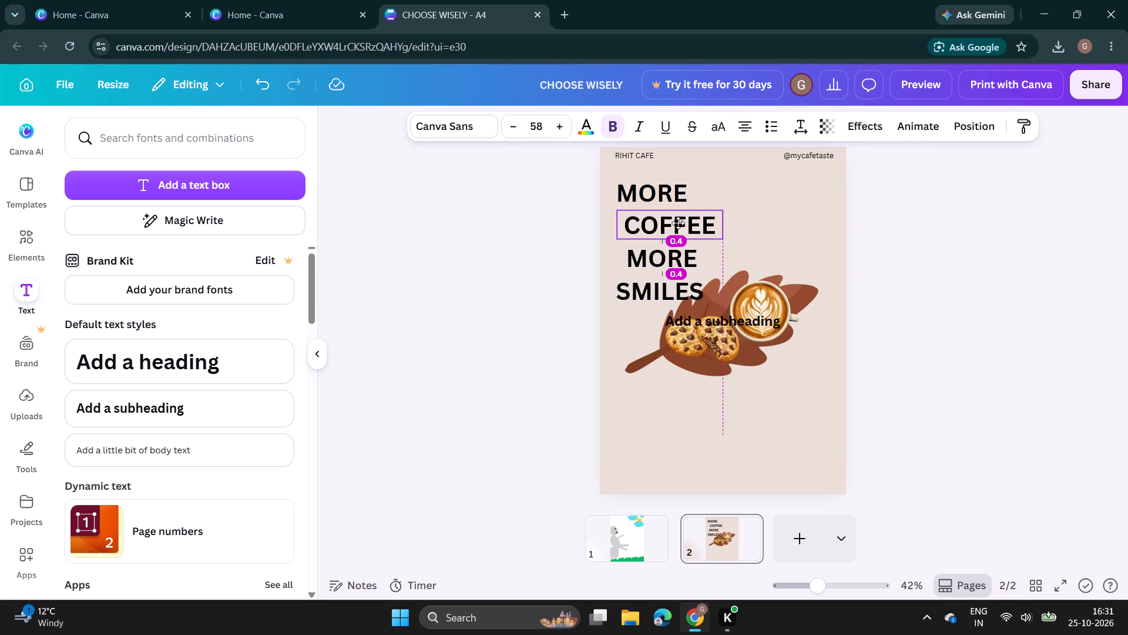
{"action": "left_click_drag", "start_coordinate": [678, 223], "coordinate": [679, 223]}
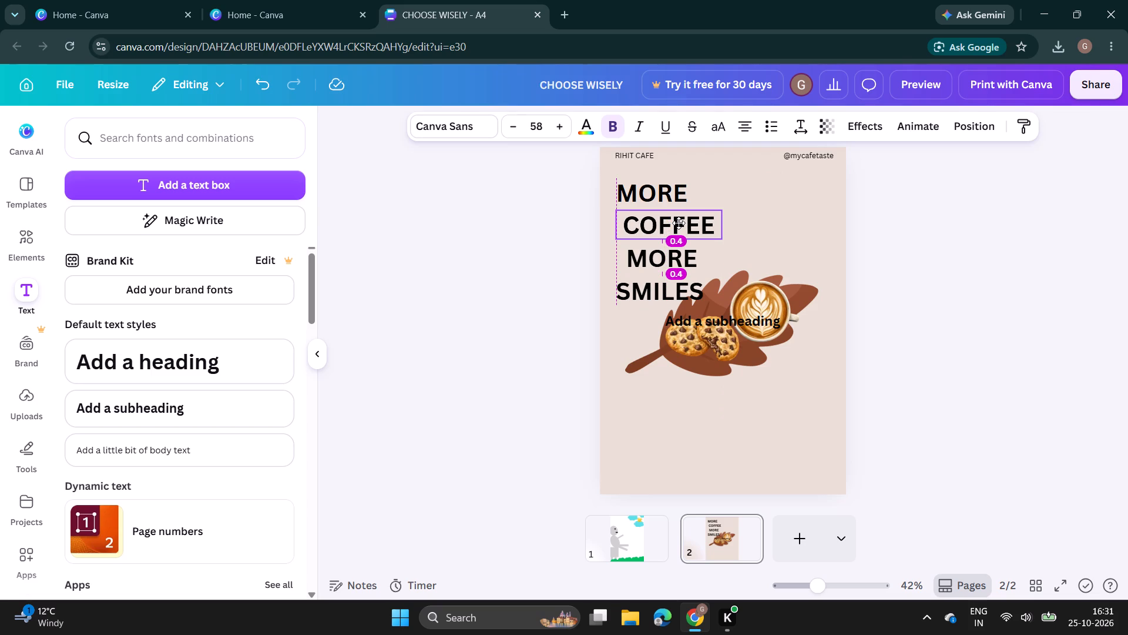
{"action": "left_click_drag", "start_coordinate": [679, 223], "coordinate": [675, 219]}
{"action": "left_click_drag", "start_coordinate": [673, 255], "coordinate": [667, 253]}
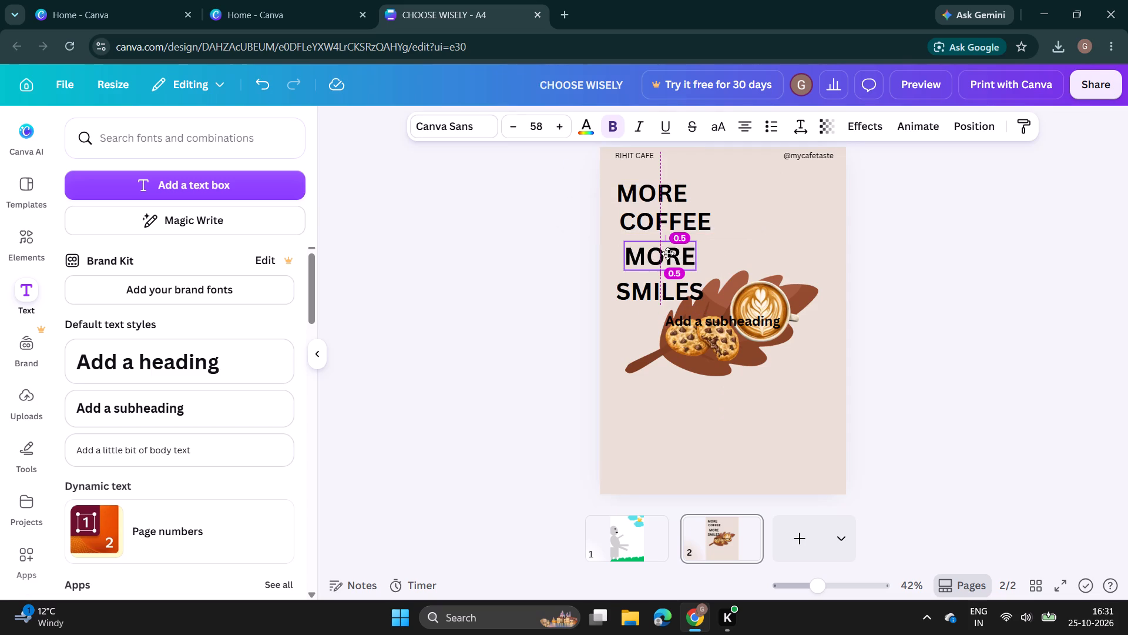
{"action": "left_click_drag", "start_coordinate": [667, 253], "coordinate": [665, 252]}
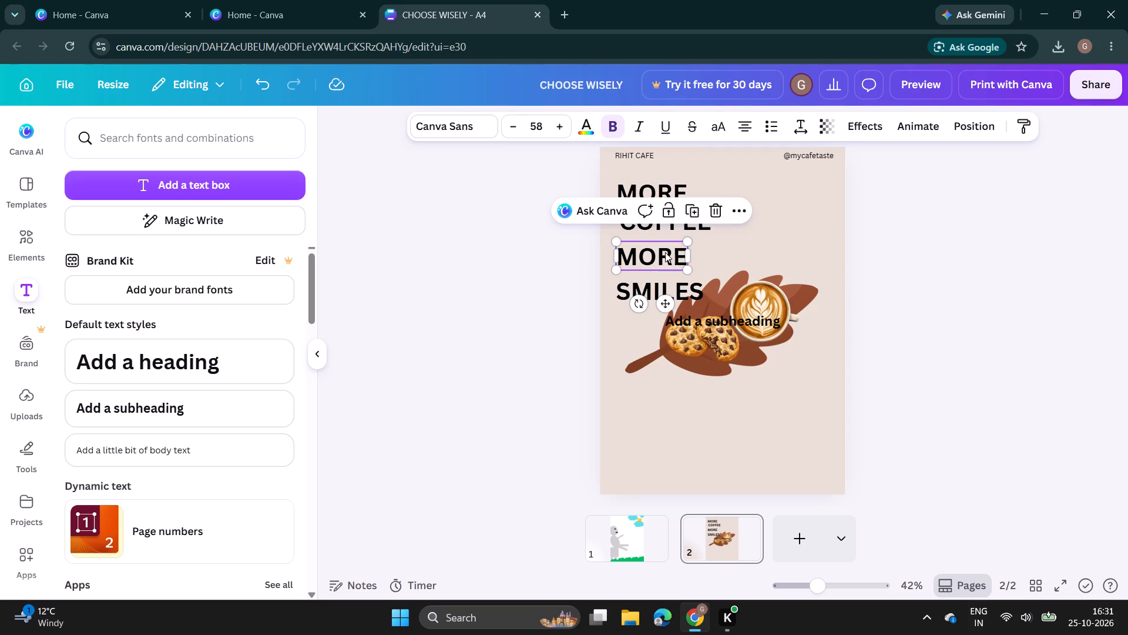
{"action": "left_click", "coordinate": [654, 284]}
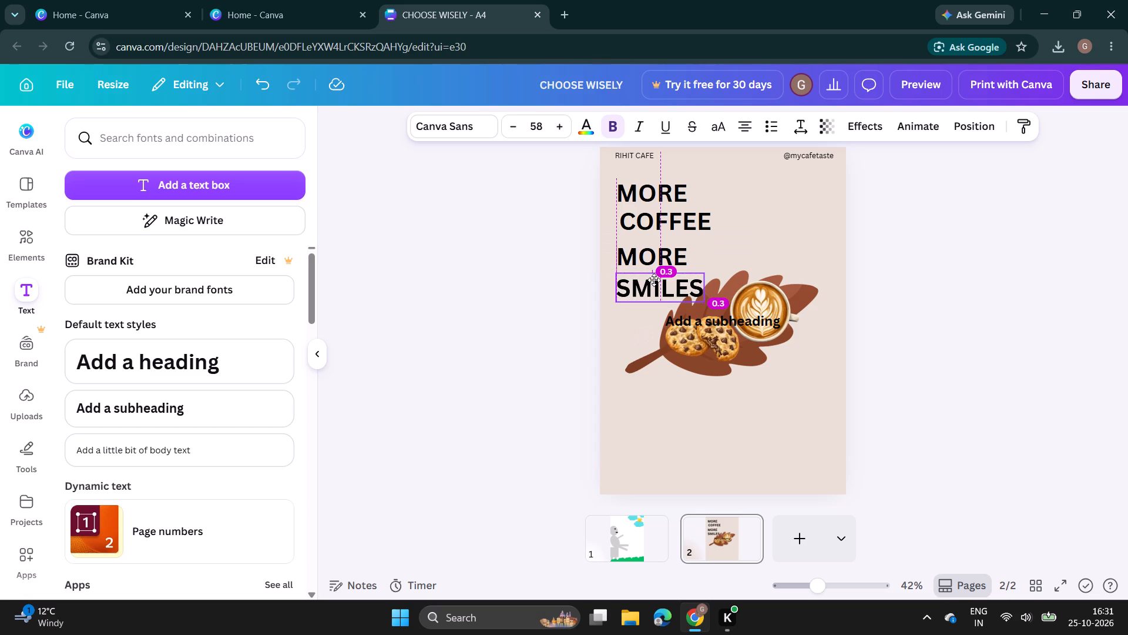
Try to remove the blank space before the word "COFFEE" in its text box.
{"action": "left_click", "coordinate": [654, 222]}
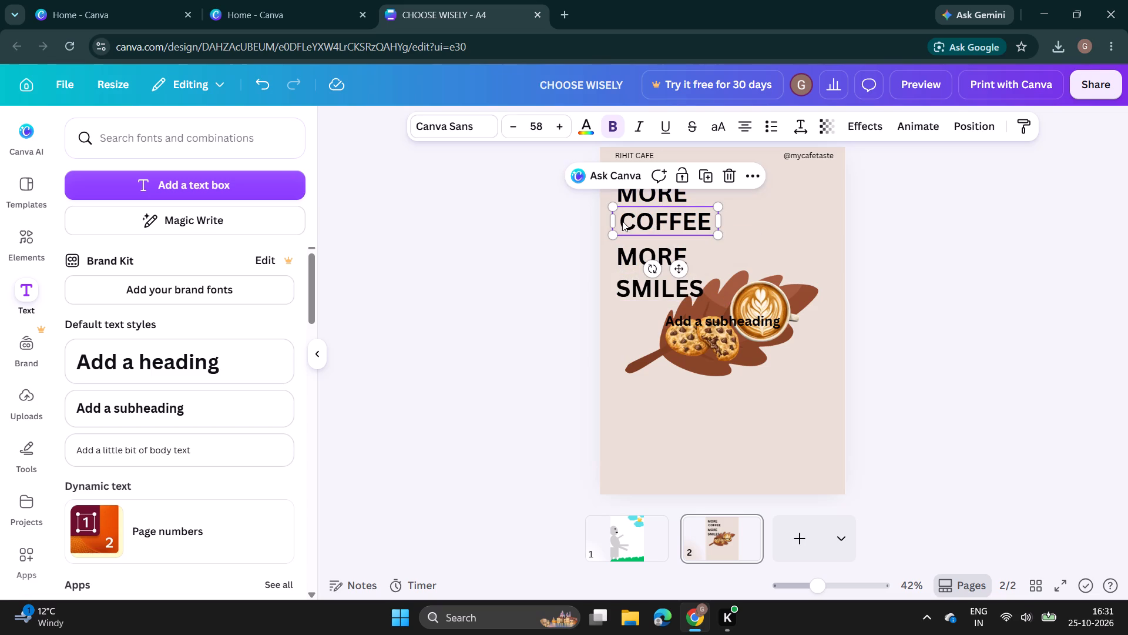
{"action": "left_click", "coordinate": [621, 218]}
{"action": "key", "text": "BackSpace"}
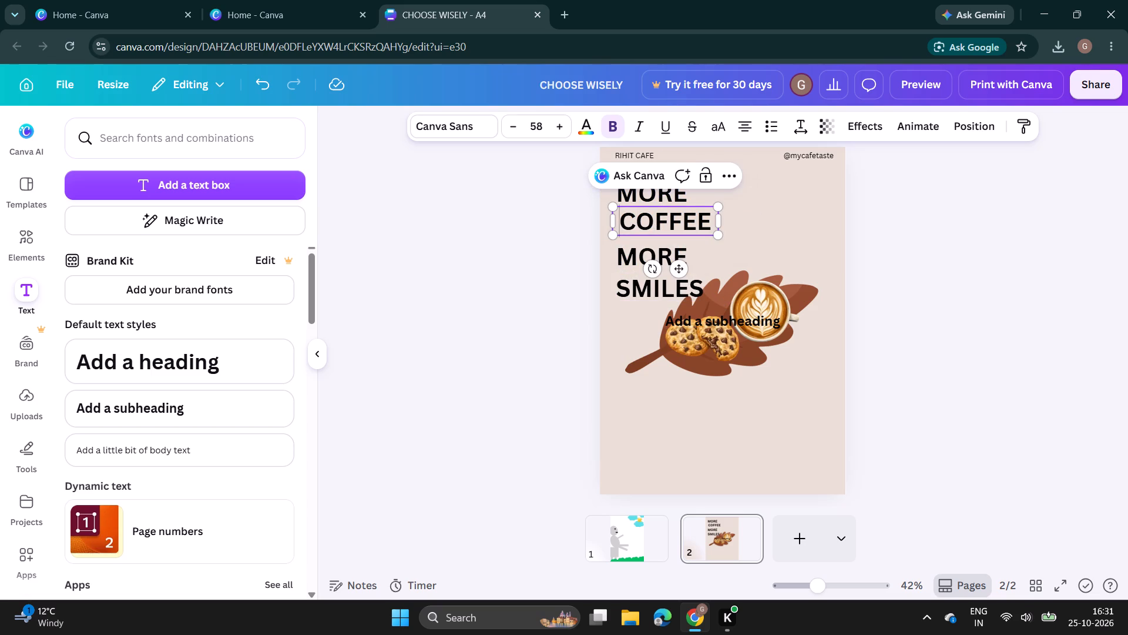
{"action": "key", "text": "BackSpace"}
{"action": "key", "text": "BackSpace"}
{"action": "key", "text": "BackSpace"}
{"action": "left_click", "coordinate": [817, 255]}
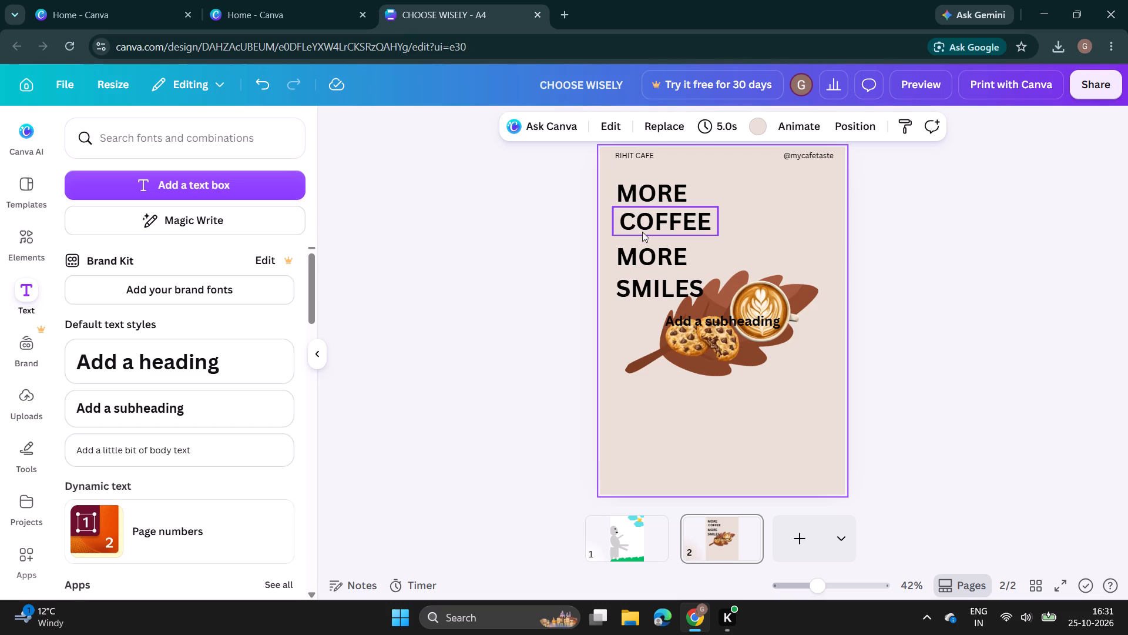
Move "COFFEE" slightly down and left so its first letter lines up with the other headline words.
{"action": "left_click_drag", "start_coordinate": [657, 226], "coordinate": [652, 231]}
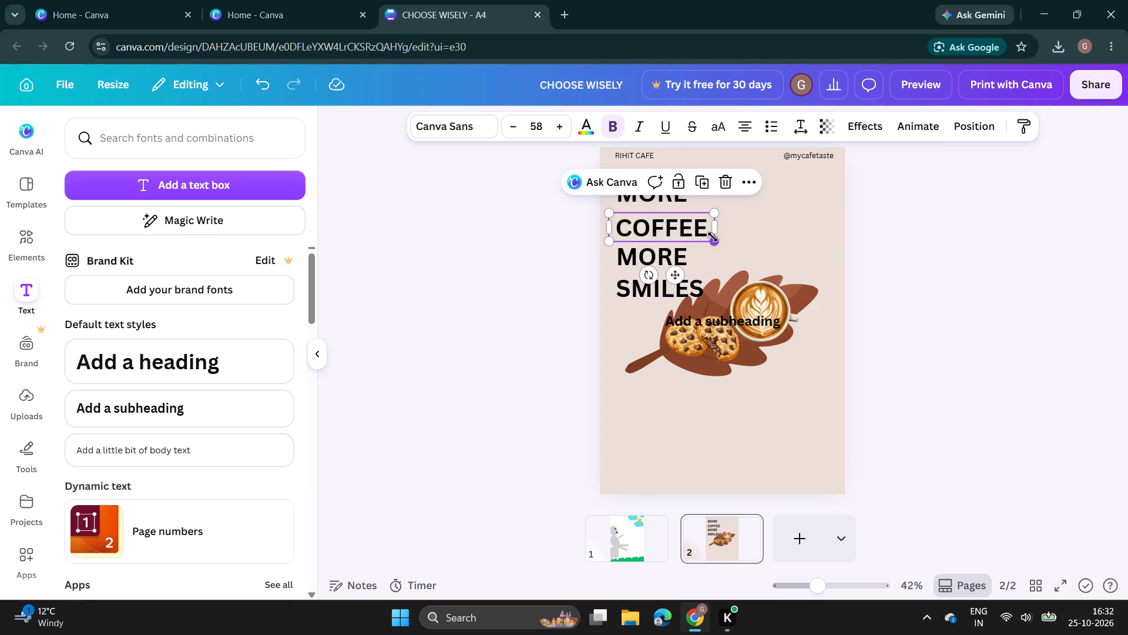
{"action": "left_click_drag", "start_coordinate": [713, 238], "coordinate": [713, 244]}
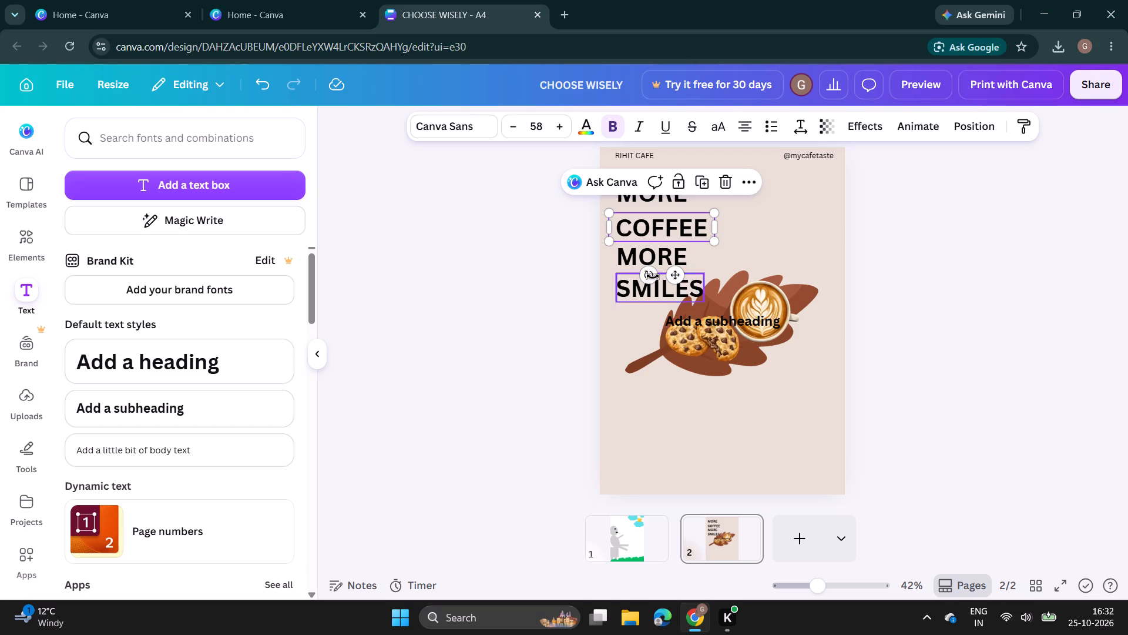
{"action": "left_click", "coordinate": [651, 275]}
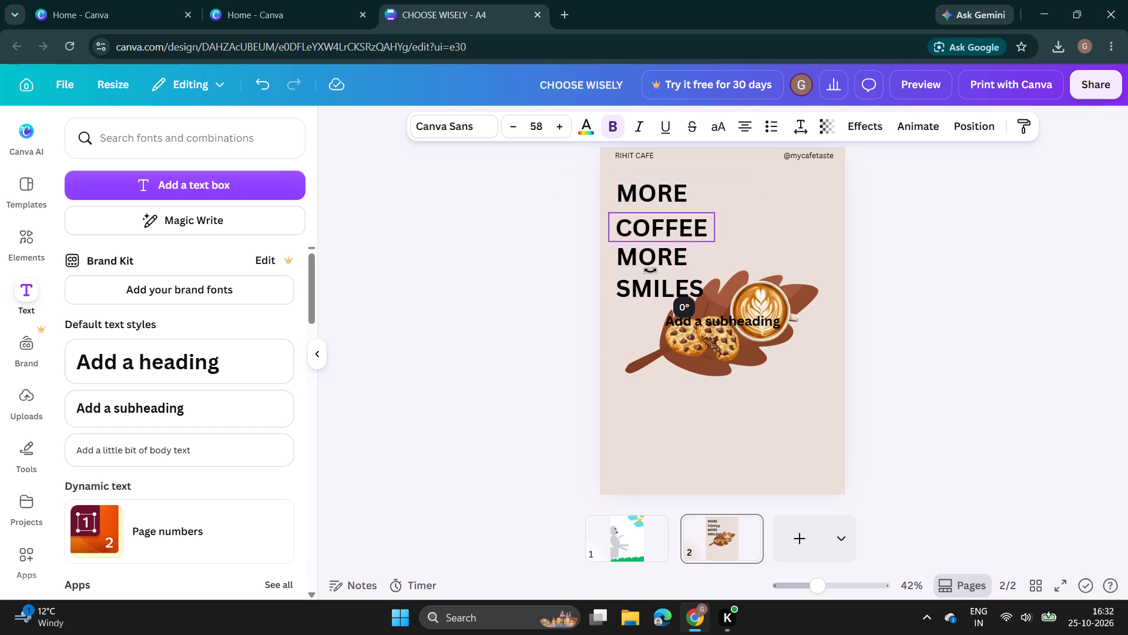
{"action": "left_click", "coordinate": [761, 225]}
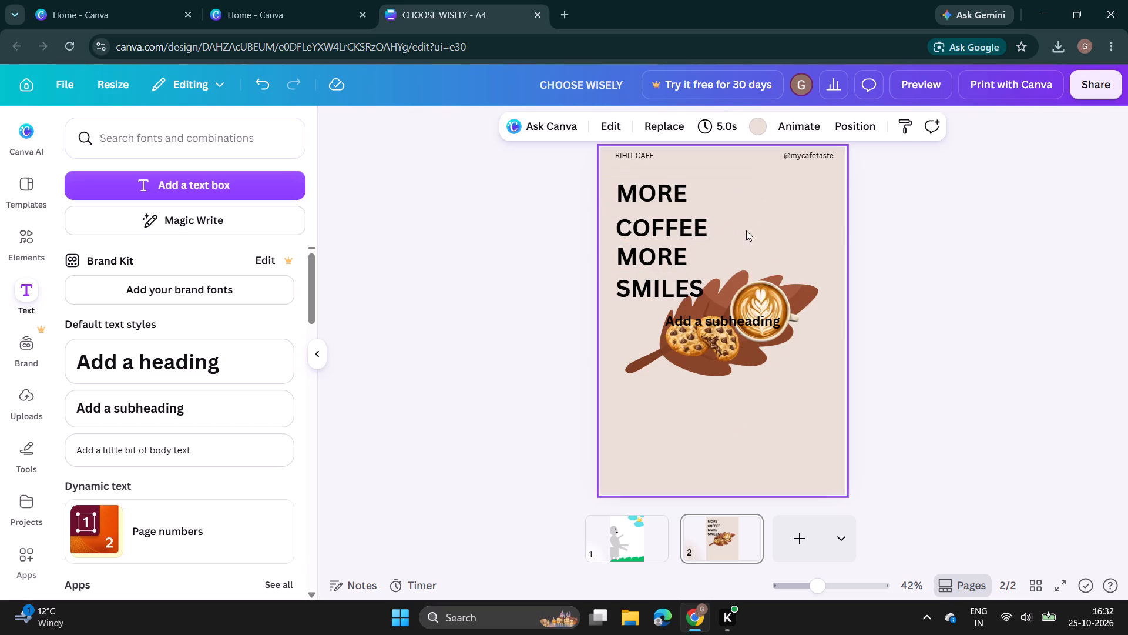
Move the first "MORE" up closer to "RIHIT CAFE", keeping its left edge aligned with the words below.
{"action": "left_click", "coordinate": [676, 179]}
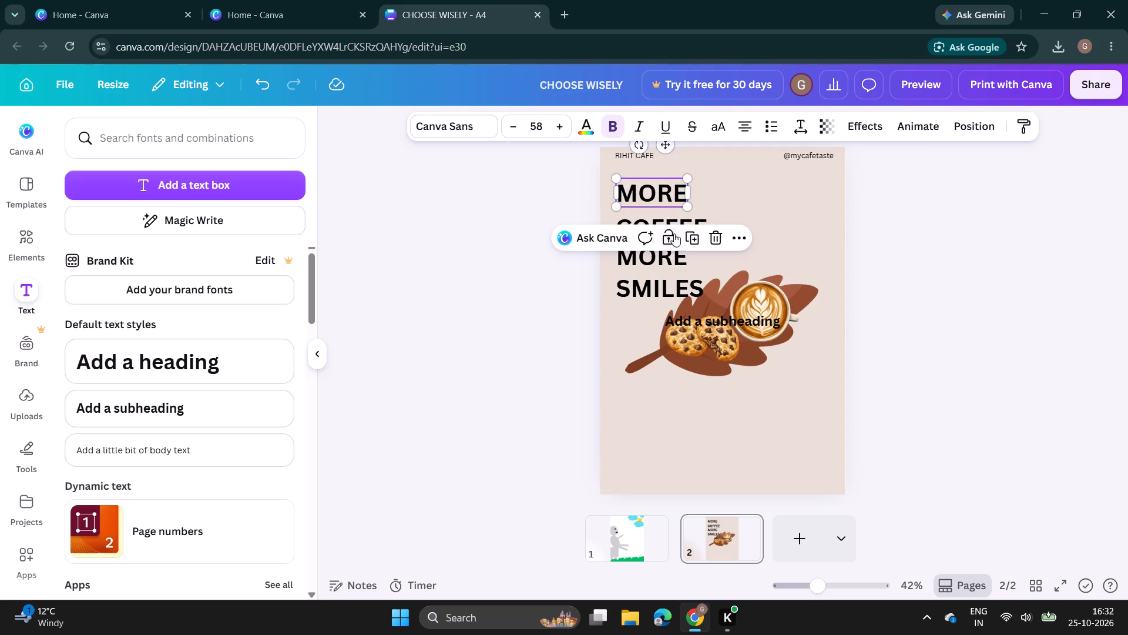
{"action": "left_click_drag", "start_coordinate": [640, 147], "coordinate": [640, 151]}
{"action": "left_click_drag", "start_coordinate": [640, 151], "coordinate": [640, 153]}
{"action": "left_click", "coordinate": [798, 242]}
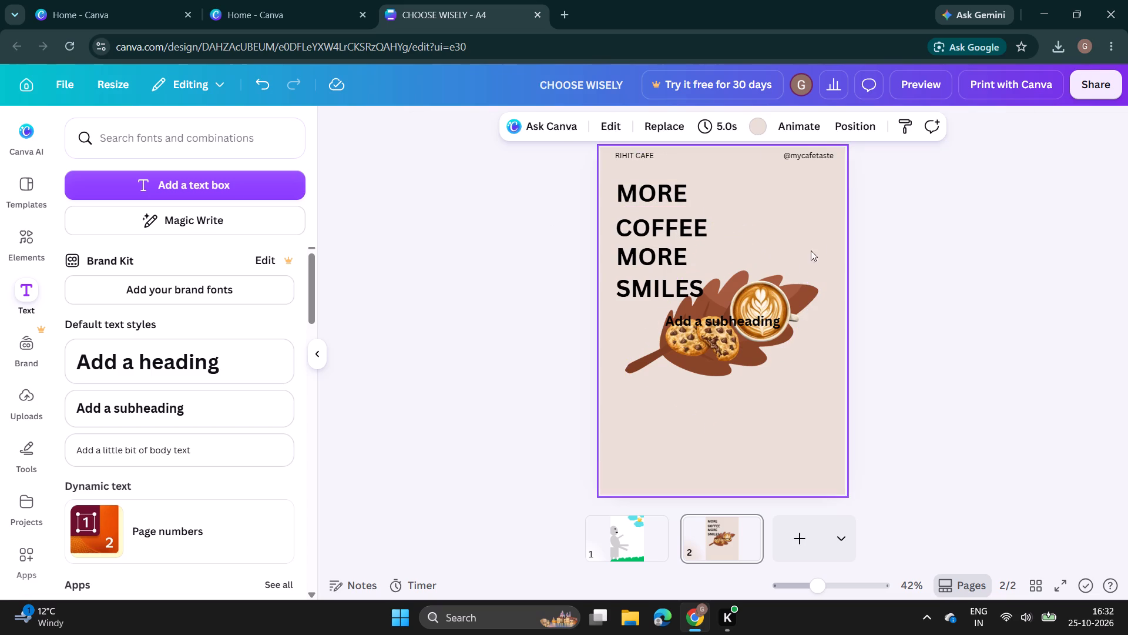
{"action": "left_click_drag", "start_coordinate": [642, 189], "coordinate": [642, 186]}
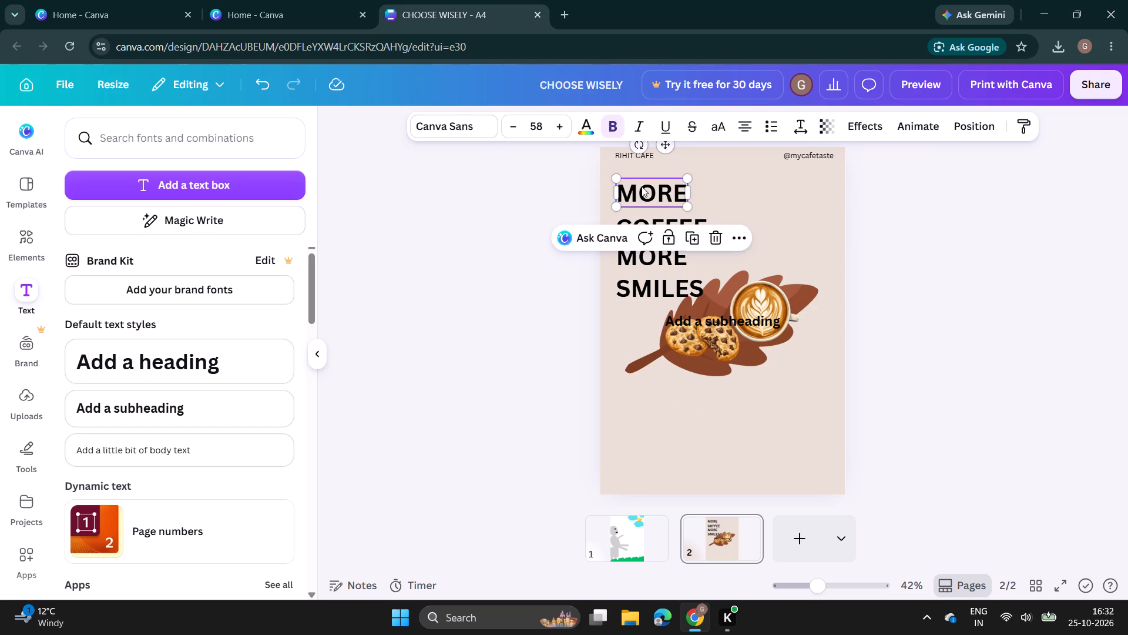
{"action": "left_click_drag", "start_coordinate": [642, 186], "coordinate": [637, 182]}
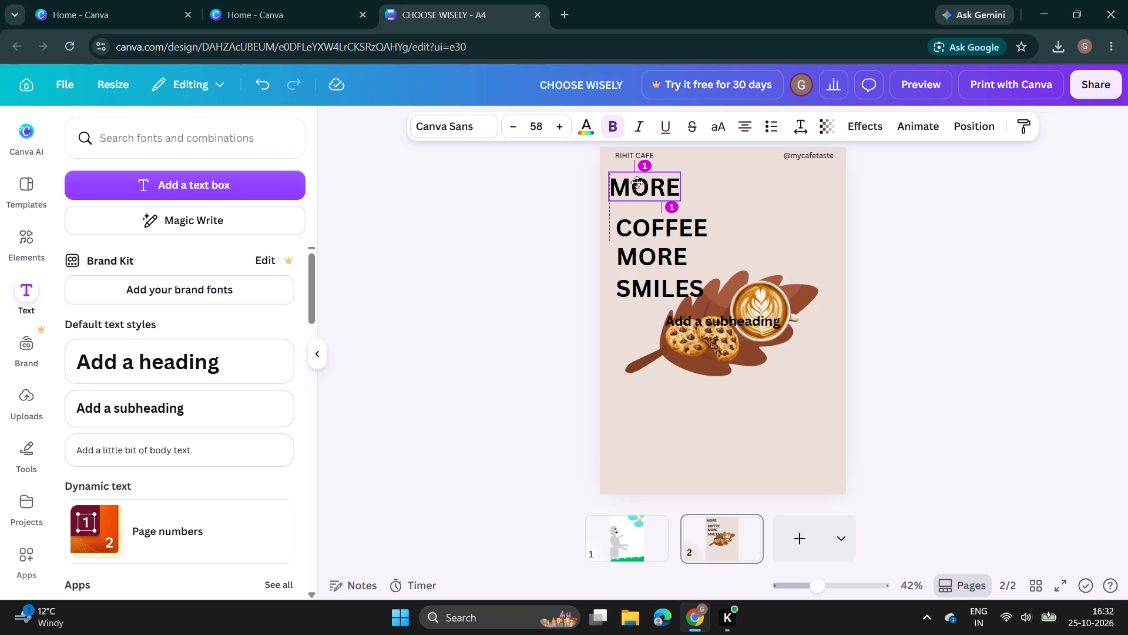
{"action": "left_click_drag", "start_coordinate": [637, 182], "coordinate": [642, 182]}
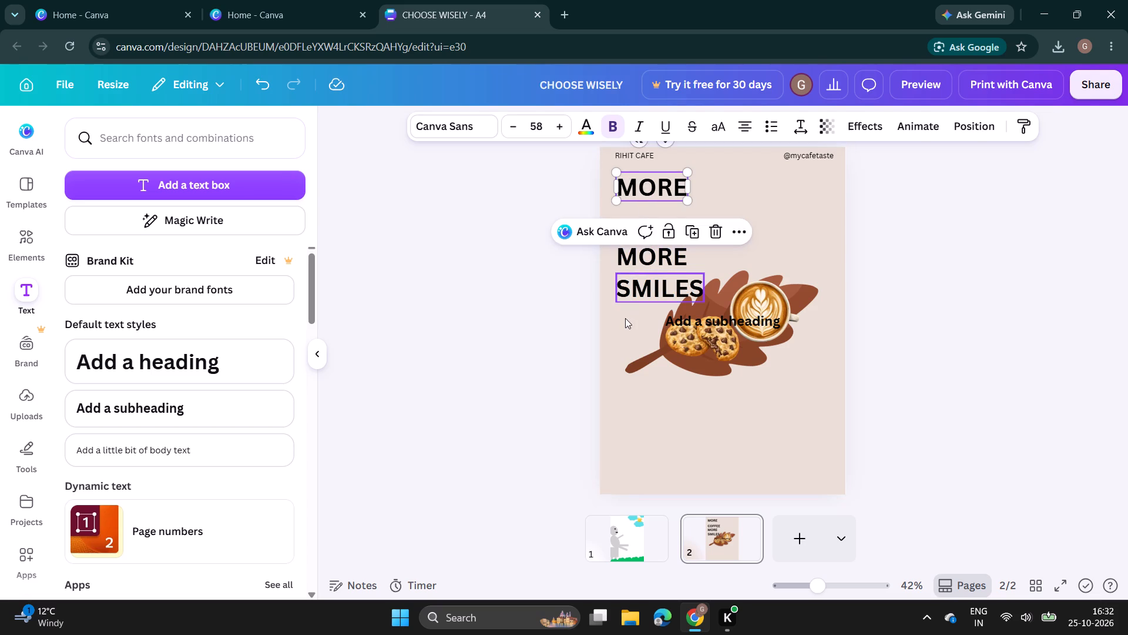
Move "COFFEE", the second "MORE" and "SMILES" up beneath the first "MORE" to form a tight, evenly spaced headline stack.
{"action": "left_click", "coordinate": [625, 318]}
{"action": "left_click_drag", "start_coordinate": [642, 229], "coordinate": [642, 219]}
{"action": "left_click_drag", "start_coordinate": [638, 259], "coordinate": [639, 250]}
{"action": "left_click_drag", "start_coordinate": [637, 288], "coordinate": [638, 283]}
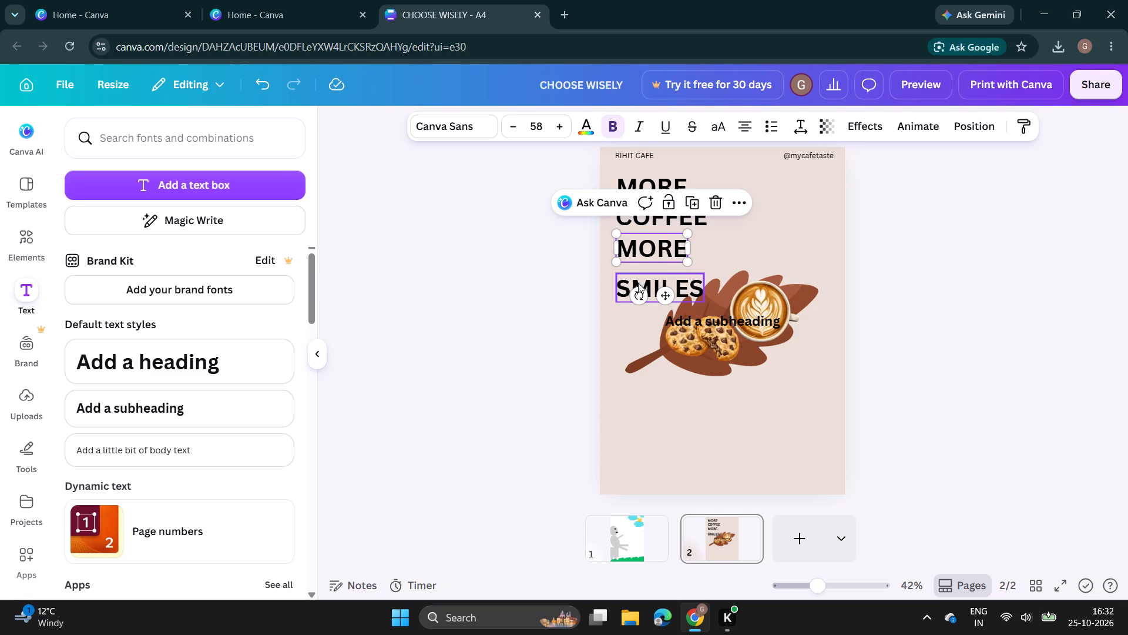
{"action": "left_click_drag", "start_coordinate": [653, 283], "coordinate": [653, 279]}
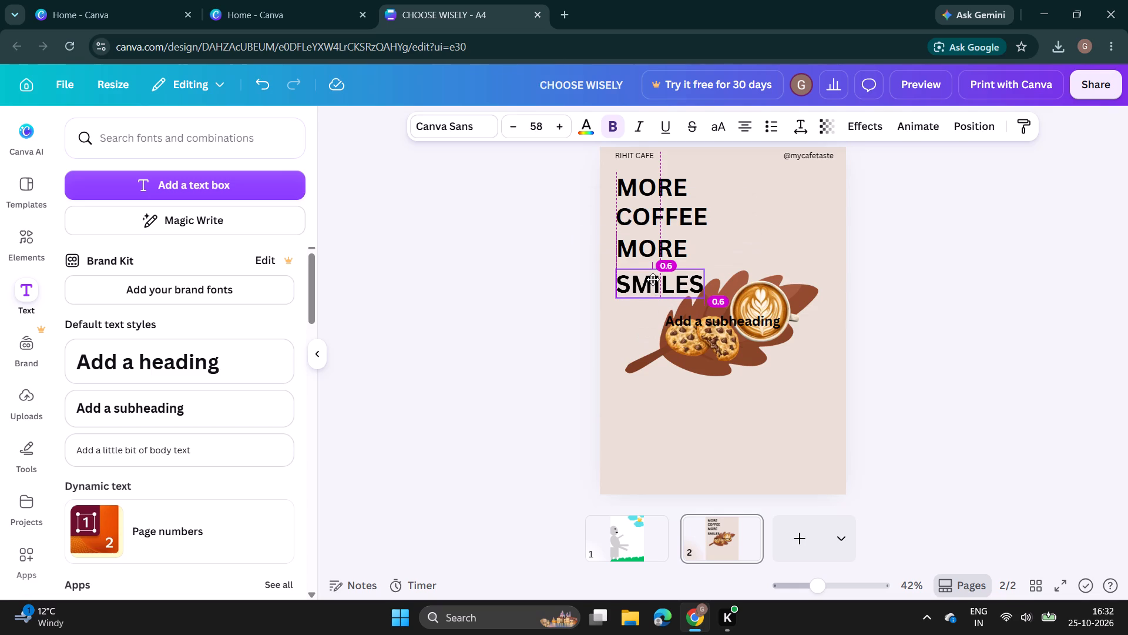
{"action": "left_click_drag", "start_coordinate": [653, 279], "coordinate": [653, 275]}
{"action": "left_click", "coordinate": [646, 319]}
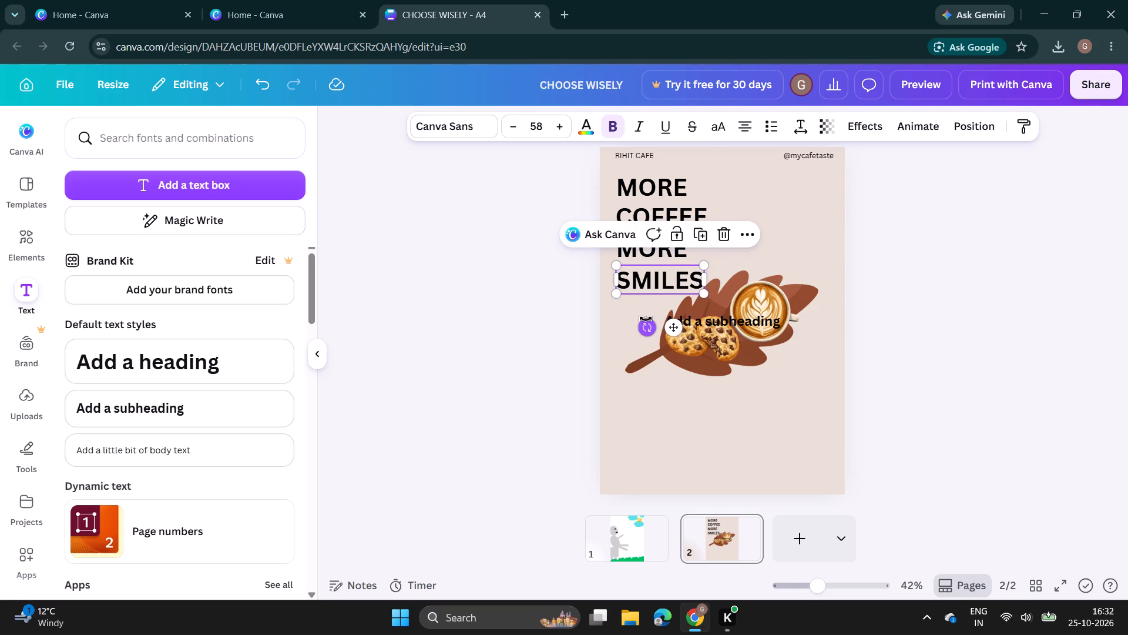
{"action": "left_click", "coordinate": [756, 250]}
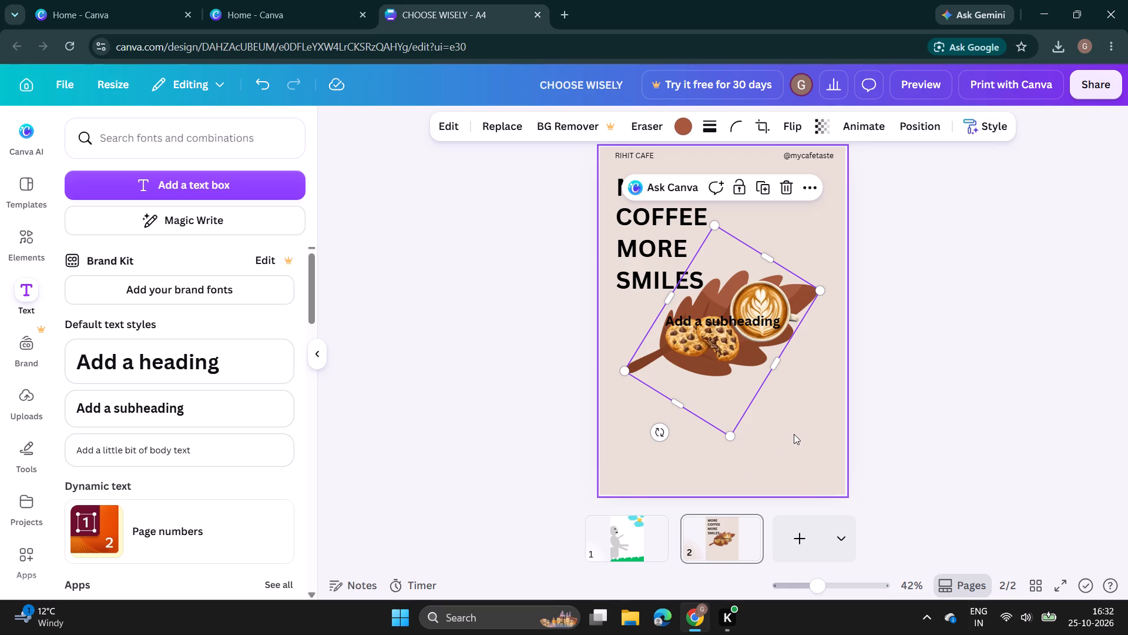
{"action": "left_click", "coordinate": [793, 390]}
Delete the leftover "Add a subheading" text box lying over the leaf picture.
{"action": "left_click", "coordinate": [720, 312]}
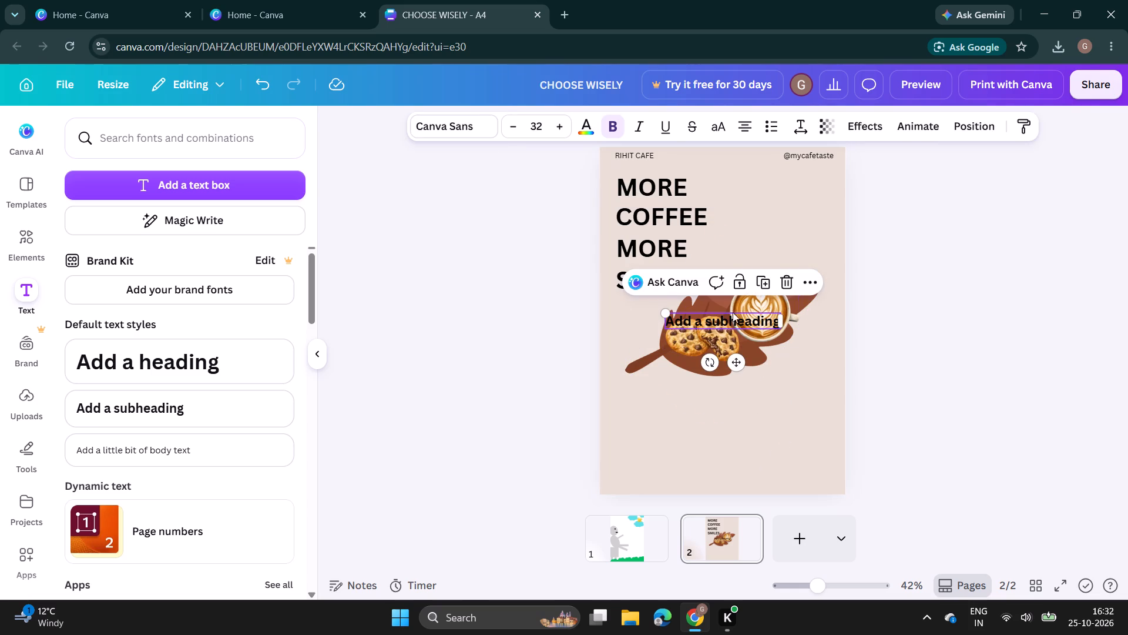
{"action": "left_click", "coordinate": [781, 276]}
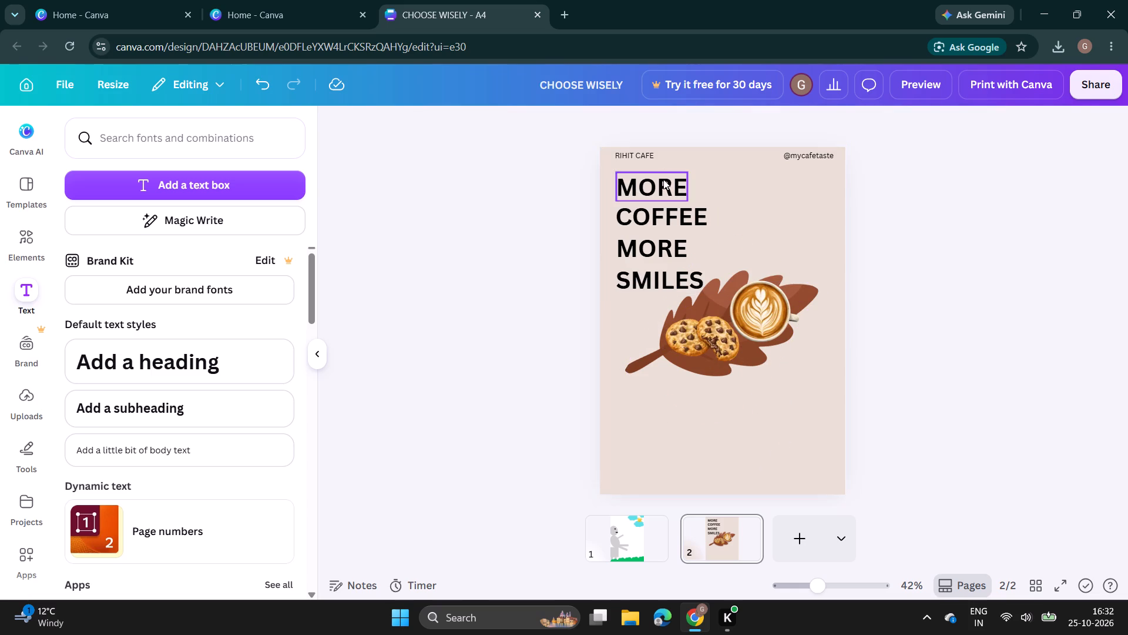
Try Open Sauce on the first "MORE" of the headline, and settle on DM Sans as its font.
{"action": "left_click", "coordinate": [663, 179]}
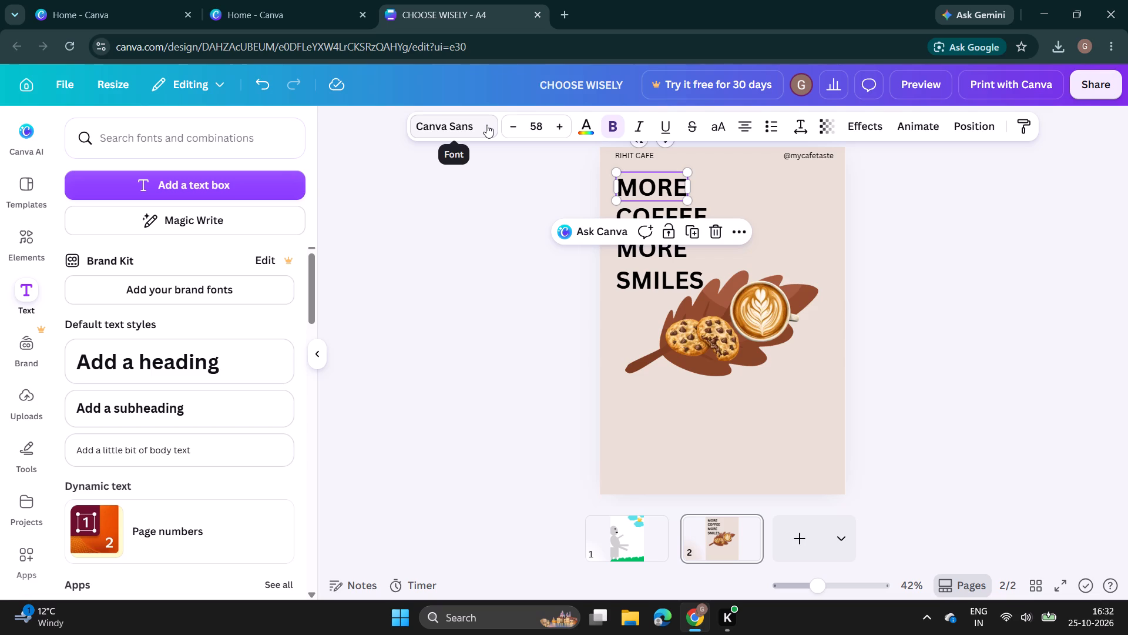
{"action": "left_click", "coordinate": [481, 123]}
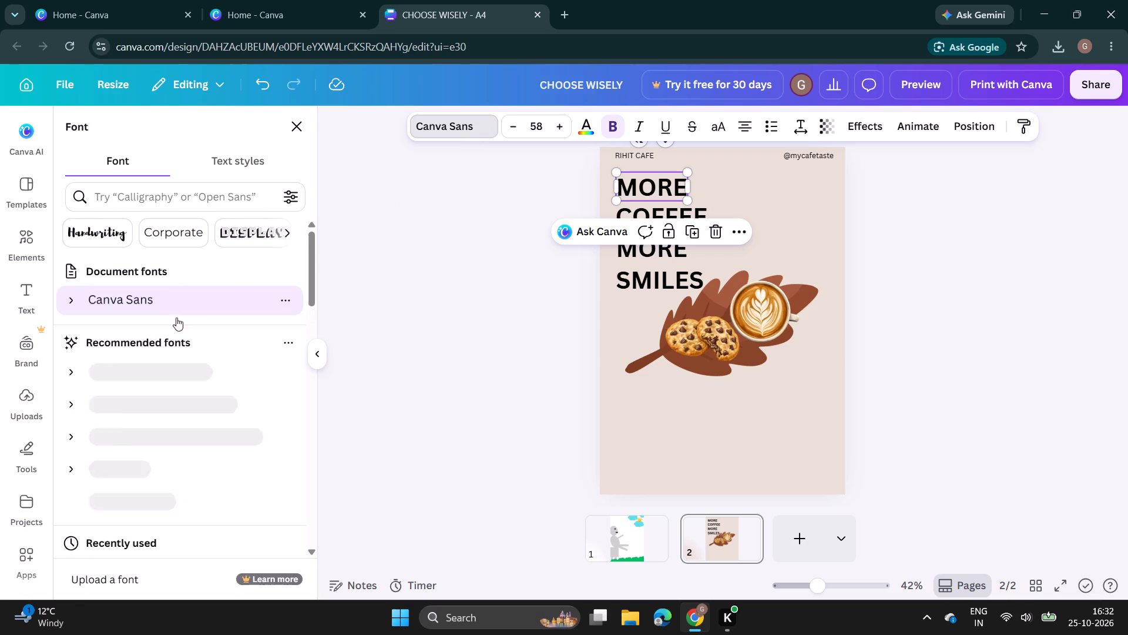
{"action": "scroll", "coordinate": [153, 397], "scroll_direction": "down", "scroll_amount": 1}
{"action": "scroll", "coordinate": [153, 399], "scroll_direction": "up", "scroll_amount": 1}
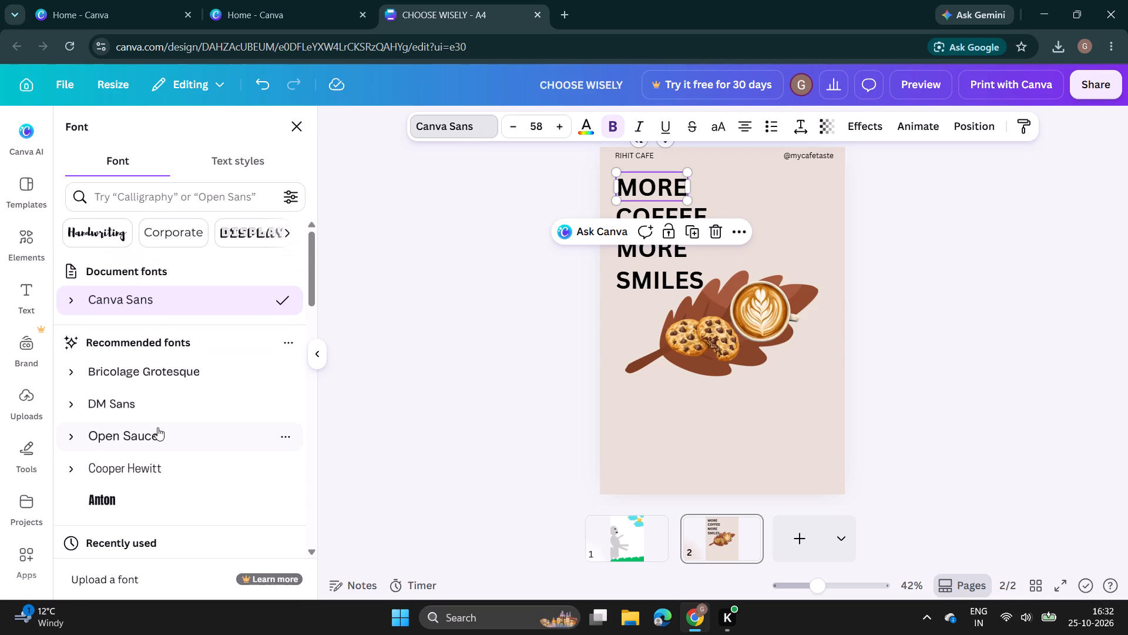
{"action": "left_click", "coordinate": [157, 426]}
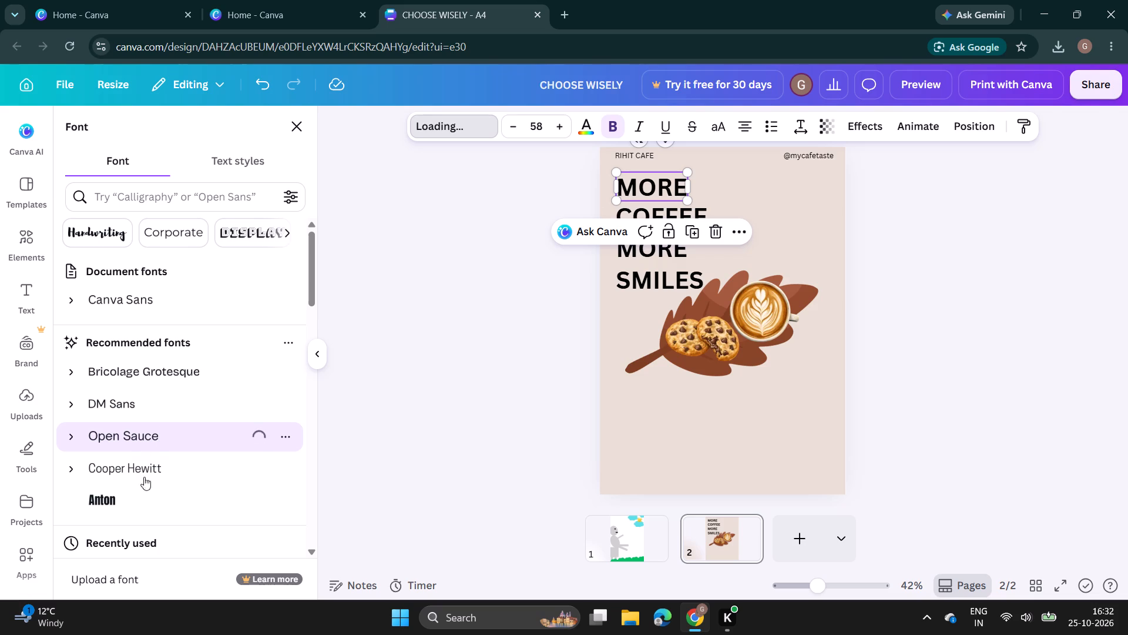
{"action": "scroll", "coordinate": [150, 406], "scroll_direction": "down", "scroll_amount": 2}
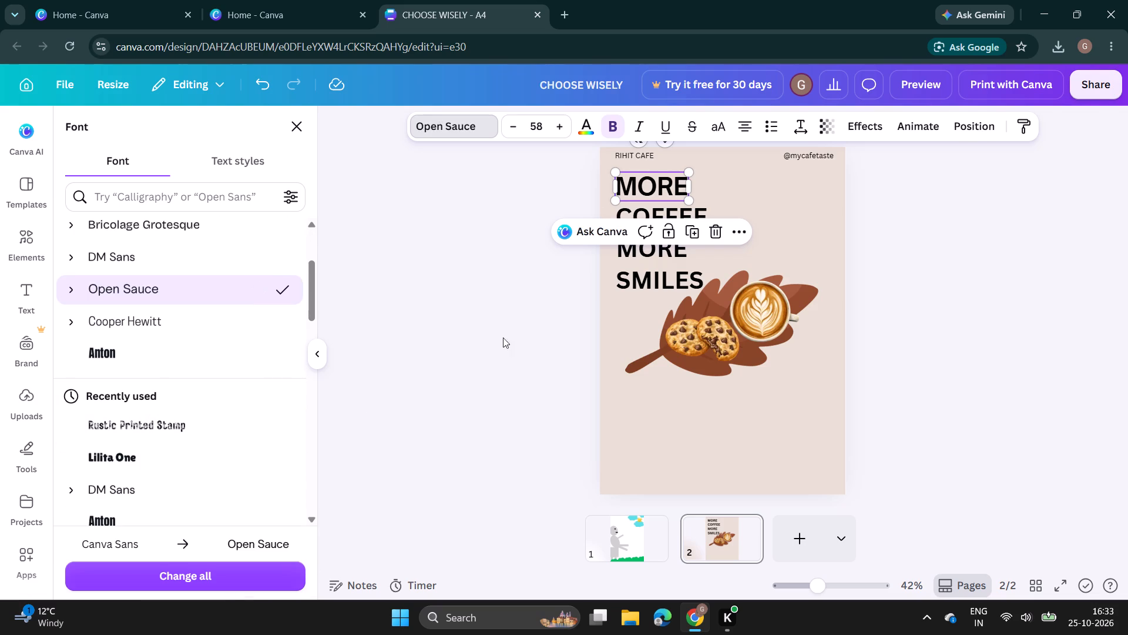
{"action": "scroll", "coordinate": [225, 412], "scroll_direction": "up", "scroll_amount": 2}
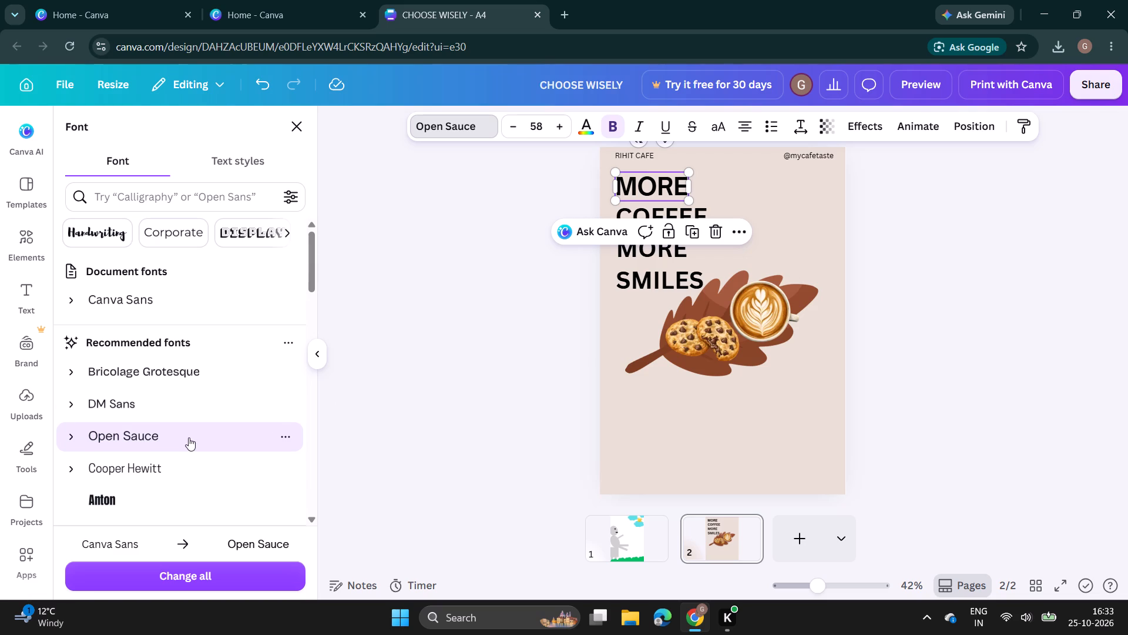
{"action": "left_click", "coordinate": [189, 437]}
{"action": "scroll", "coordinate": [175, 472], "scroll_direction": "down", "scroll_amount": 2}
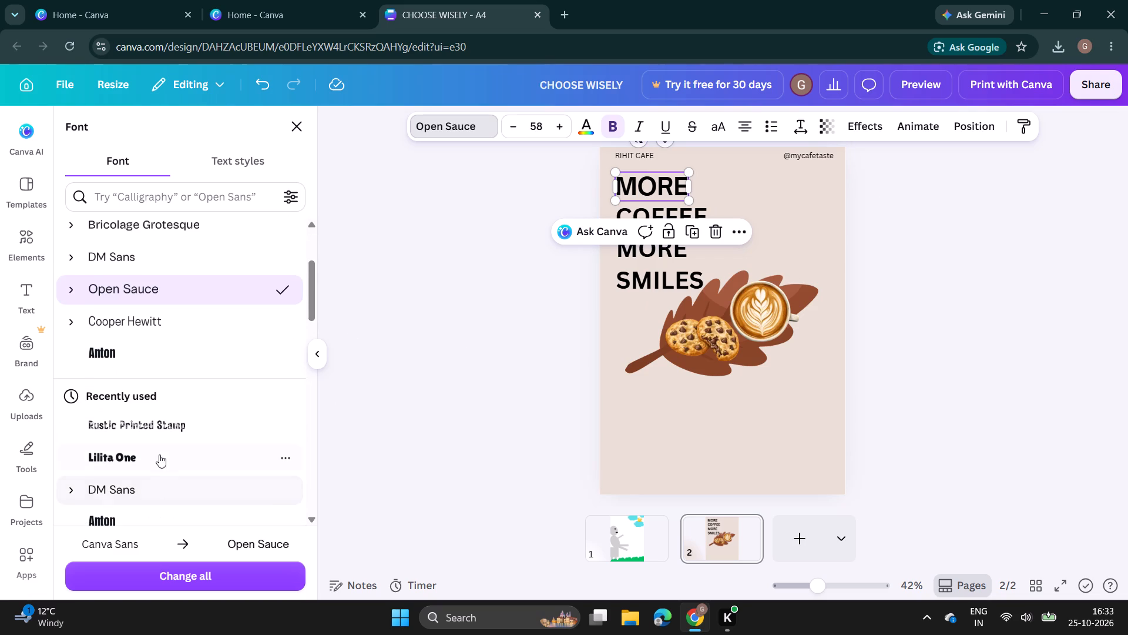
{"action": "left_click", "coordinate": [153, 481]}
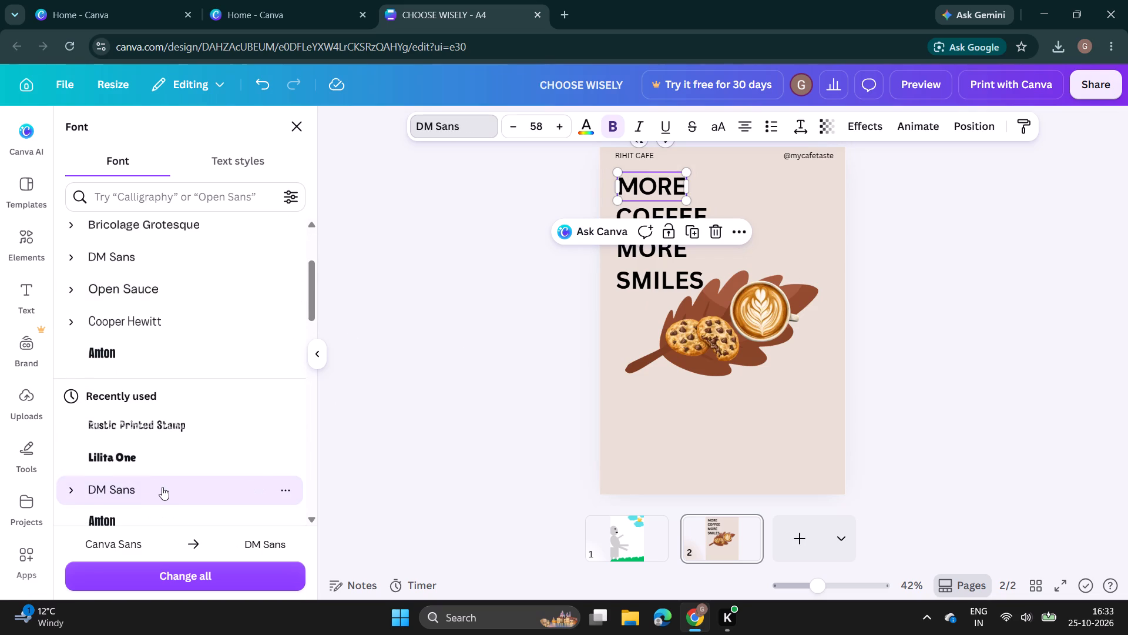
{"action": "scroll", "coordinate": [162, 486], "scroll_direction": "down", "scroll_amount": 3}
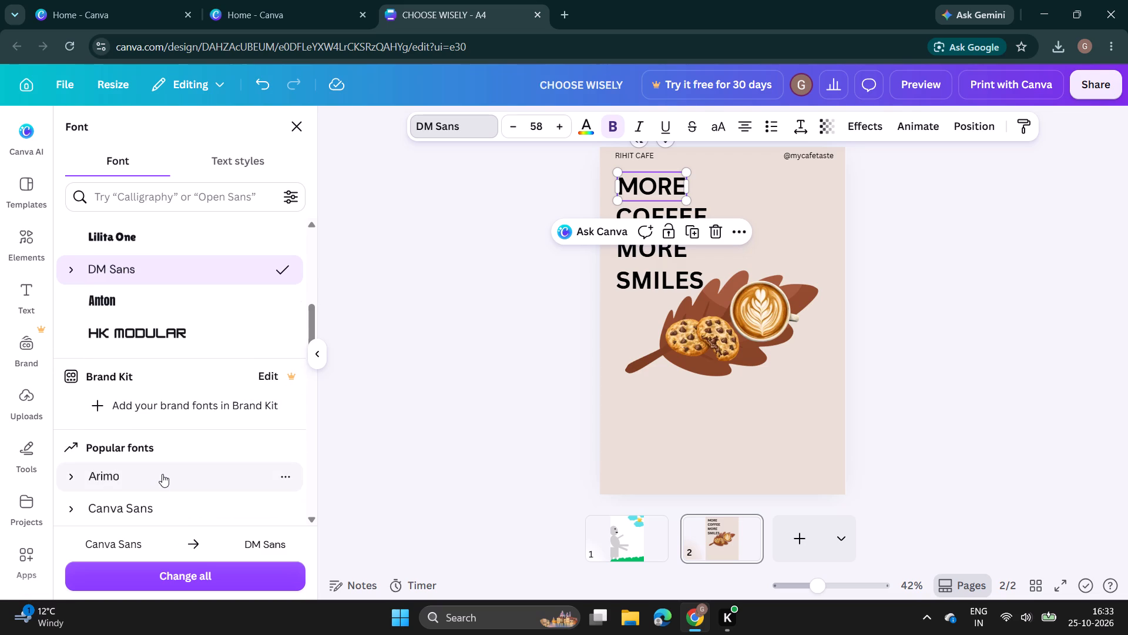
{"action": "left_click", "coordinate": [392, 426]}
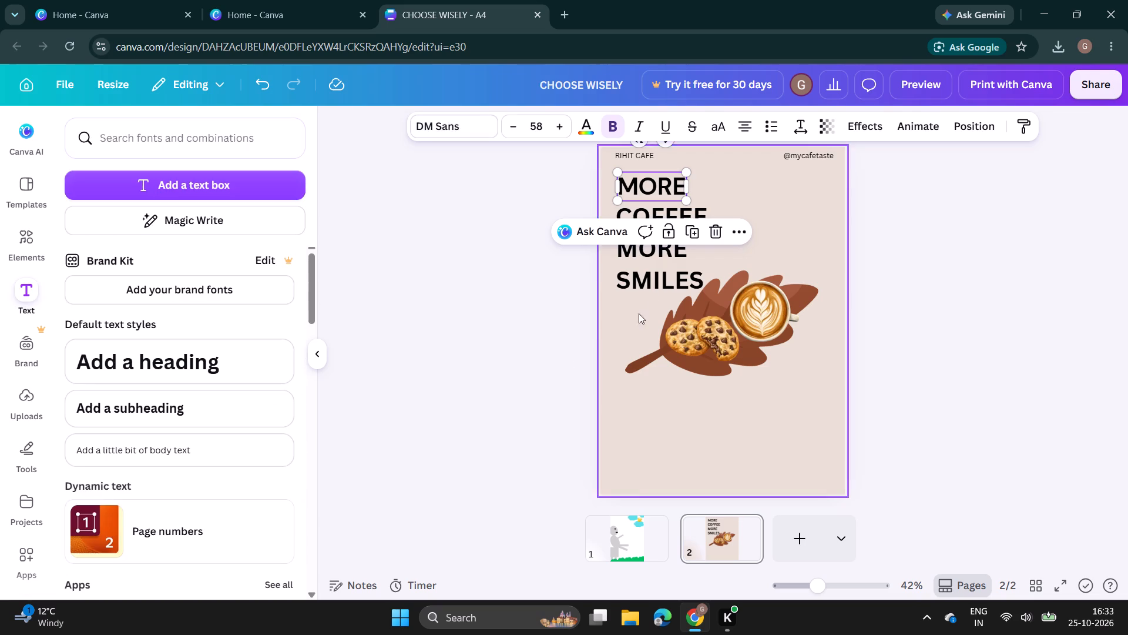
Change the font of the headline word "COFFEE" to Anton.
{"action": "left_click", "coordinate": [697, 205]}
{"action": "scroll", "coordinate": [217, 406], "scroll_direction": "down", "scroll_amount": 1}
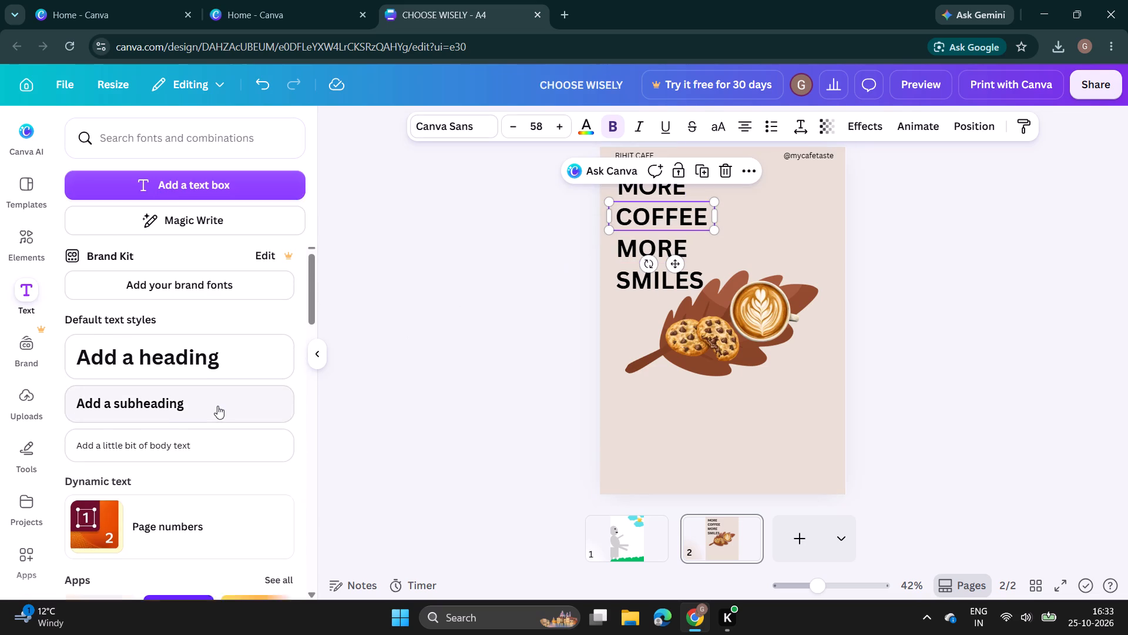
{"action": "scroll", "coordinate": [217, 406], "scroll_direction": "down", "scroll_amount": 1}
{"action": "scroll", "coordinate": [217, 406], "scroll_direction": "up", "scroll_amount": 2}
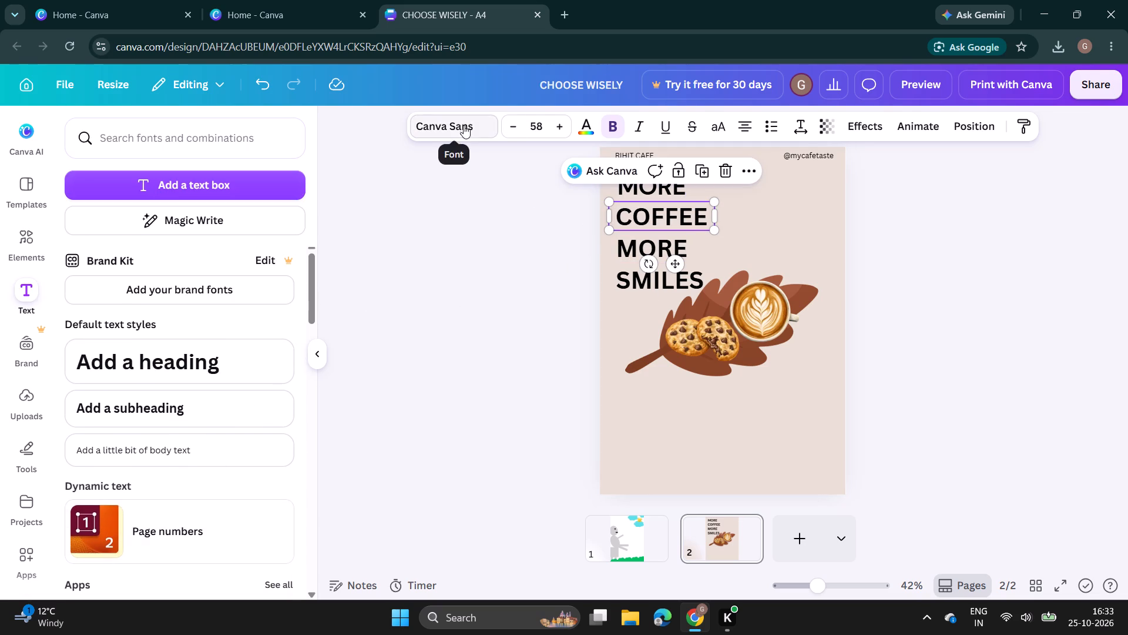
{"action": "left_click", "coordinate": [464, 123]}
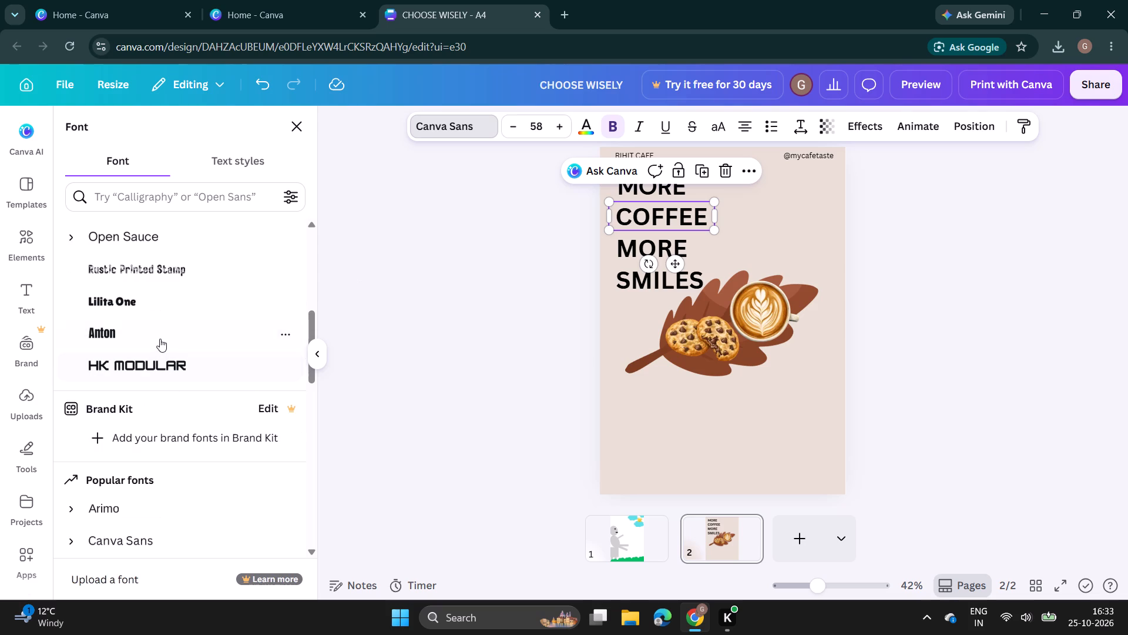
{"action": "left_click", "coordinate": [160, 333]}
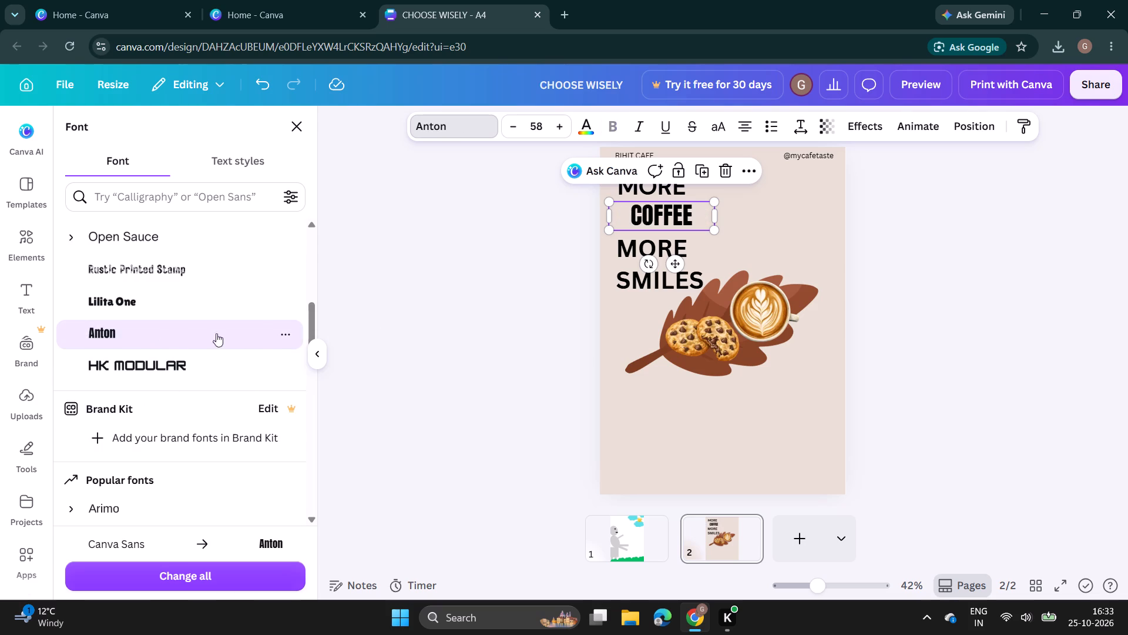
{"action": "left_click", "coordinate": [489, 265]}
Enlarge "COFFEE" to size 64.4 and widen its text box so the word lines up beneath the first "MORE".
{"action": "left_click_drag", "start_coordinate": [607, 216], "coordinate": [596, 213]}
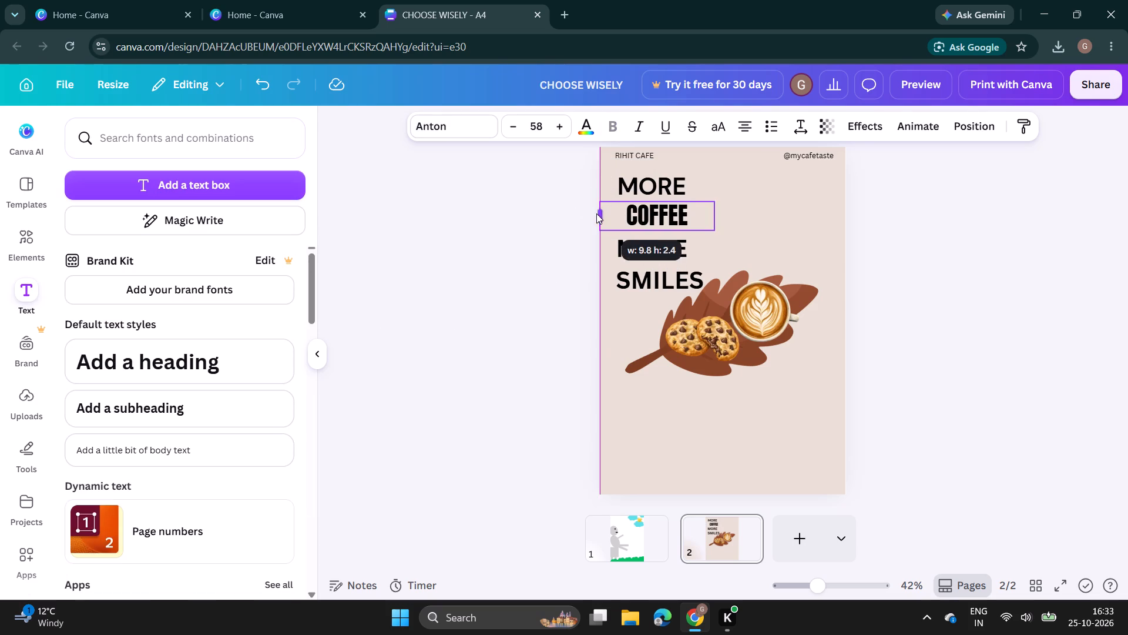
{"action": "left_click_drag", "start_coordinate": [596, 213], "coordinate": [583, 213]}
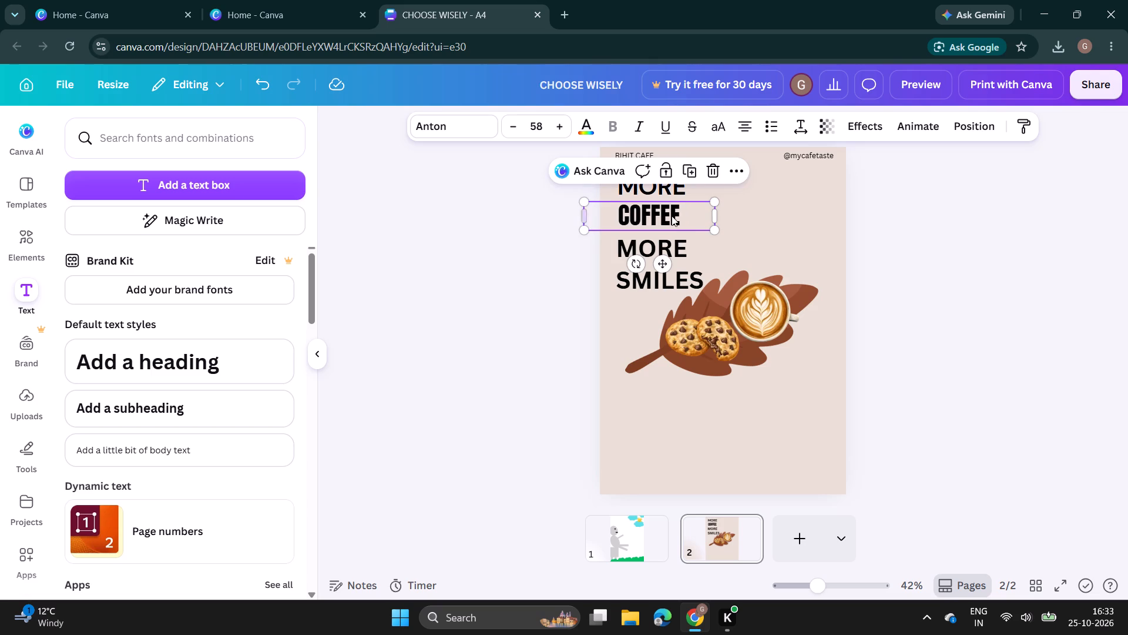
{"action": "left_click_drag", "start_coordinate": [720, 214], "coordinate": [722, 214]}
{"action": "left_click_drag", "start_coordinate": [722, 214], "coordinate": [736, 214]}
{"action": "left_click_drag", "start_coordinate": [727, 226], "coordinate": [743, 244]}
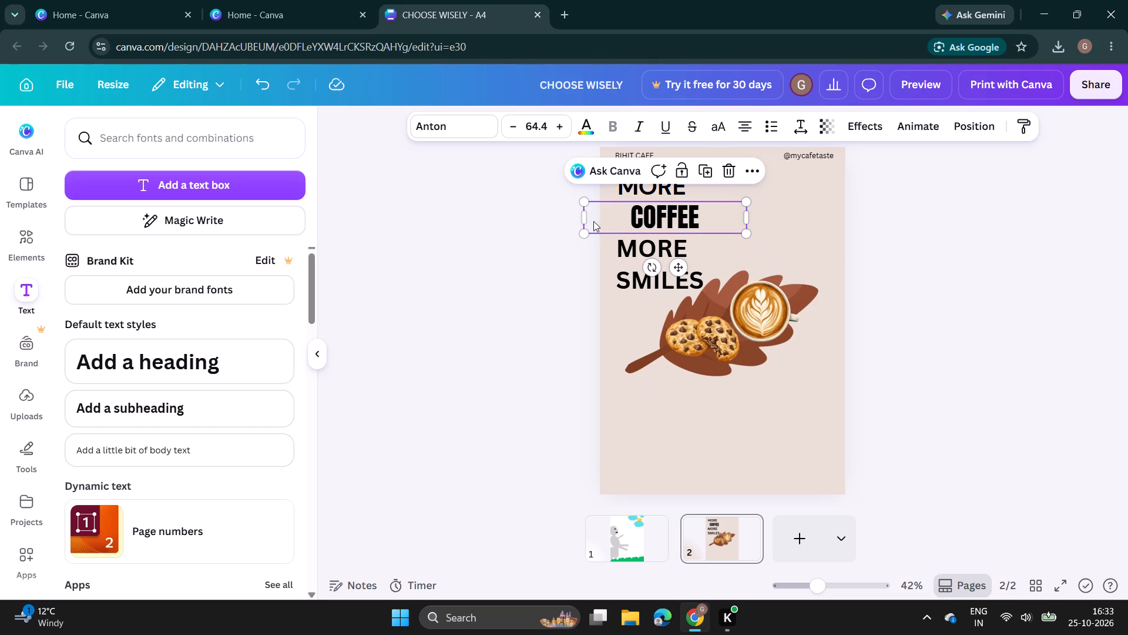
{"action": "left_click_drag", "start_coordinate": [583, 216], "coordinate": [564, 216]}
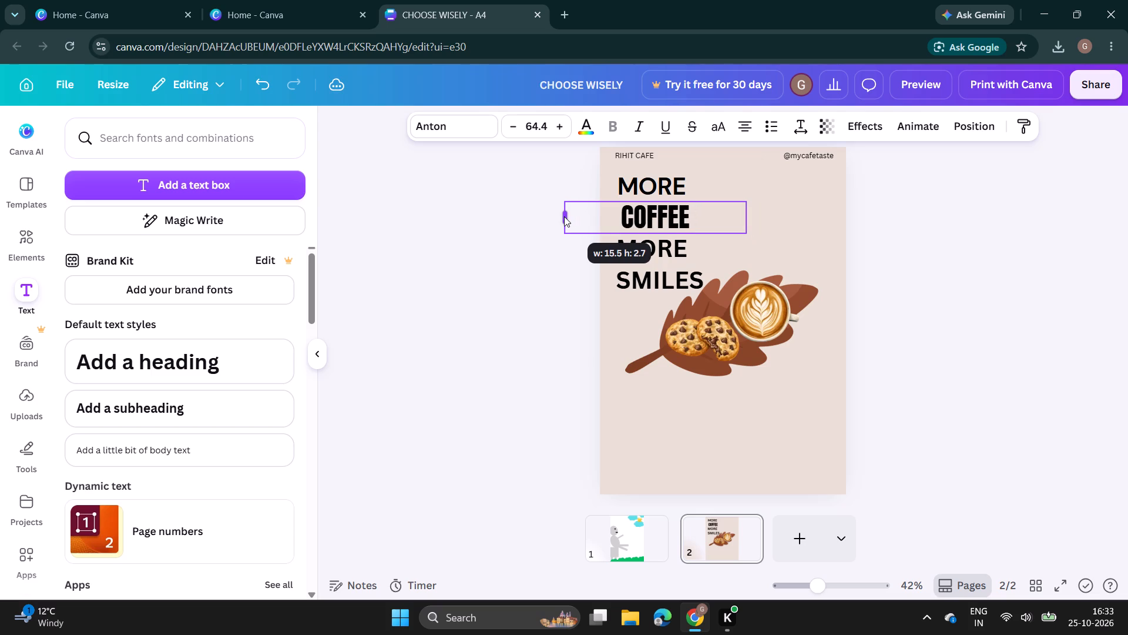
{"action": "left_click_drag", "start_coordinate": [564, 216], "coordinate": [562, 216]}
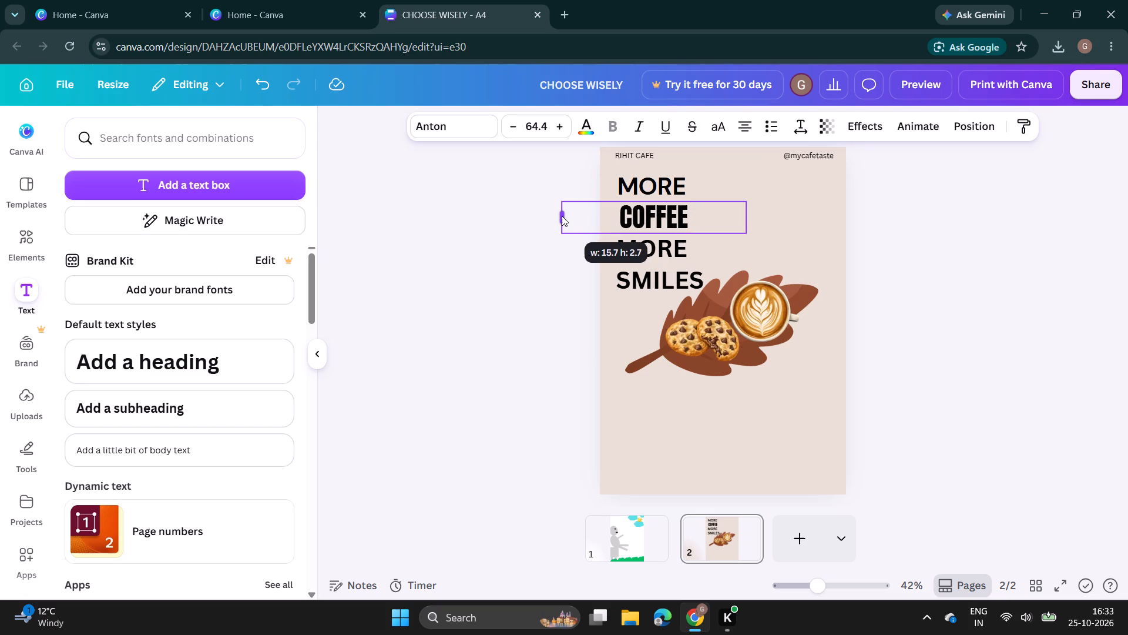
{"action": "left_click_drag", "start_coordinate": [562, 216], "coordinate": [562, 215]}
{"action": "left_click", "coordinate": [547, 290]}
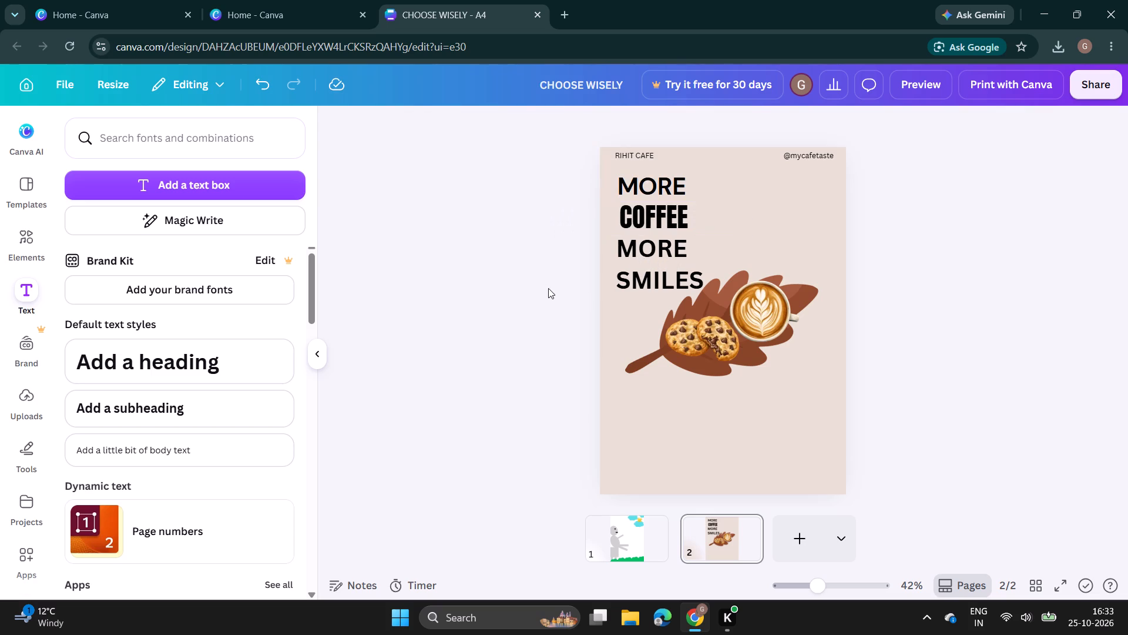
Scale the second "MORE" down slightly to font size 57.
{"action": "left_click", "coordinate": [639, 246]}
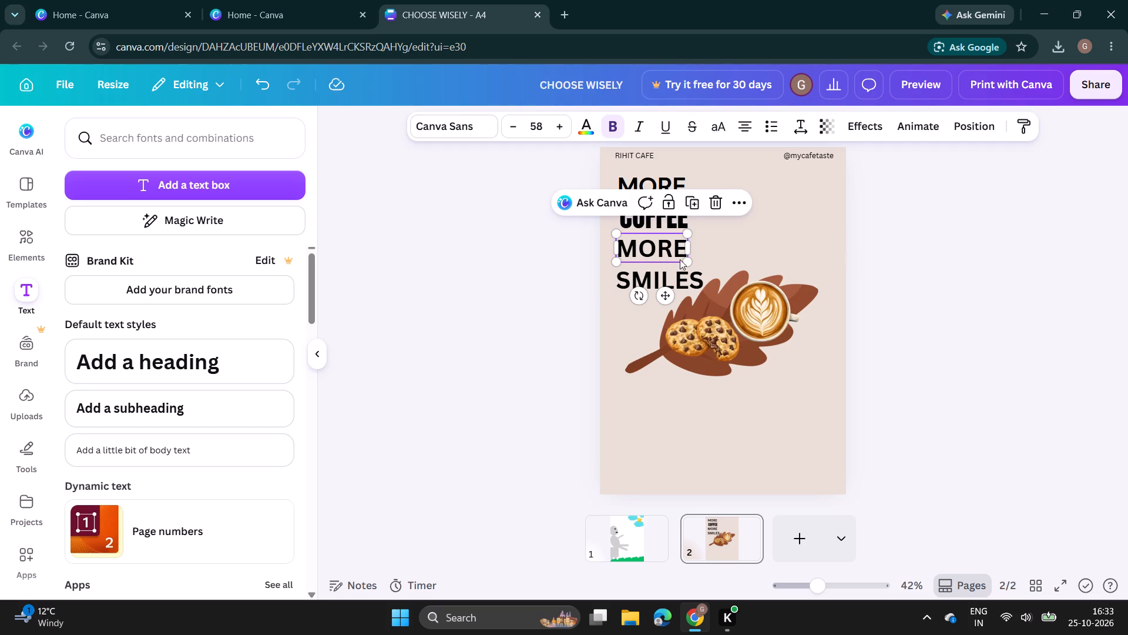
{"action": "left_click_drag", "start_coordinate": [686, 255], "coordinate": [686, 249]}
{"action": "key", "text": "ctrl+z"}
{"action": "left_click_drag", "start_coordinate": [686, 259], "coordinate": [684, 252]}
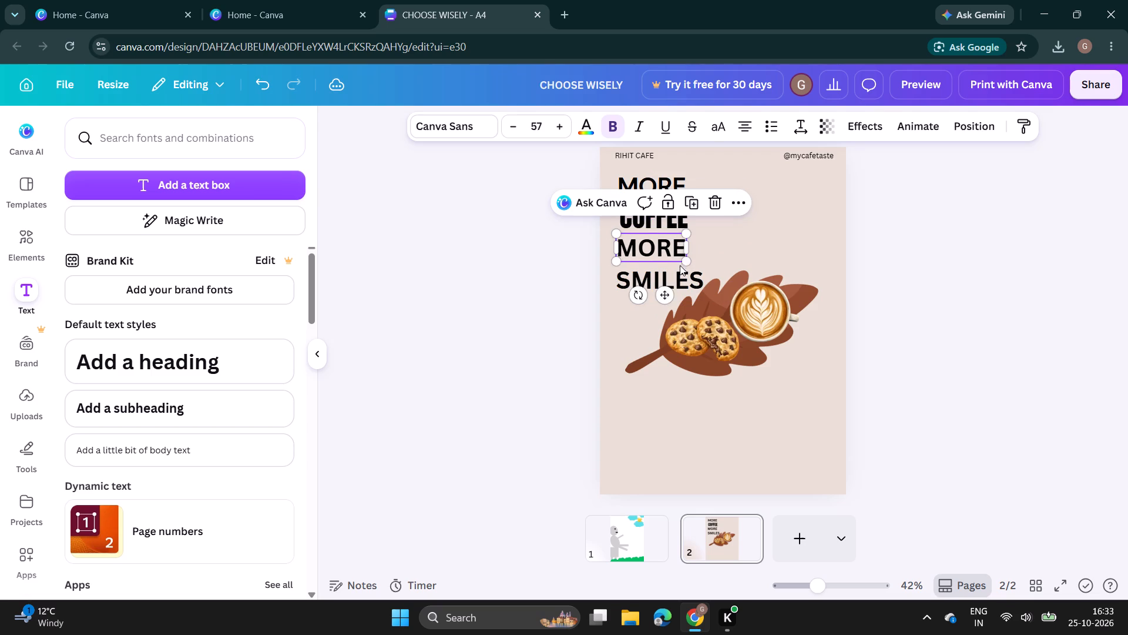
Scale "SMILES" down to font size 53.9 so its width is closer to the other headline words.
{"action": "left_click", "coordinate": [678, 278]}
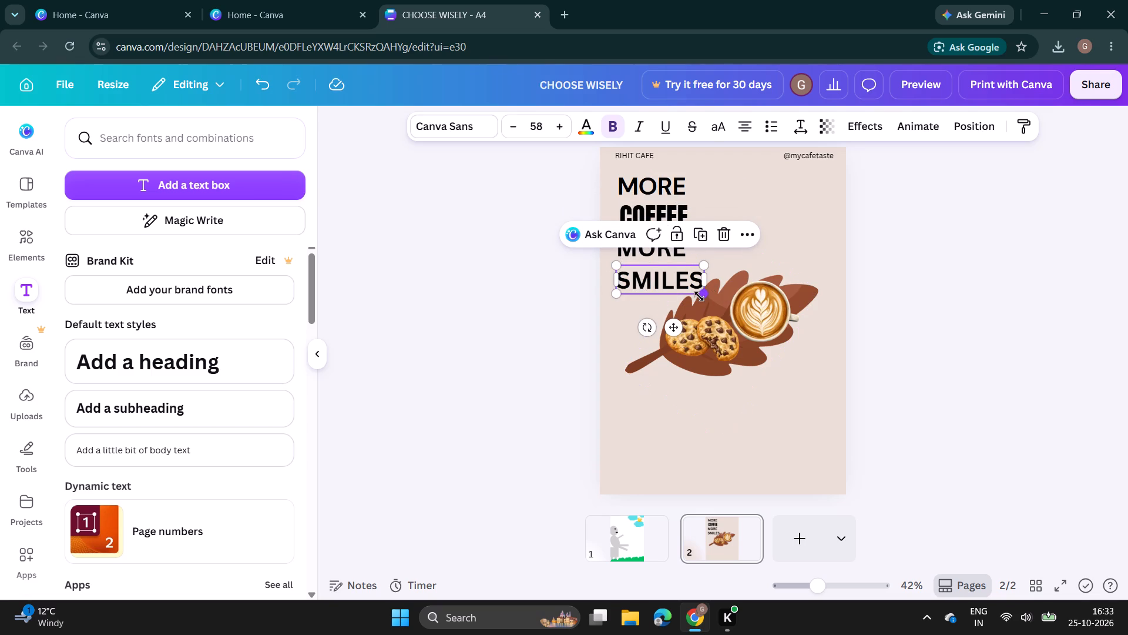
{"action": "left_click_drag", "start_coordinate": [699, 296], "coordinate": [697, 290]}
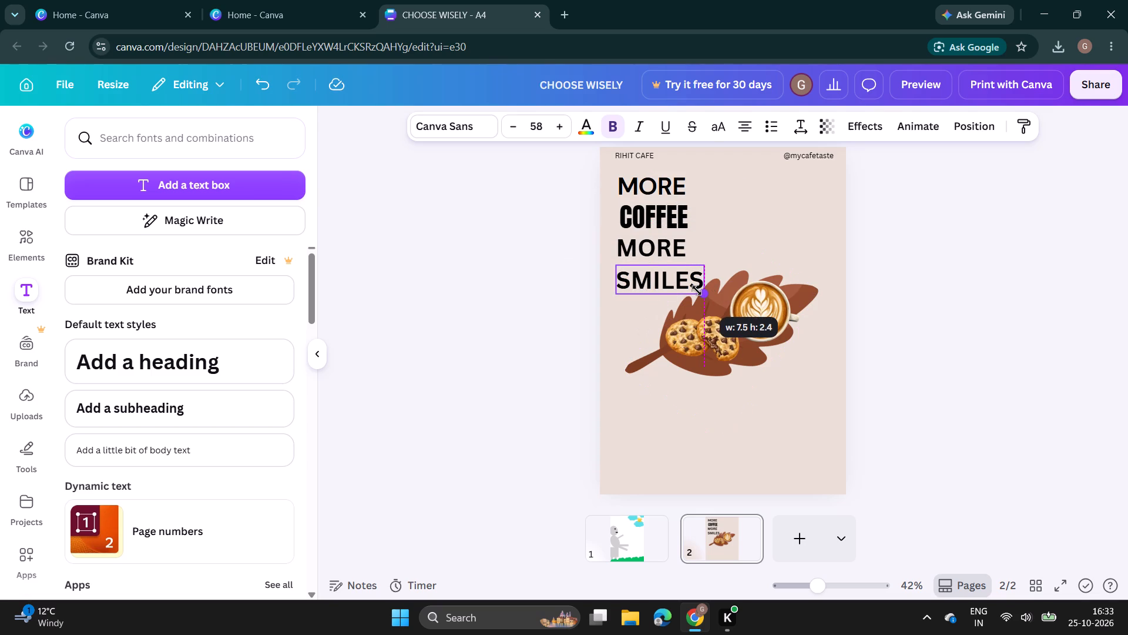
{"action": "left_click_drag", "start_coordinate": [697, 290], "coordinate": [696, 288]}
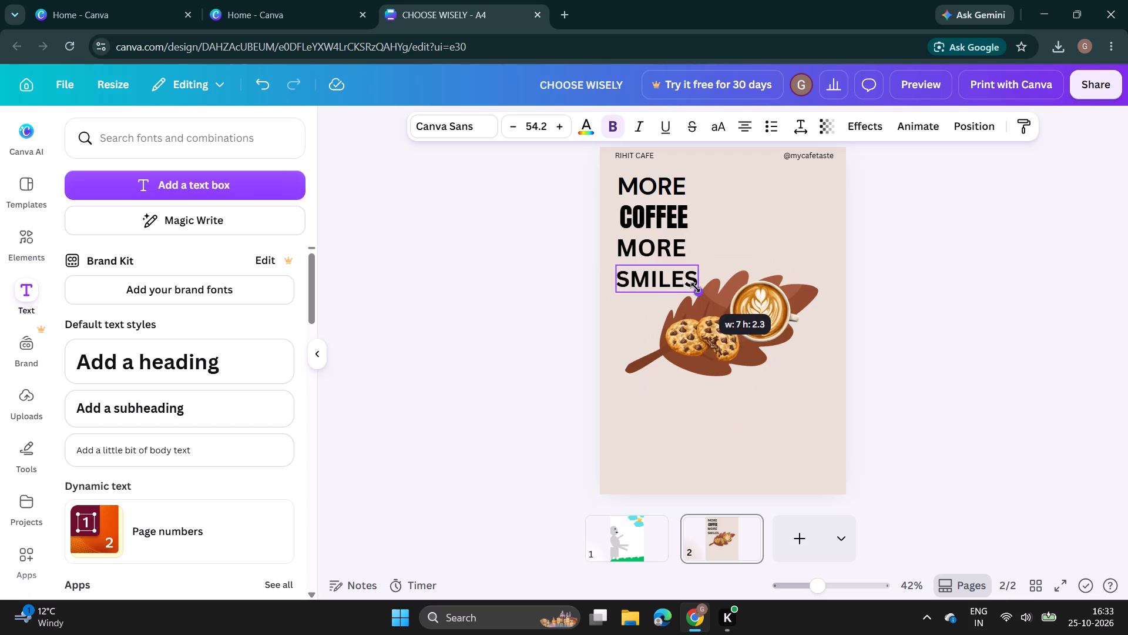
{"action": "left_click_drag", "start_coordinate": [696, 288], "coordinate": [696, 286]}
{"action": "left_click", "coordinate": [523, 313]}
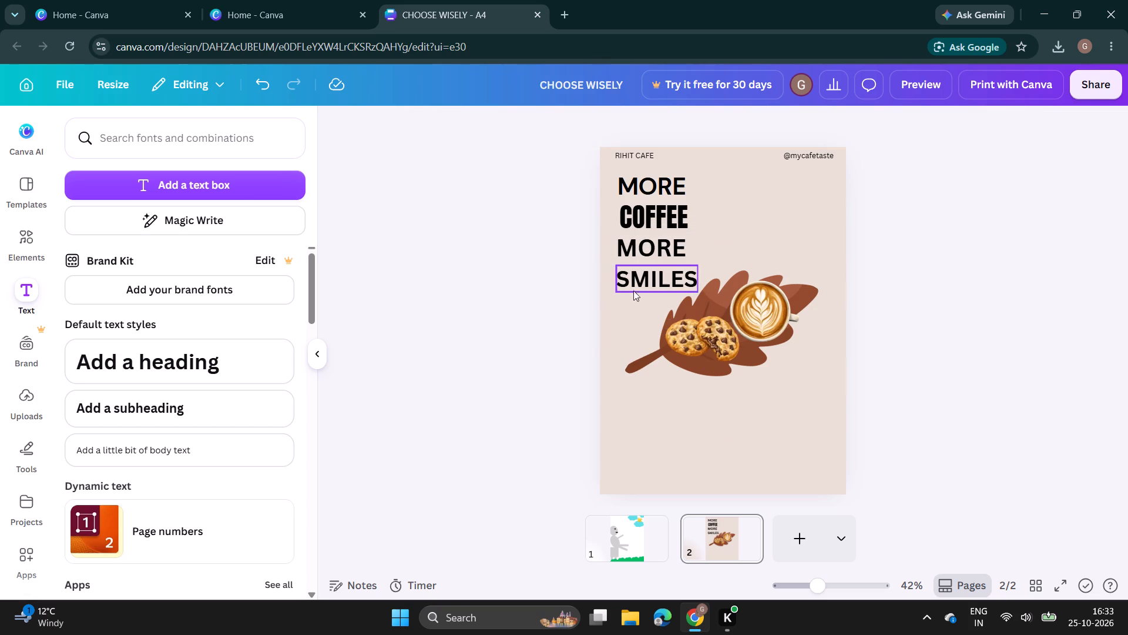
Move "SMILES" up slightly beneath the second "MORE", keeping their left edges aligned.
{"action": "left_click", "coordinate": [656, 281]}
{"action": "left_click", "coordinate": [656, 280]}
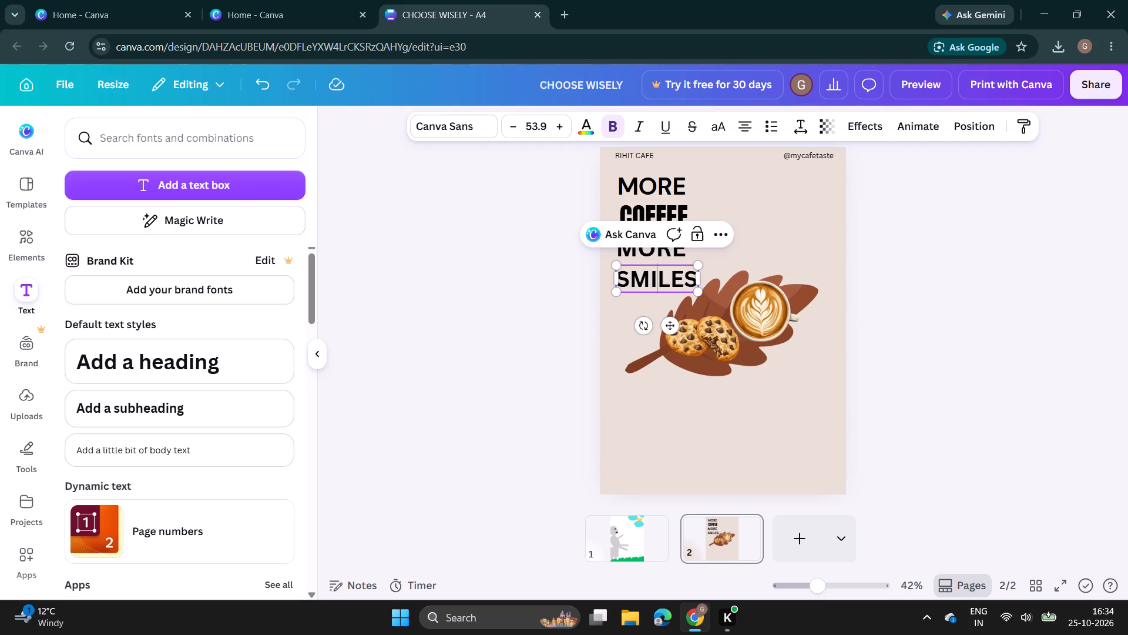
{"action": "left_click", "coordinate": [668, 322]}
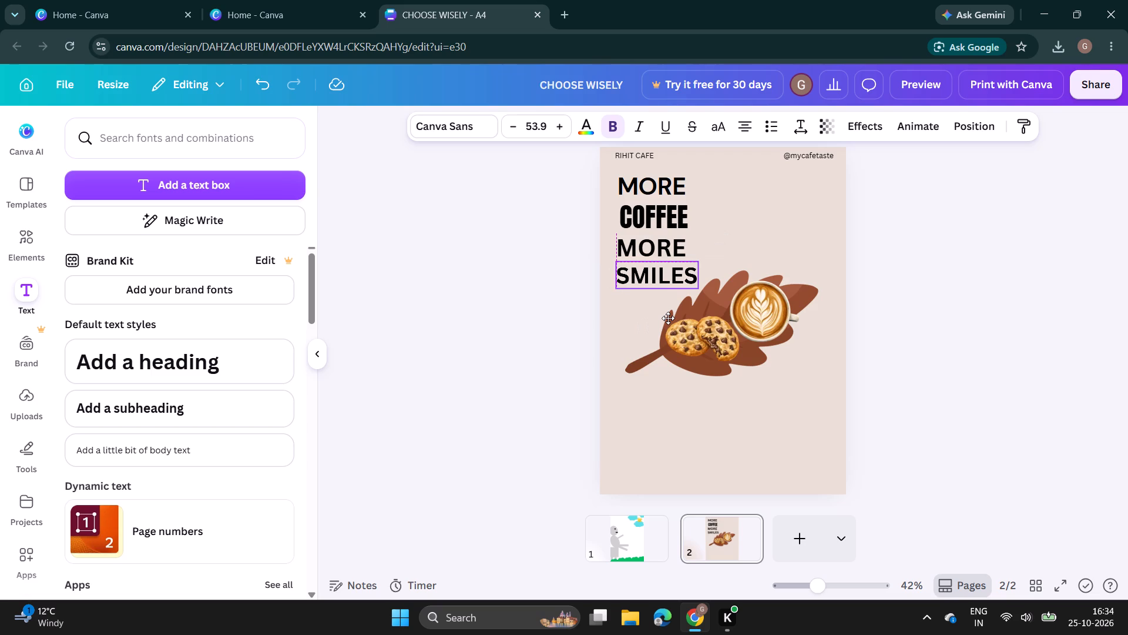
{"action": "left_click", "coordinate": [535, 353]}
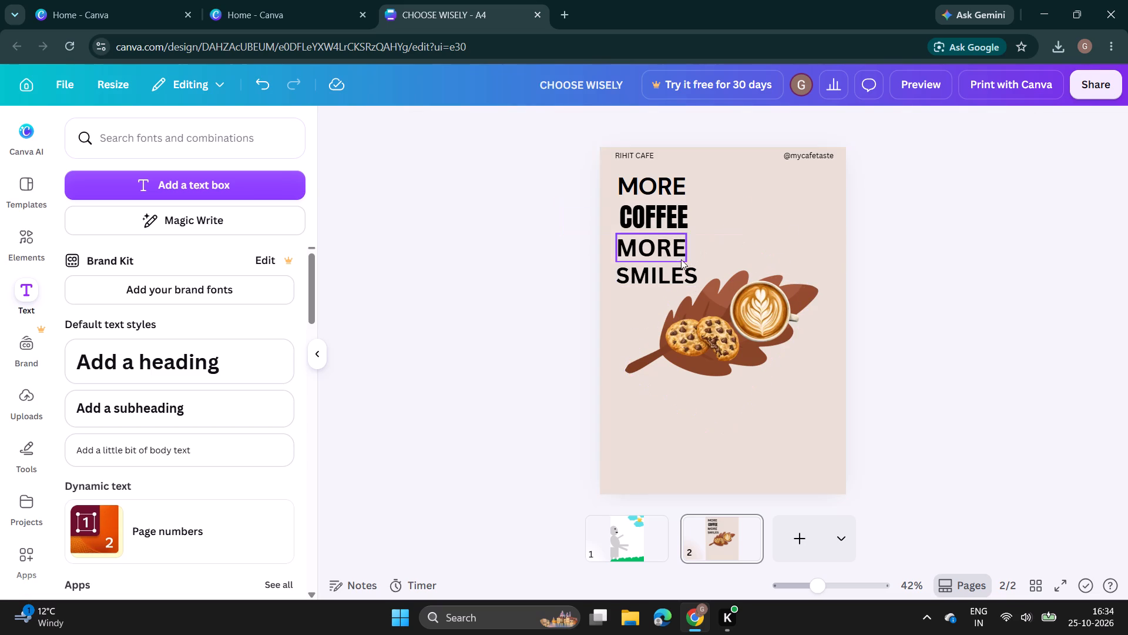
Change the font of the second "MORE" to DM Sans, matching the first "MORE".
{"action": "left_click", "coordinate": [659, 236]}
{"action": "left_click", "coordinate": [670, 175]}
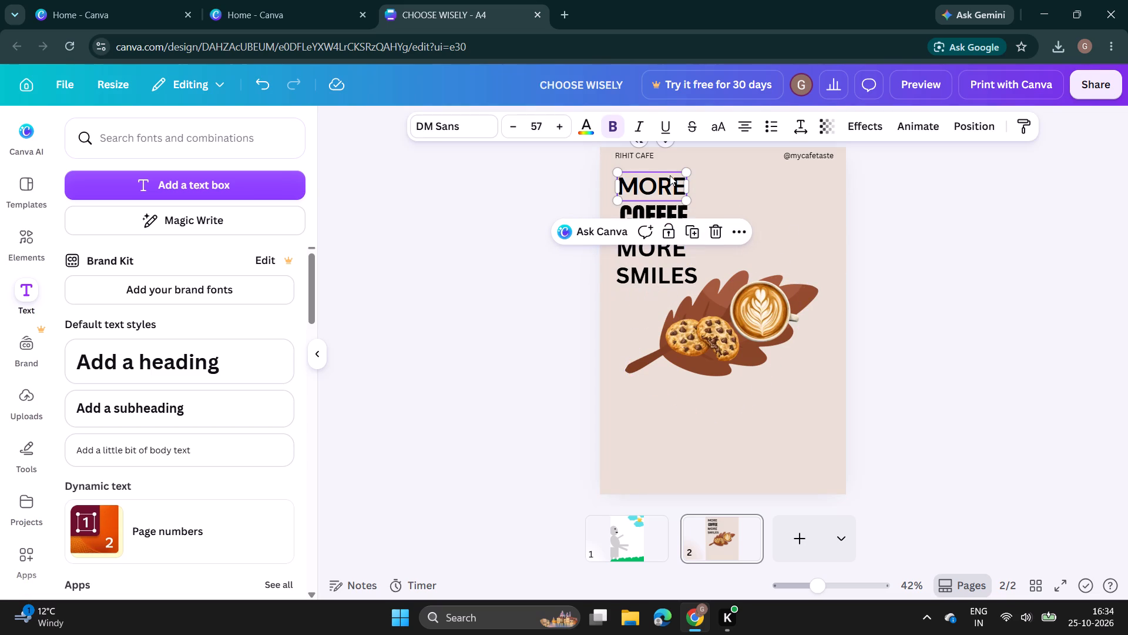
{"action": "left_click", "coordinate": [666, 247]}
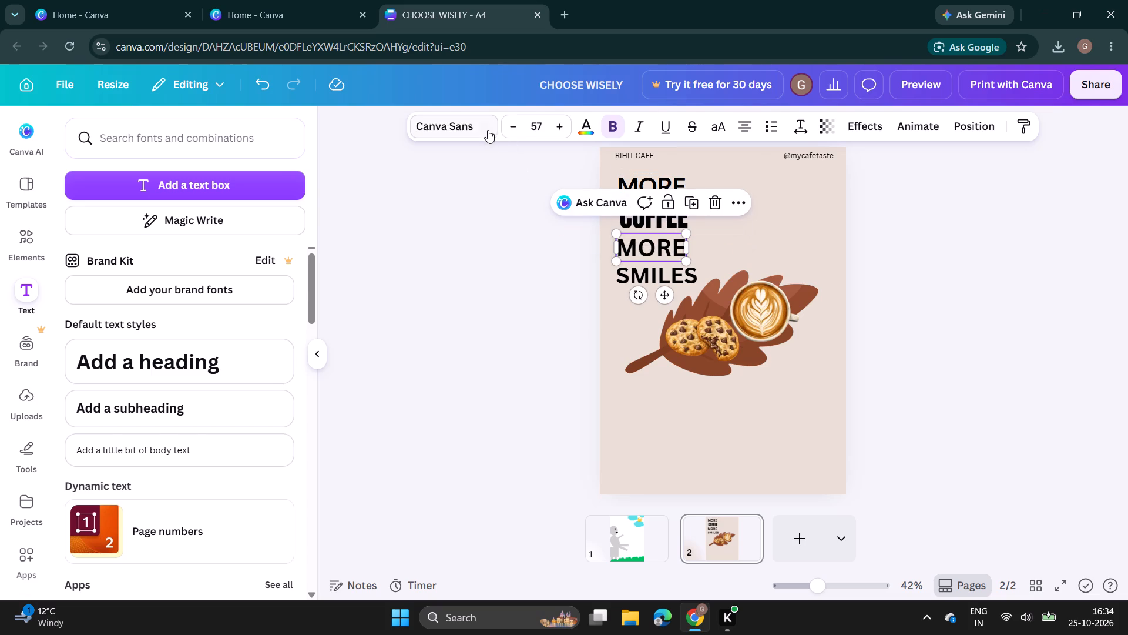
{"action": "left_click", "coordinate": [486, 128]}
{"action": "scroll", "coordinate": [196, 366], "scroll_direction": "up", "scroll_amount": 2}
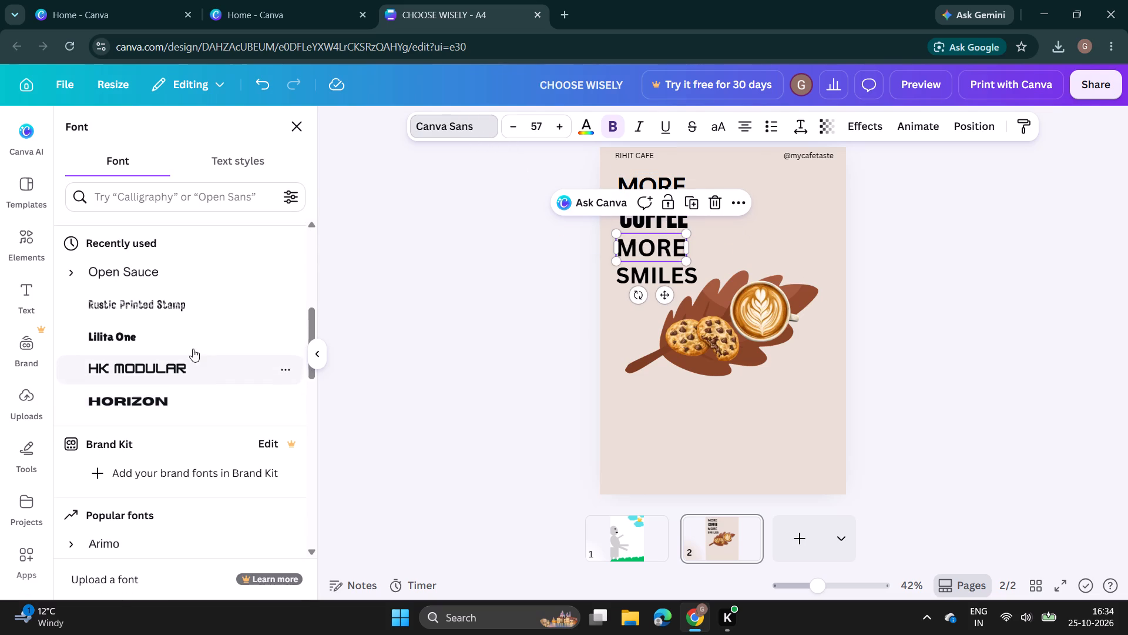
{"action": "scroll", "coordinate": [193, 349], "scroll_direction": "up", "scroll_amount": 2}
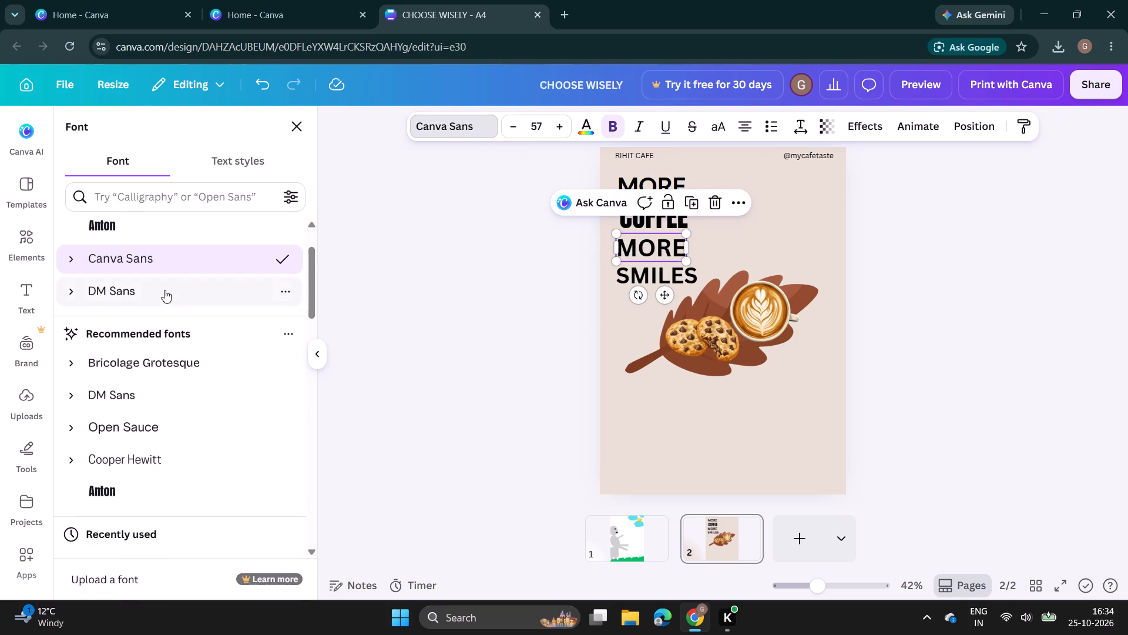
{"action": "left_click", "coordinate": [164, 290]}
Change the font of "SMILES" to DM Sans and deselect it.
{"action": "left_click", "coordinate": [628, 273]}
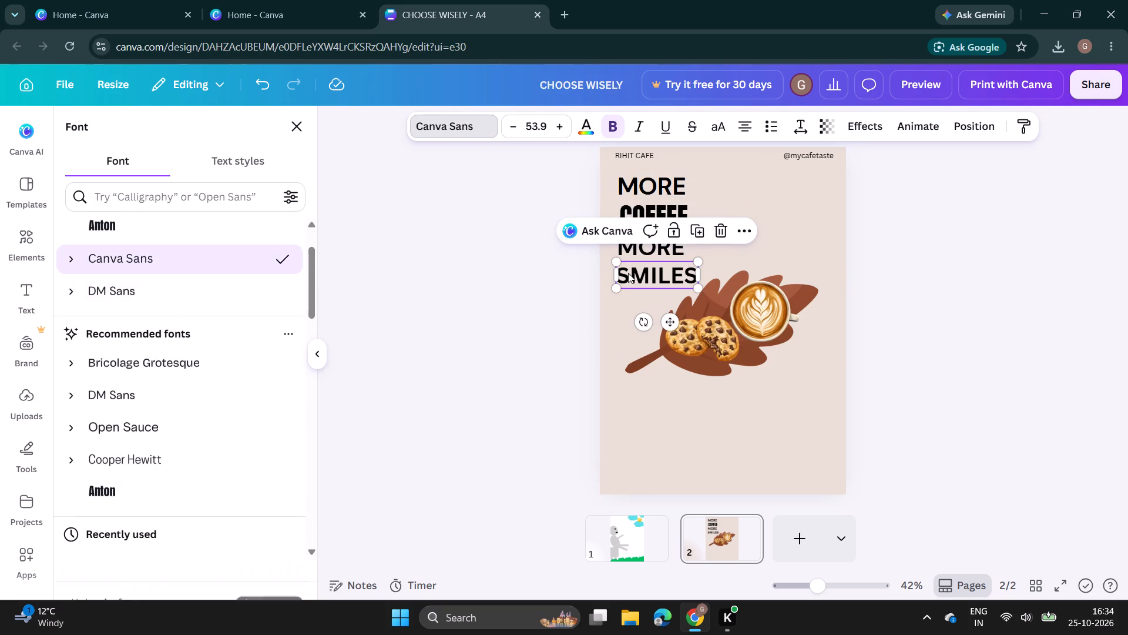
{"action": "left_click", "coordinate": [189, 295]}
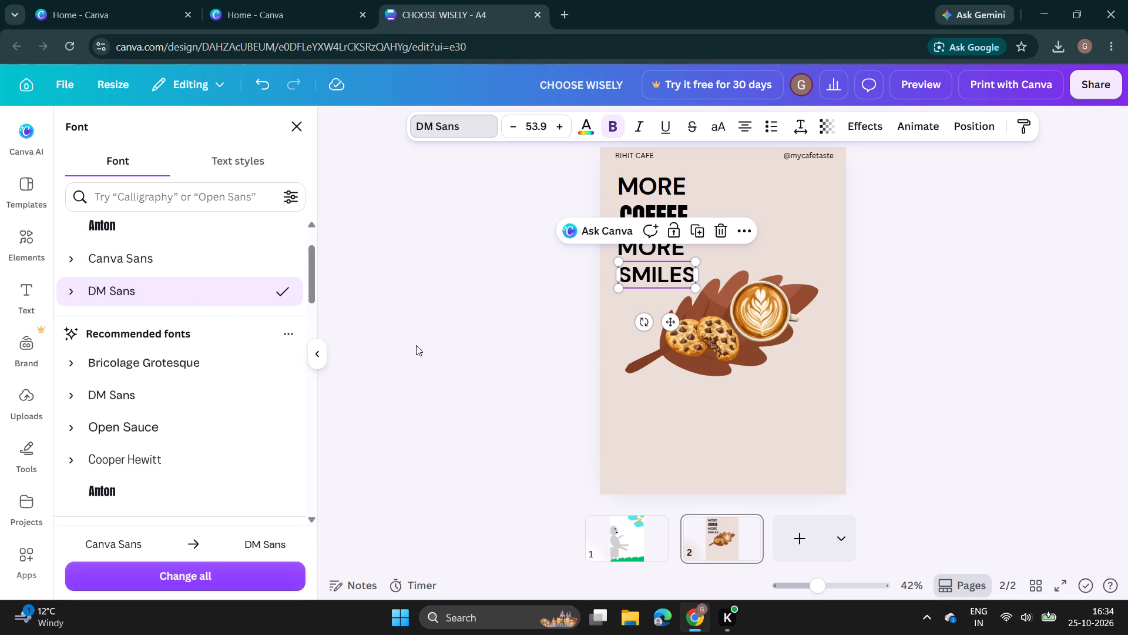
{"action": "left_click", "coordinate": [418, 357]}
{"action": "left_click", "coordinate": [495, 422]}
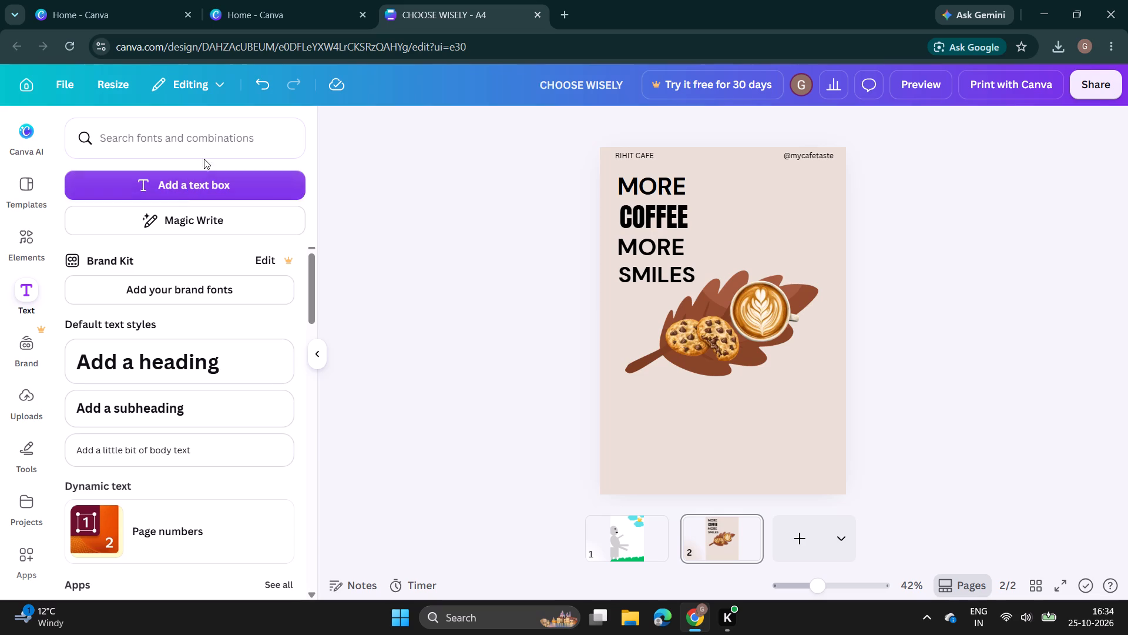
Search the elements library for "arrrow" and add the thin curved black arrow graphic to the page.
{"action": "left_click", "coordinate": [27, 243]}
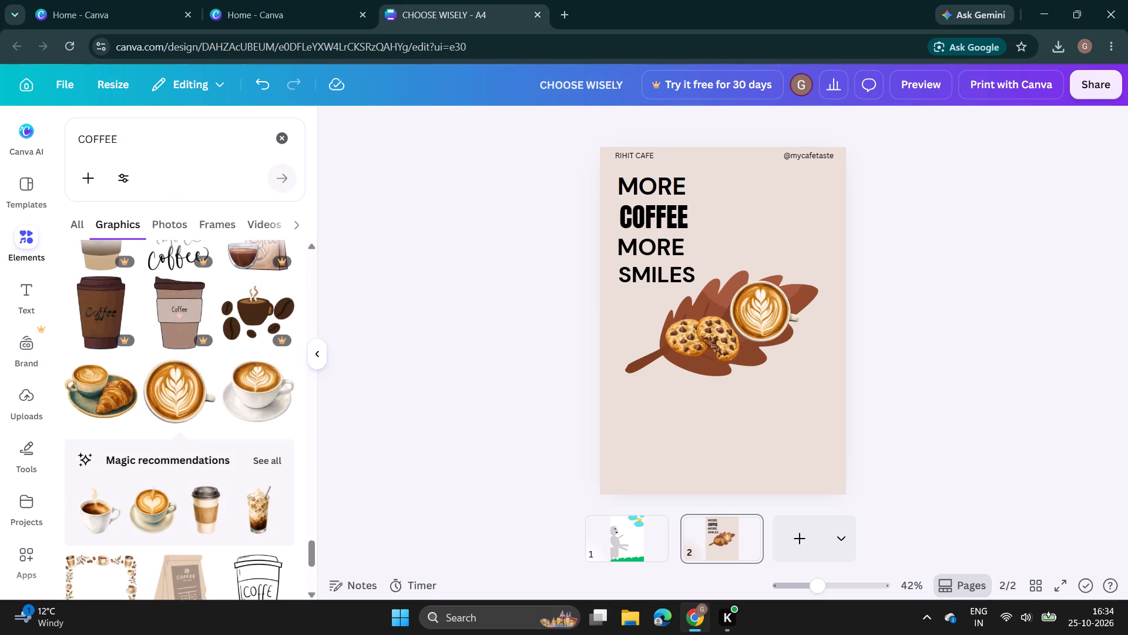
{"action": "left_click", "coordinate": [283, 141]}
{"action": "type", "text": "arr"}
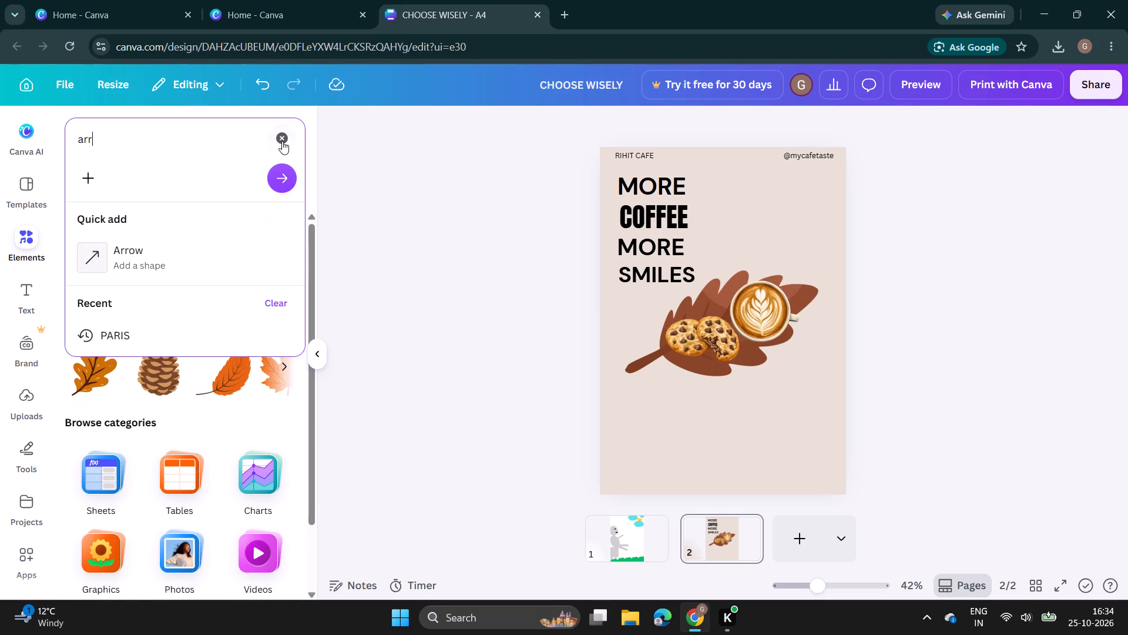
{"action": "key", "text": "r"}
{"action": "key", "text": "o"}
{"action": "key", "text": "w"}
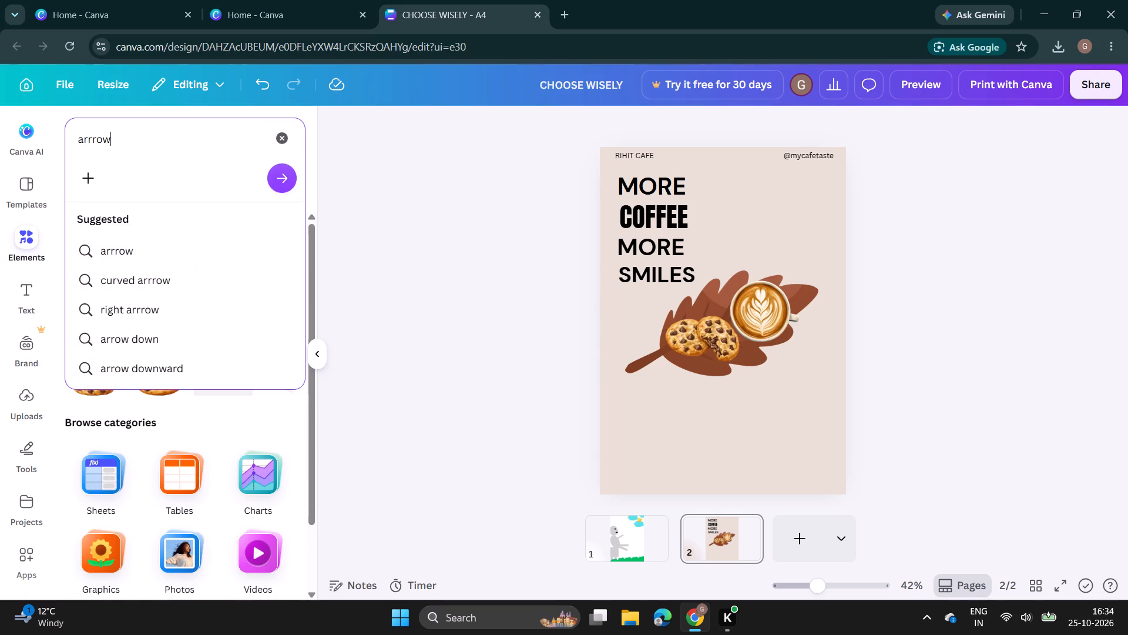
{"action": "key", "text": "Return"}
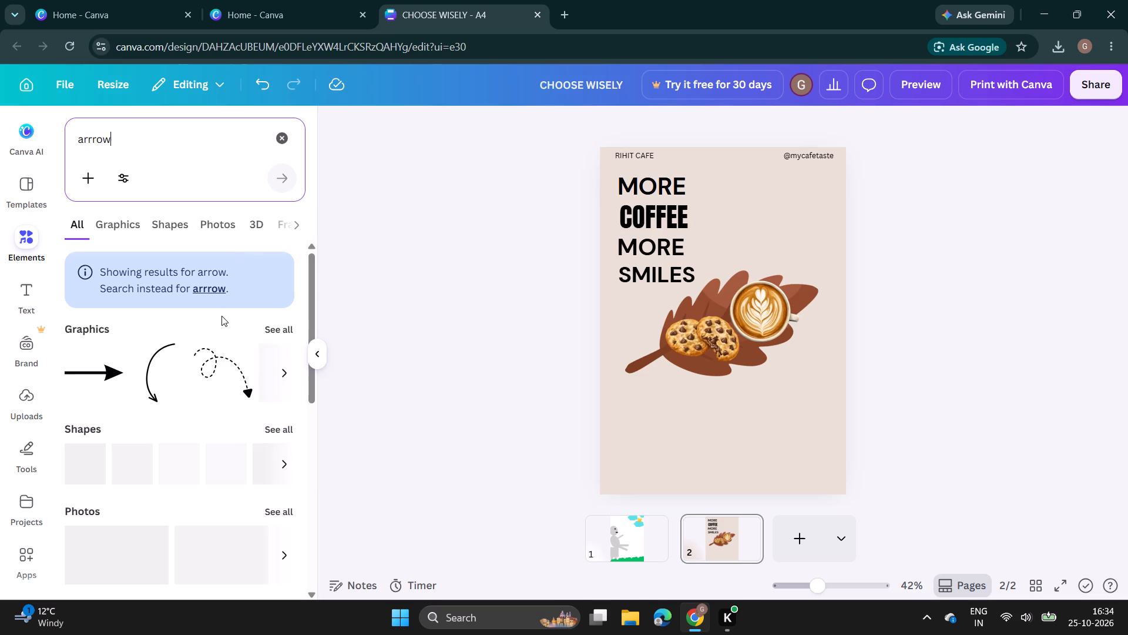
{"action": "left_click", "coordinate": [151, 378]}
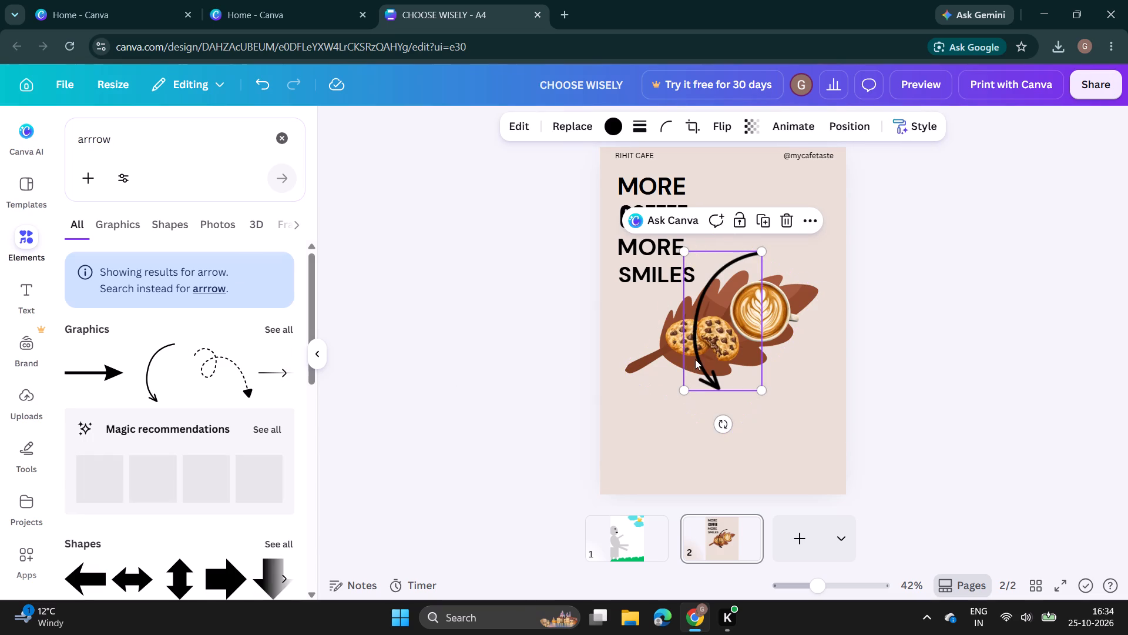
Move the curved arrow lower on the page and rotate it to about 120° so its head points up toward the cookies.
{"action": "left_click_drag", "start_coordinate": [699, 360], "coordinate": [735, 426]}
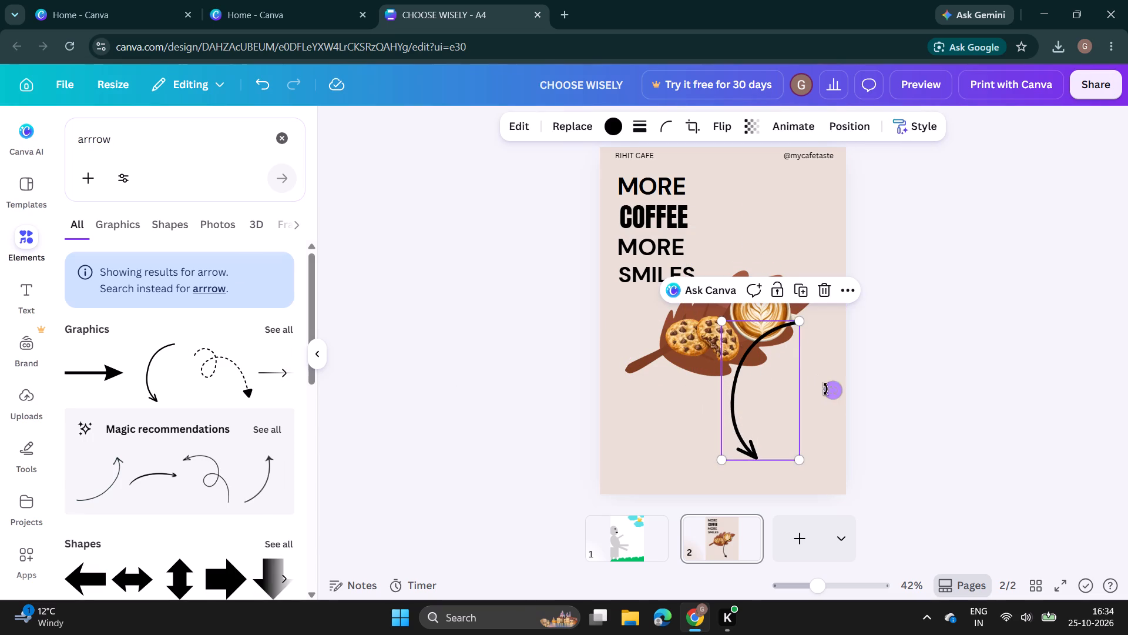
{"action": "left_click_drag", "start_coordinate": [837, 390], "coordinate": [889, 455]}
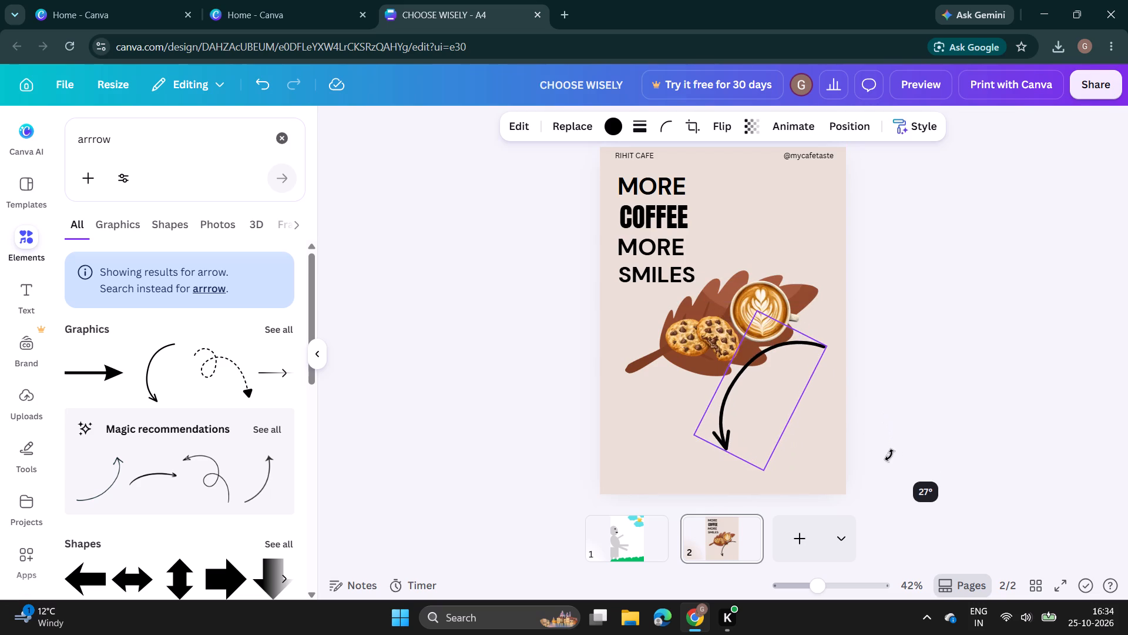
{"action": "left_click_drag", "start_coordinate": [889, 455], "coordinate": [729, 442]}
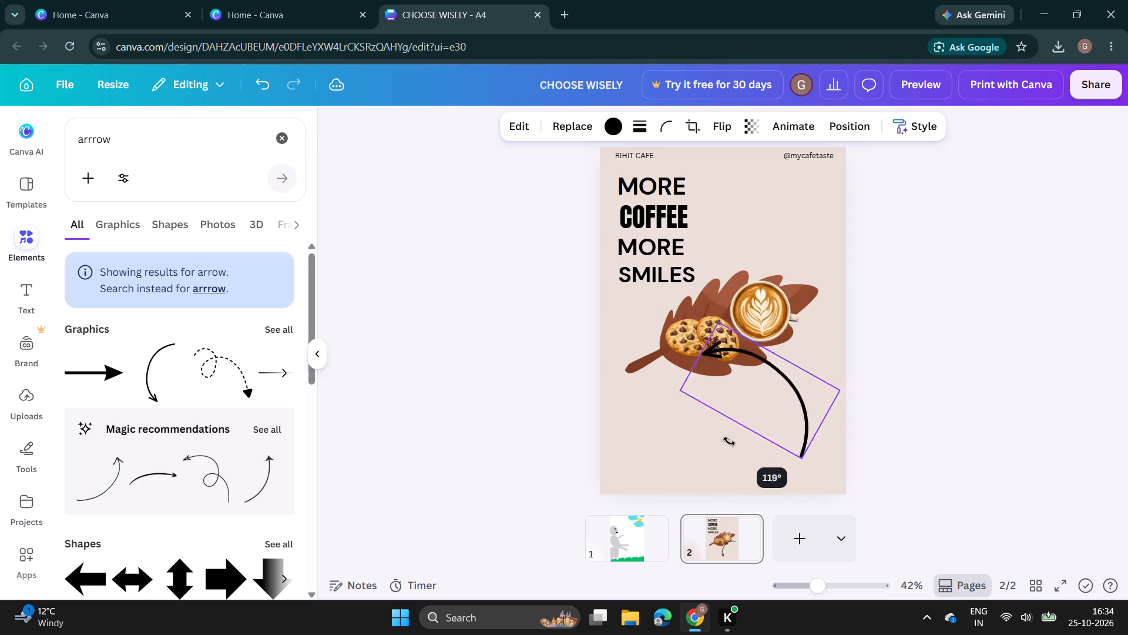
{"action": "left_click_drag", "start_coordinate": [729, 442], "coordinate": [797, 235]}
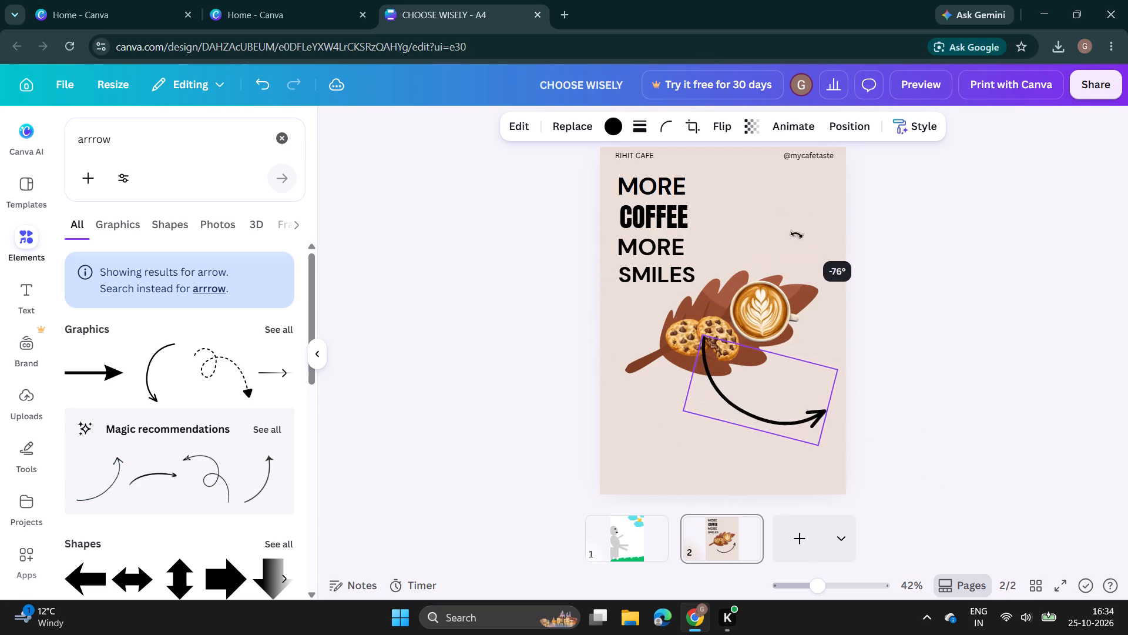
{"action": "left_click_drag", "start_coordinate": [797, 235], "coordinate": [804, 347]}
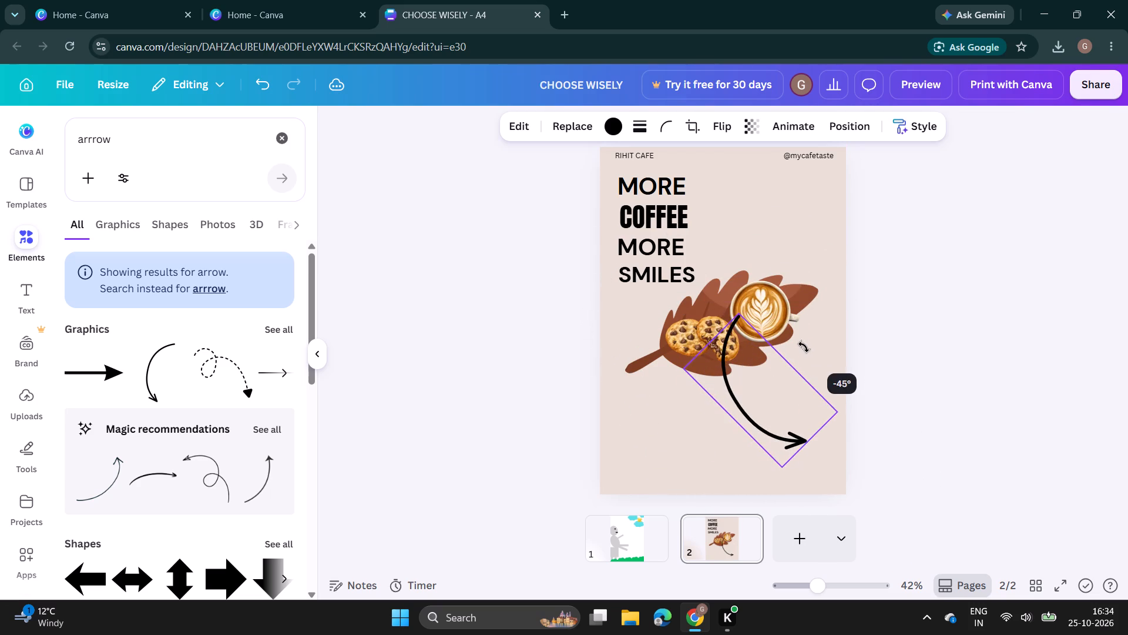
{"action": "left_click_drag", "start_coordinate": [804, 347], "coordinate": [687, 277]}
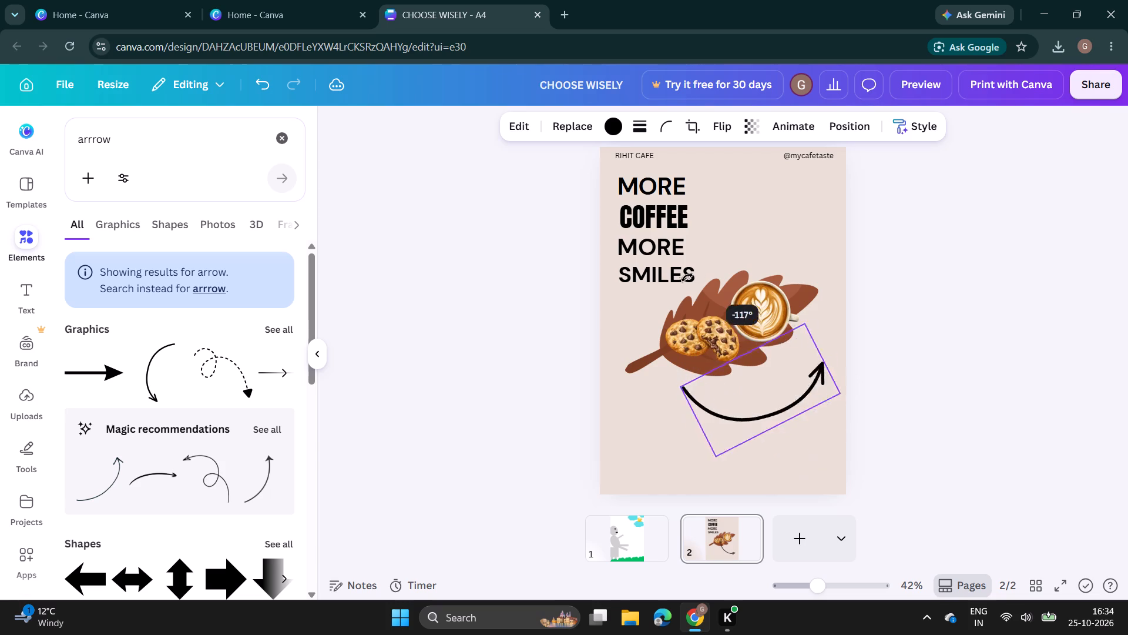
{"action": "left_click_drag", "start_coordinate": [687, 277], "coordinate": [589, 416]}
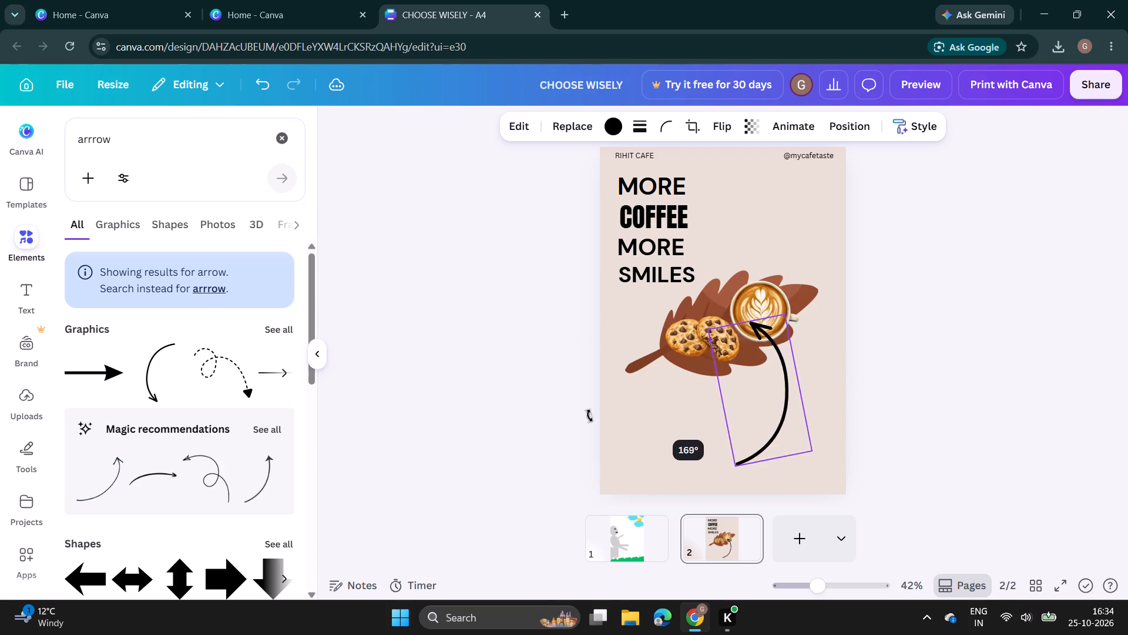
{"action": "left_click_drag", "start_coordinate": [589, 416], "coordinate": [655, 565]}
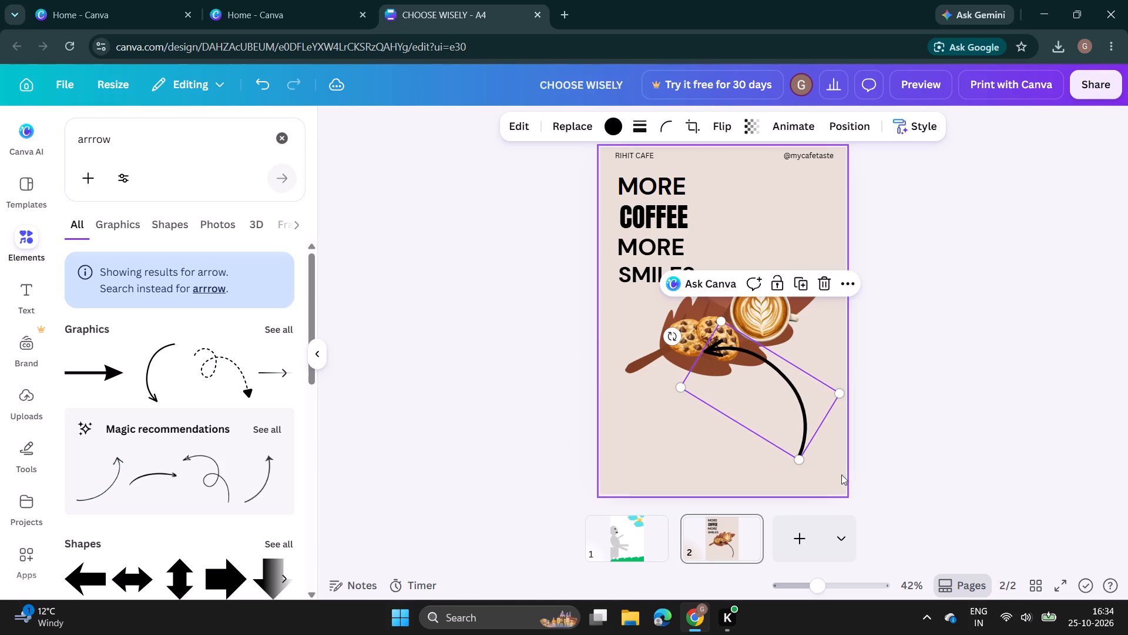
Shrink the curved arrow to a small pointer and place it beneath "SMILES", with its tail at the upper edge of the cookies.
{"action": "left_click_drag", "start_coordinate": [798, 459], "coordinate": [750, 352]}
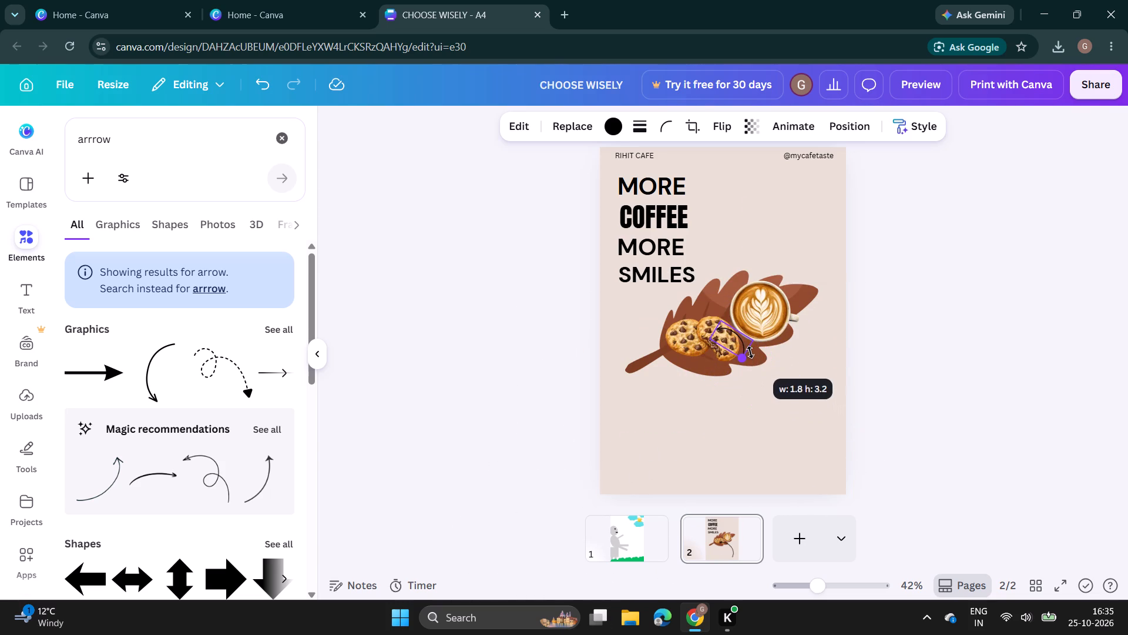
{"action": "left_click_drag", "start_coordinate": [750, 352], "coordinate": [758, 359]}
{"action": "left_click_drag", "start_coordinate": [733, 346], "coordinate": [677, 321]}
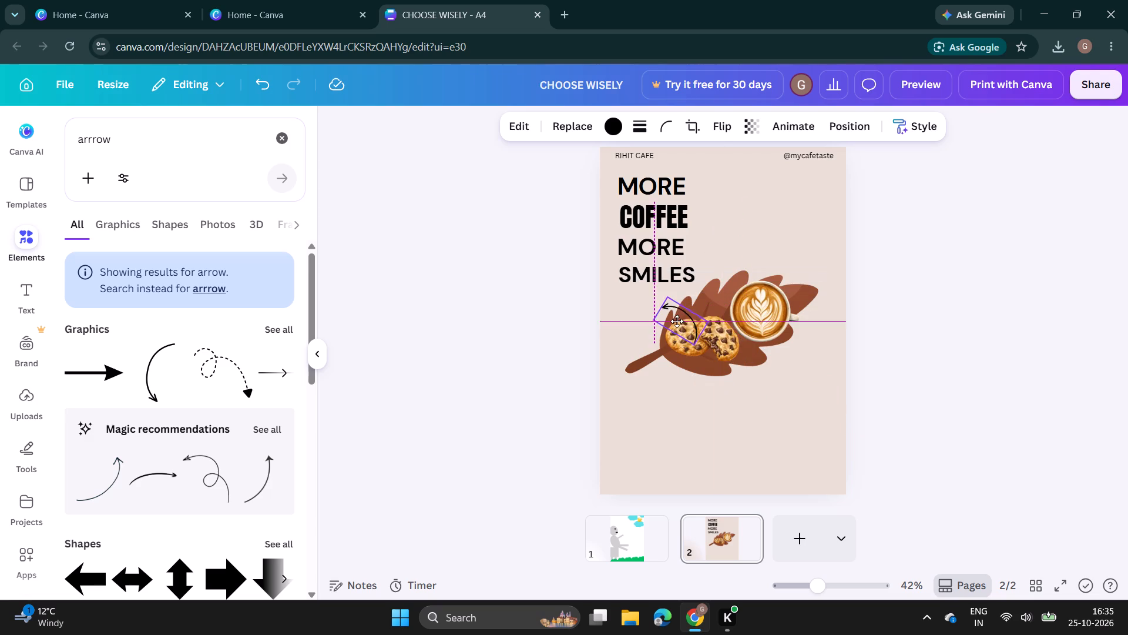
{"action": "left_click_drag", "start_coordinate": [677, 321], "coordinate": [659, 313]}
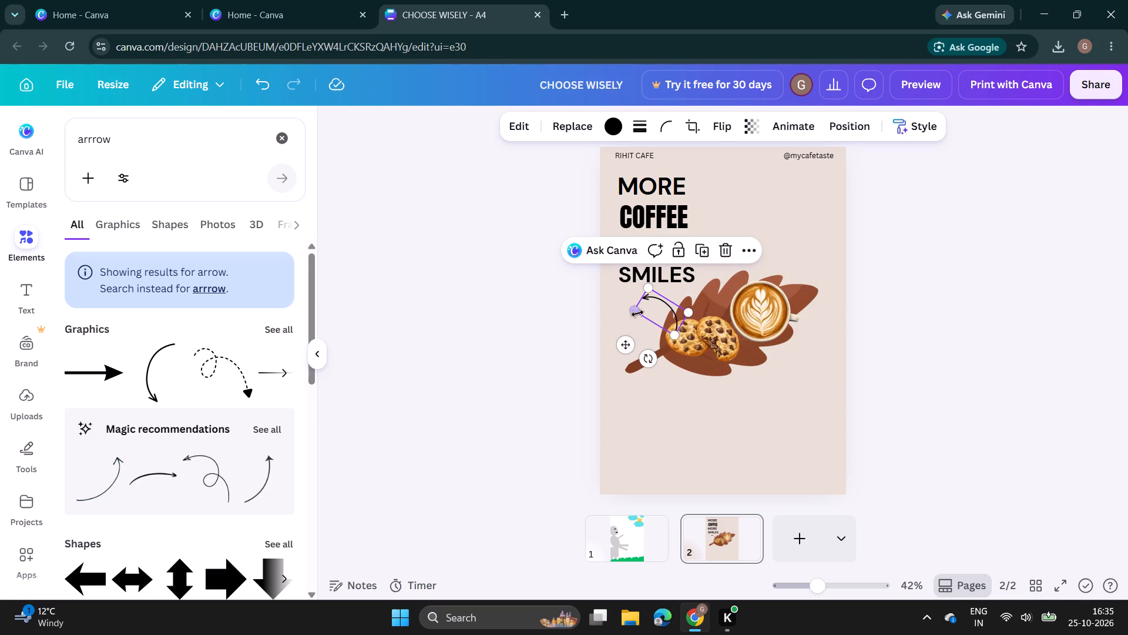
Rotate the small cookie arrow slightly counterclockwise, reduce its size a little and deselect it.
{"action": "left_click_drag", "start_coordinate": [644, 353], "coordinate": [644, 371]}
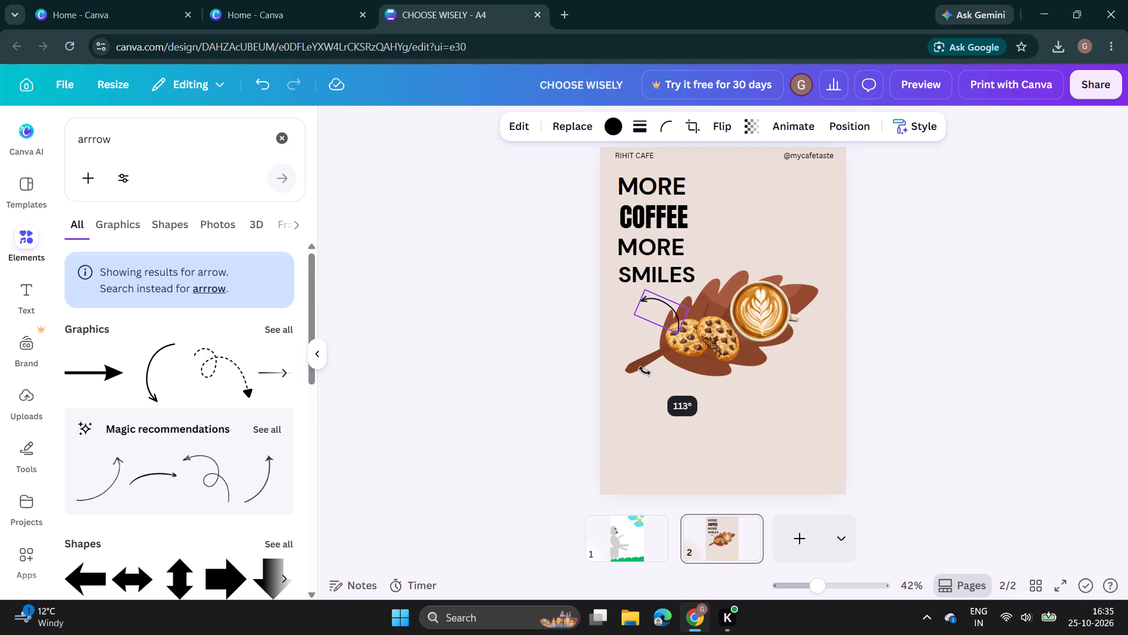
{"action": "left_click_drag", "start_coordinate": [644, 371], "coordinate": [646, 382]}
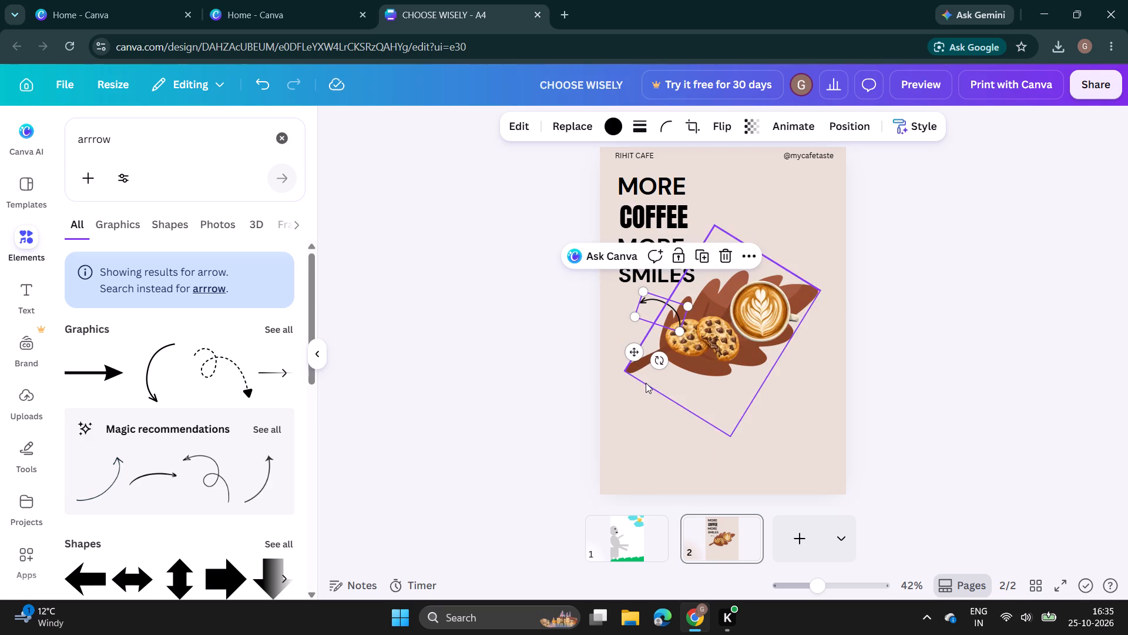
{"action": "left_click", "coordinate": [635, 318]}
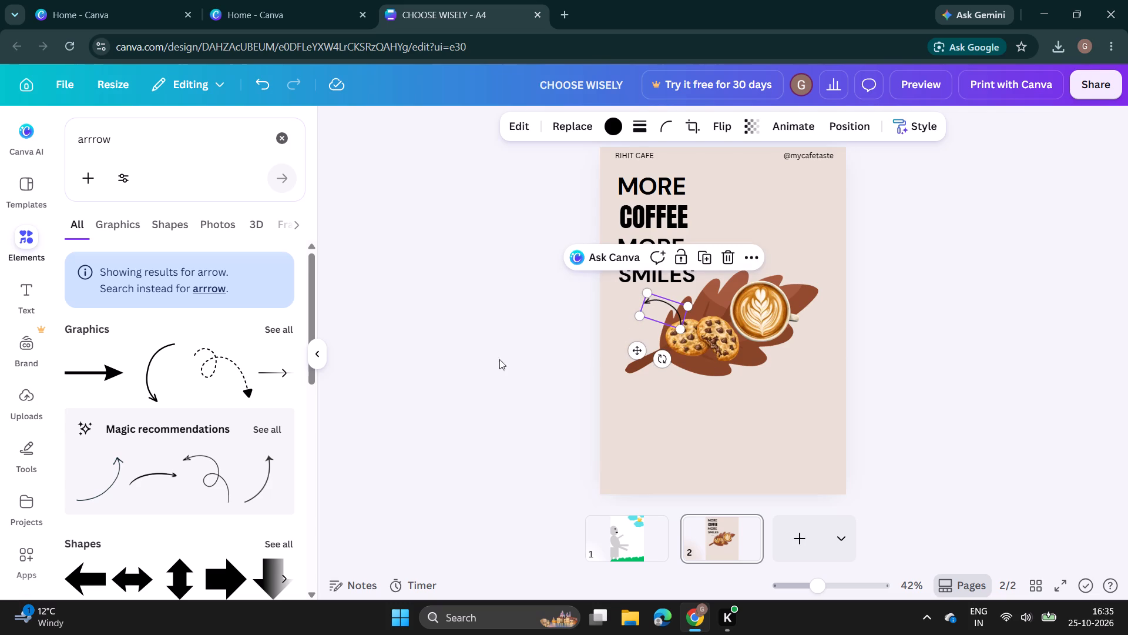
{"action": "left_click", "coordinate": [493, 358]}
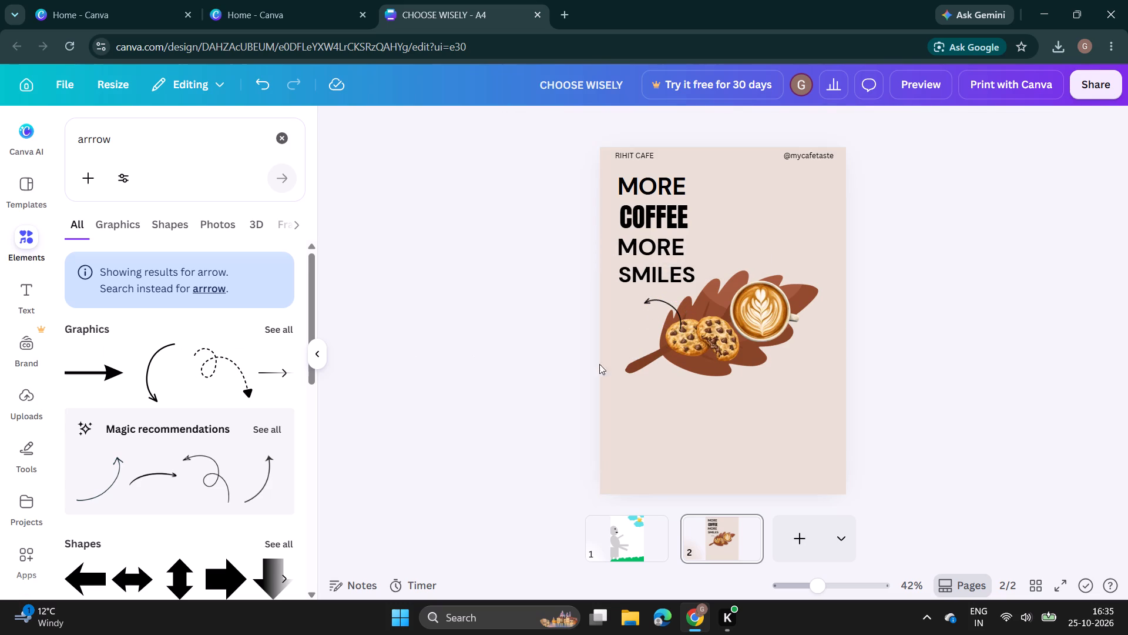
Duplicate the cookie arrow and place the copy below the coffee cup.
{"action": "left_click", "coordinate": [667, 308]}
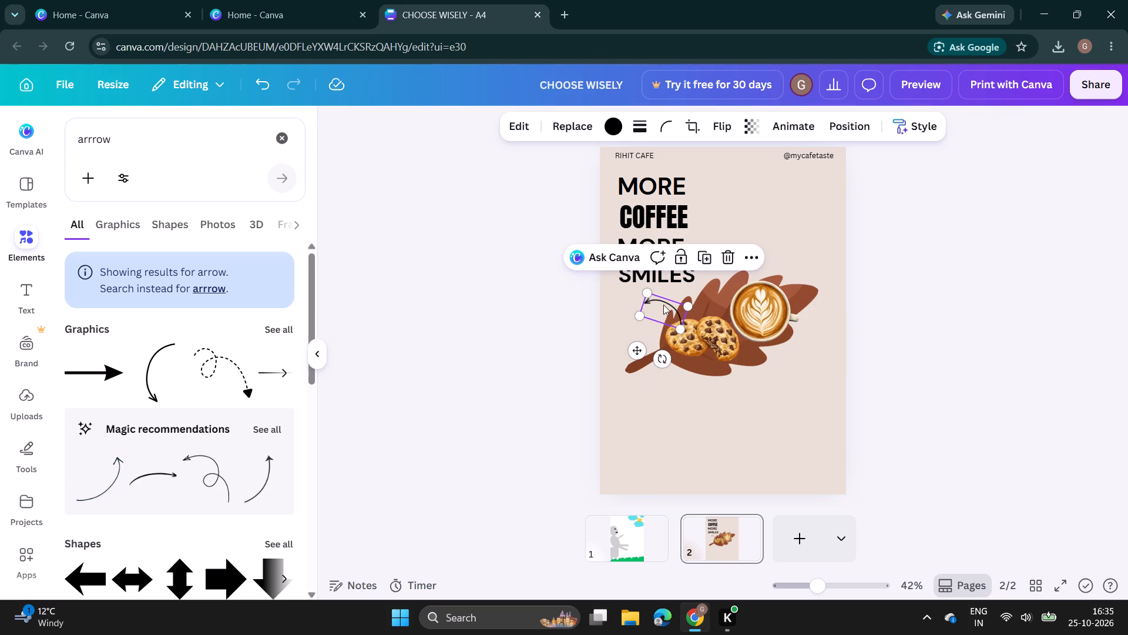
{"action": "left_click", "coordinate": [710, 255]}
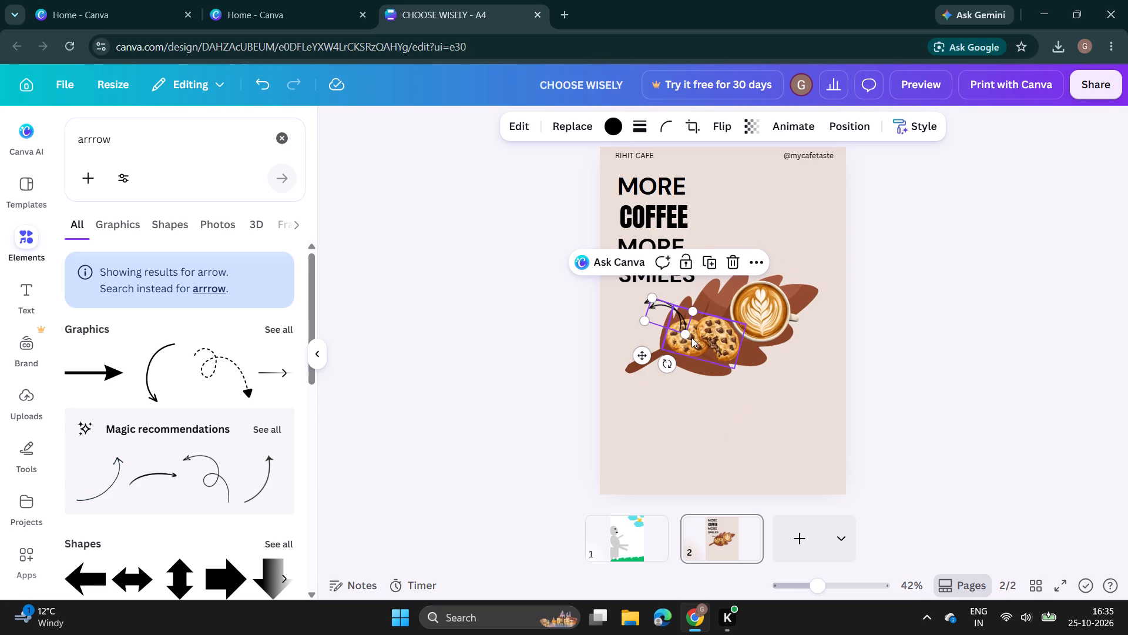
{"action": "left_click_drag", "start_coordinate": [677, 323], "coordinate": [770, 380]}
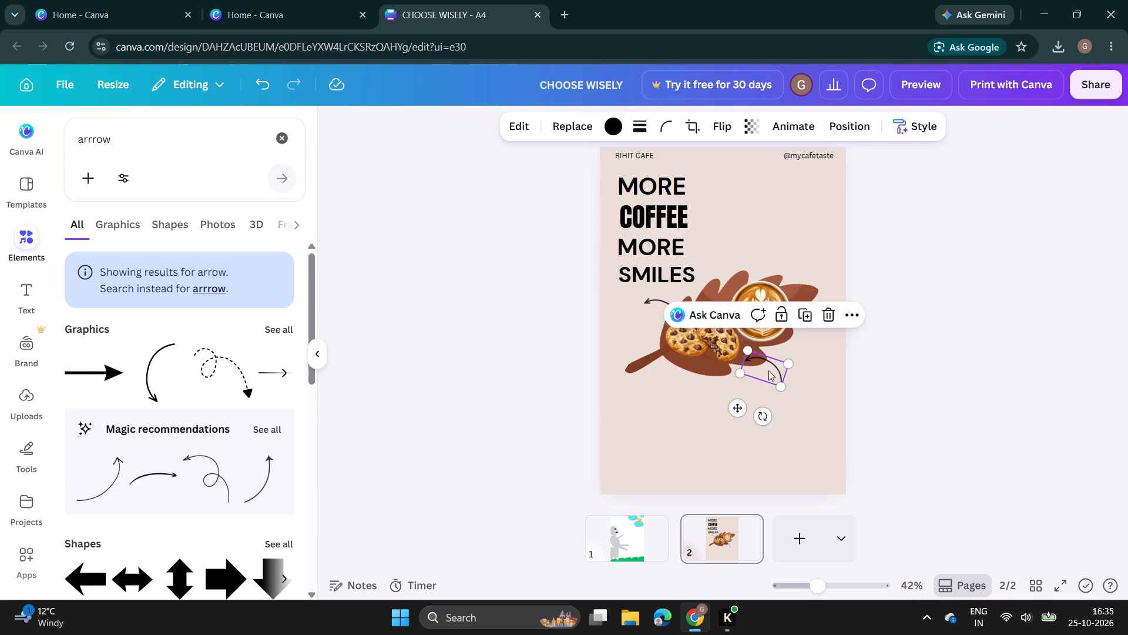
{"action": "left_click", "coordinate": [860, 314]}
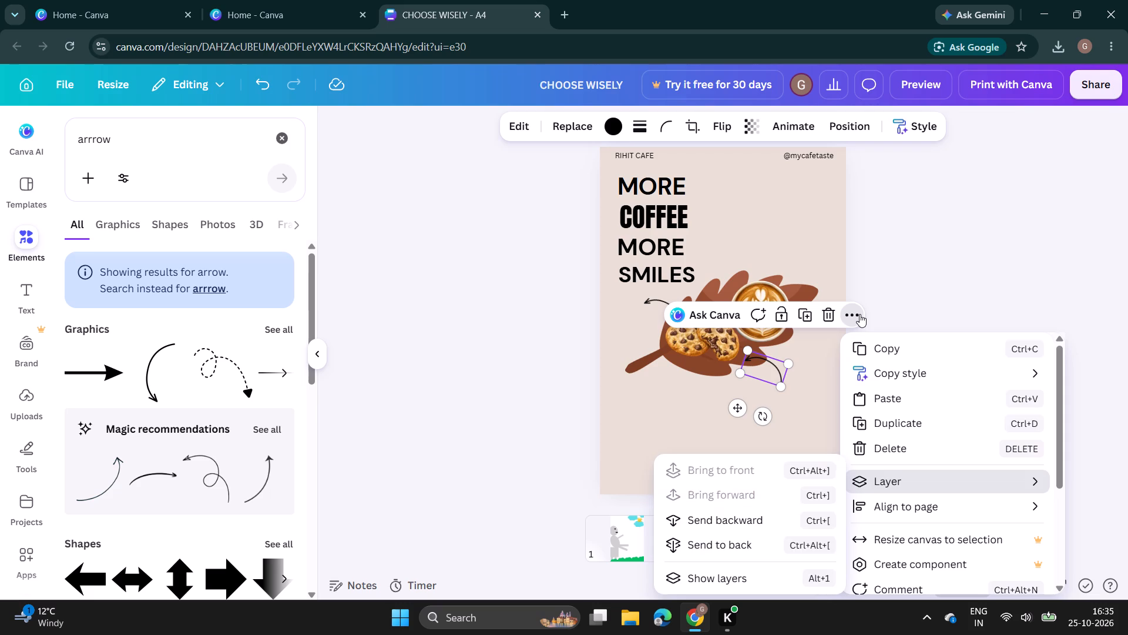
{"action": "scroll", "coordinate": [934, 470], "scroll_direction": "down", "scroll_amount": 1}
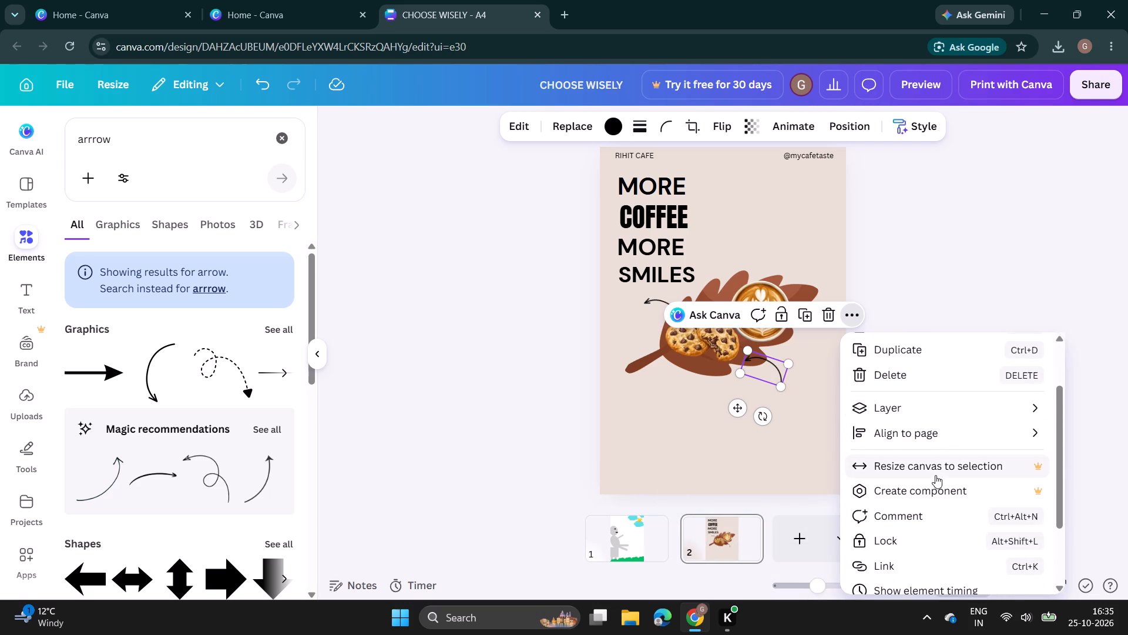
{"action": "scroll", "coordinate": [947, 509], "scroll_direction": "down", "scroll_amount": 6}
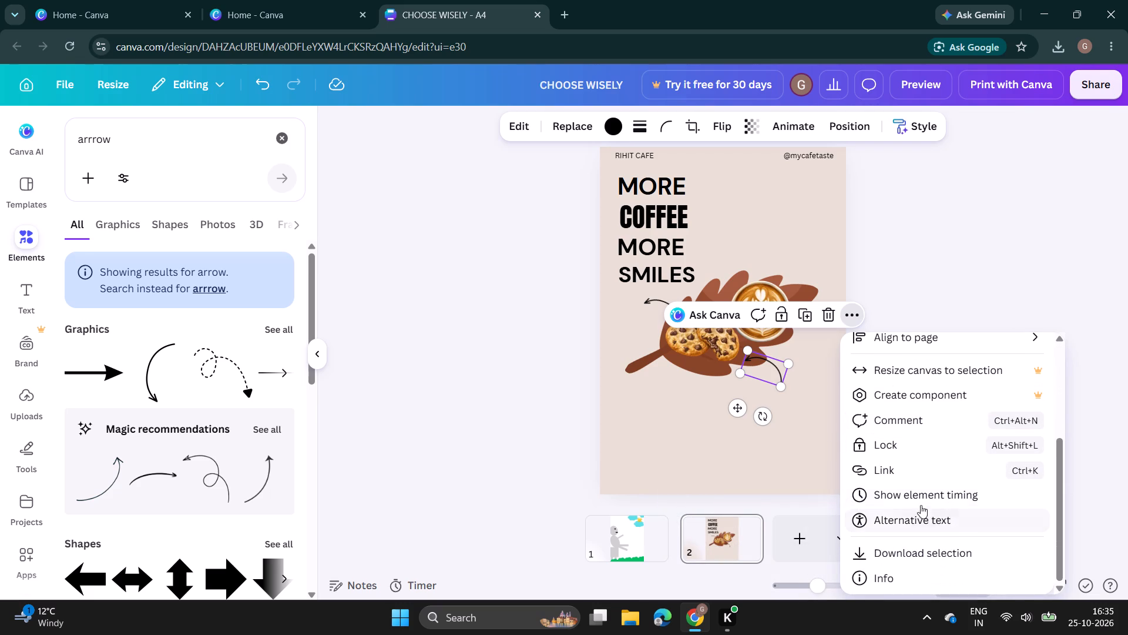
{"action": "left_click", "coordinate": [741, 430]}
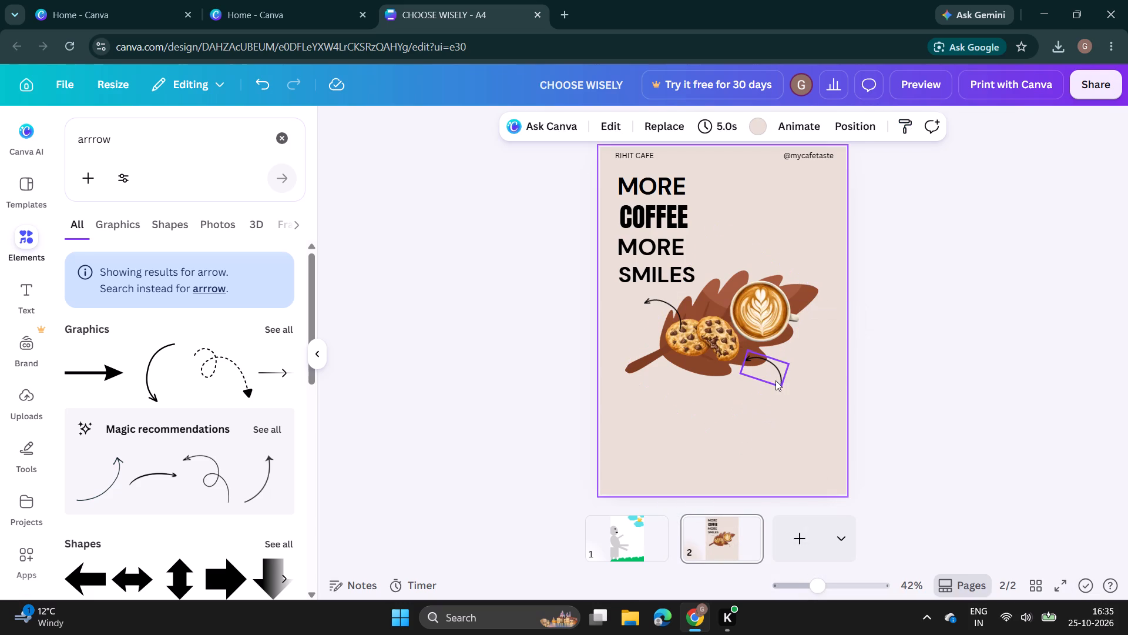
Rotate the duplicated arrow to about -50° and move it up so its tail starts at the coffee cup's lower edge.
{"action": "left_click", "coordinate": [775, 380]}
{"action": "left_click_drag", "start_coordinate": [764, 419], "coordinate": [787, 422]}
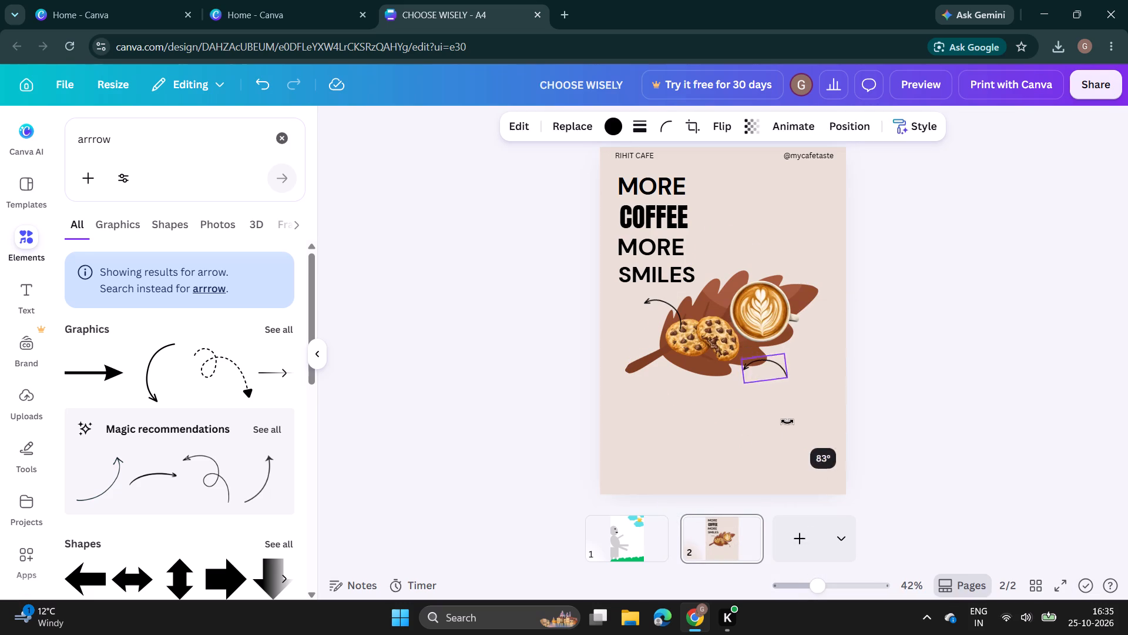
{"action": "left_click_drag", "start_coordinate": [787, 422], "coordinate": [785, 345]}
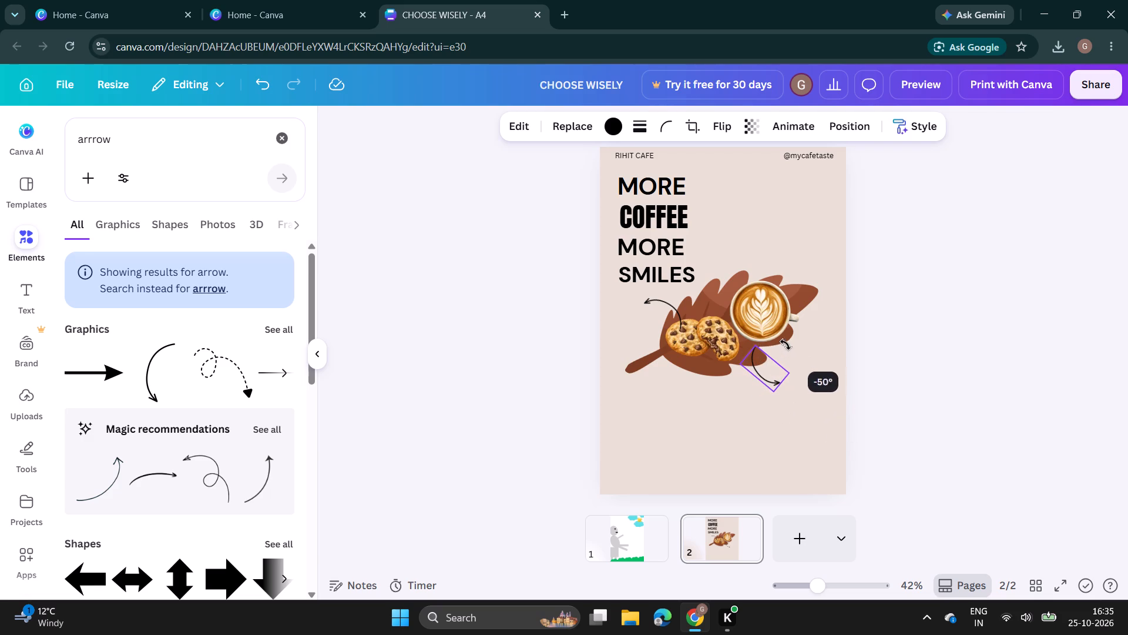
{"action": "left_click_drag", "start_coordinate": [785, 345], "coordinate": [786, 343]}
{"action": "left_click_drag", "start_coordinate": [765, 373], "coordinate": [766, 349]}
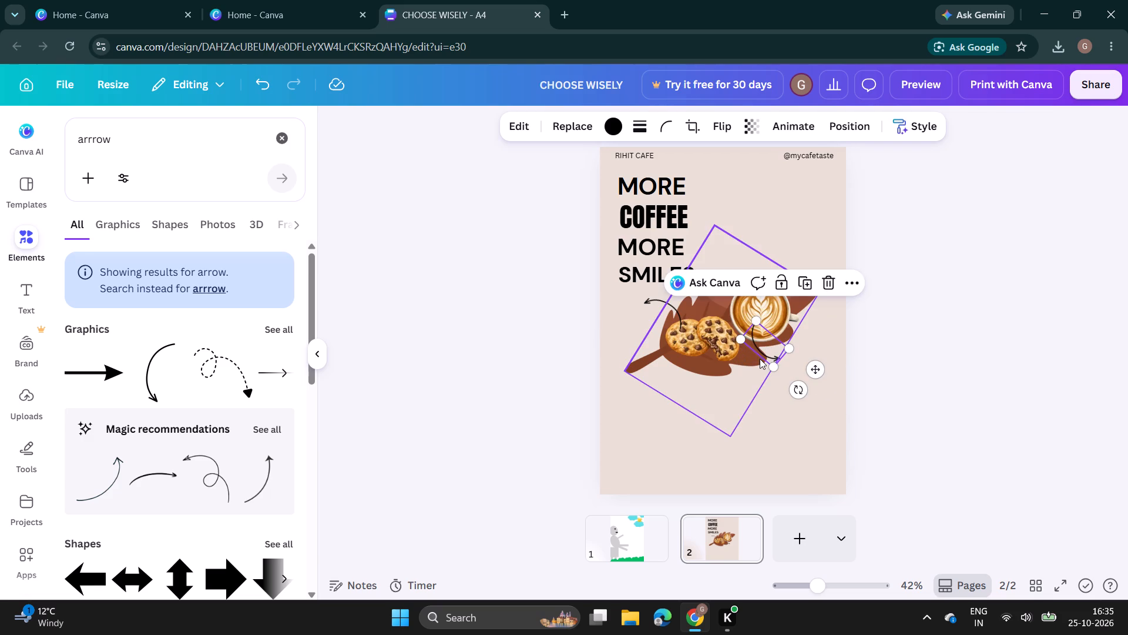
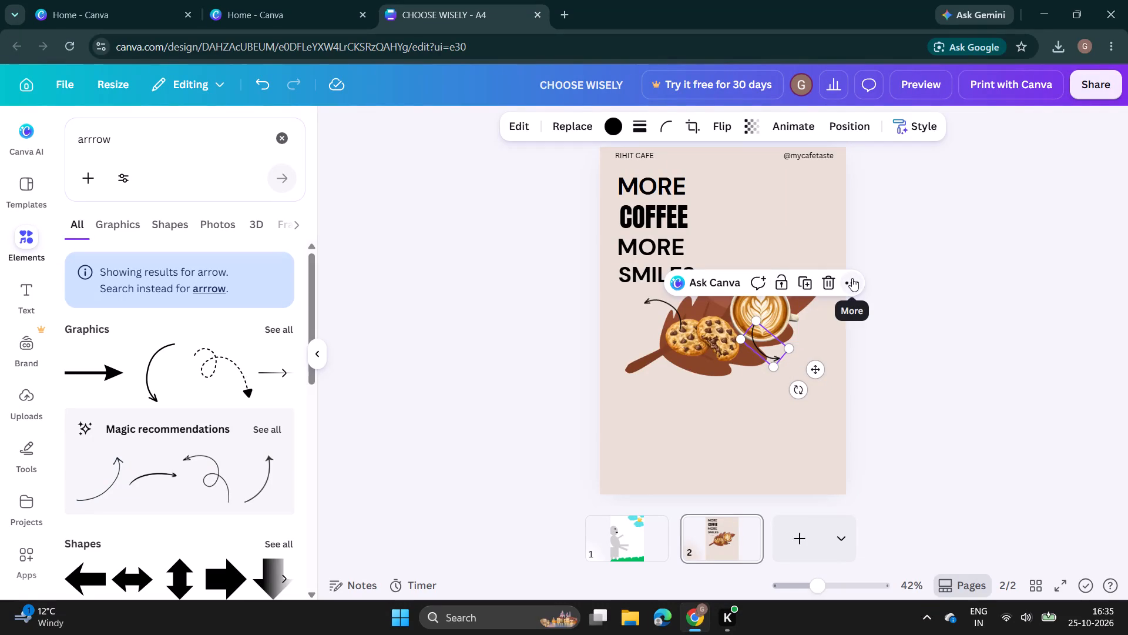
Add a thin downward-curving arrow from the arrow graphics results and delete the duplicated arrow below the coffee cup.
{"action": "left_click", "coordinate": [268, 322]}
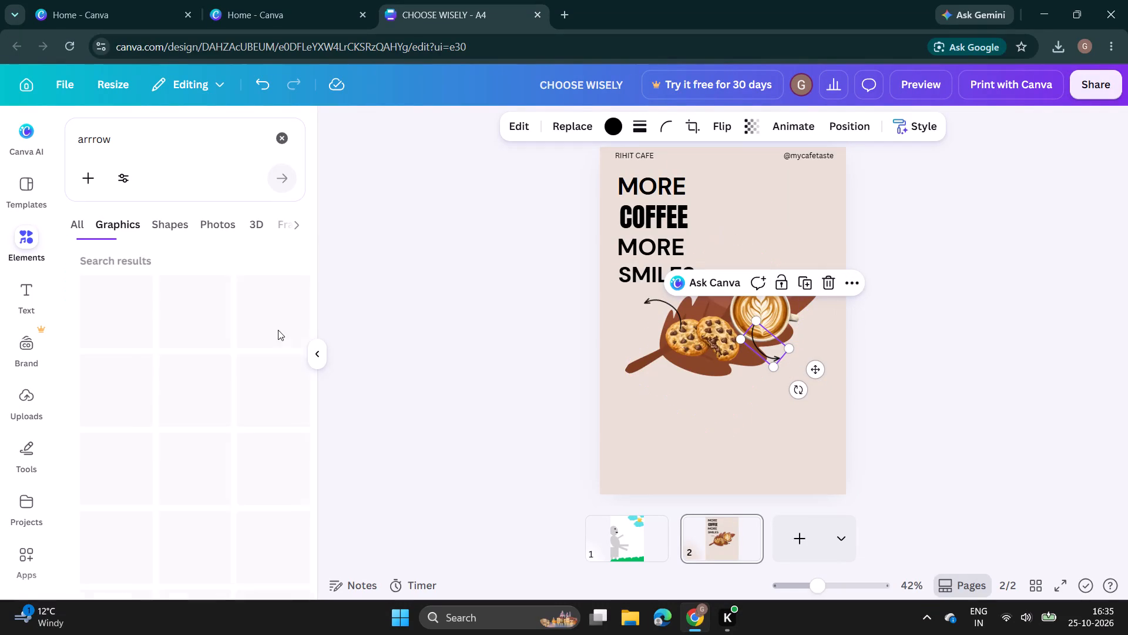
{"action": "scroll", "coordinate": [242, 406], "scroll_direction": "down", "scroll_amount": 3}
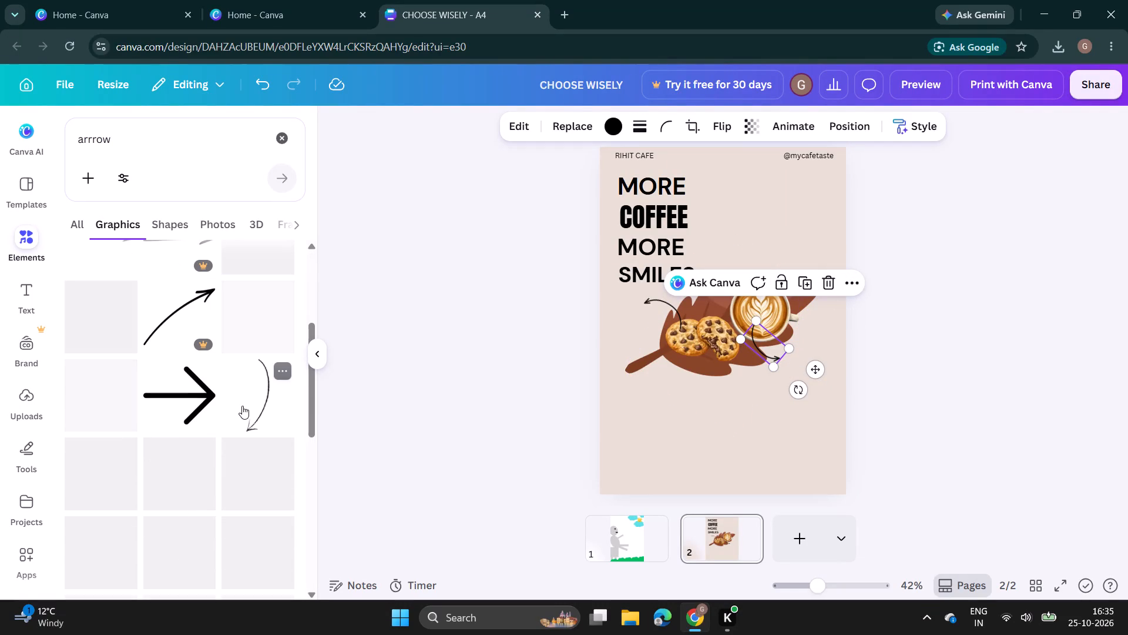
{"action": "left_click", "coordinate": [254, 413]}
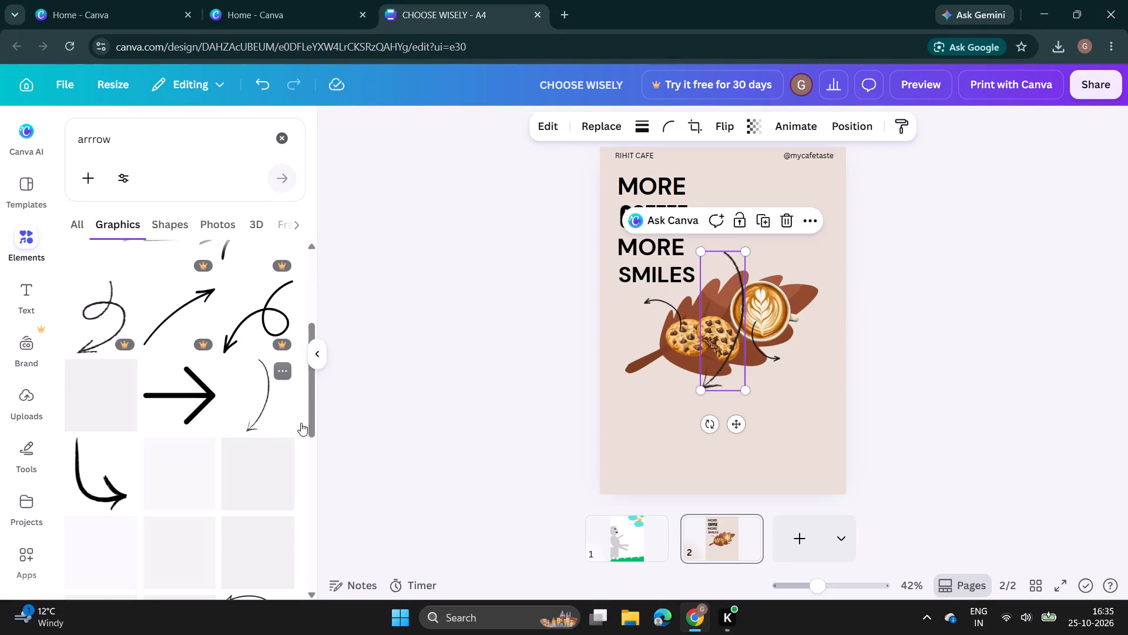
{"action": "left_click", "coordinate": [759, 352]}
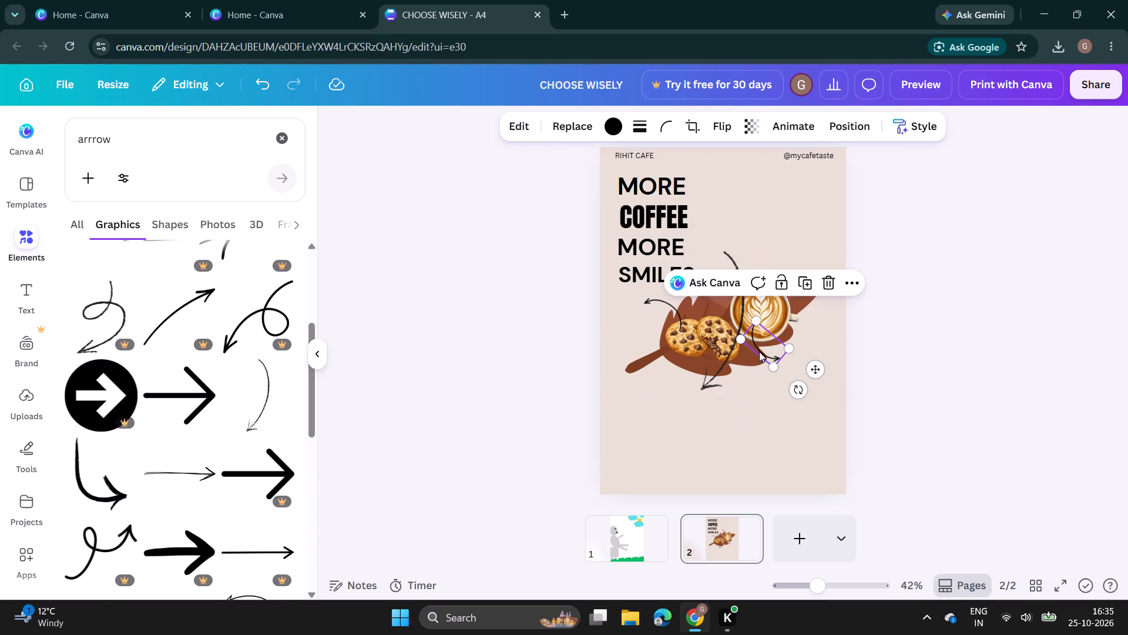
{"action": "left_click", "coordinate": [825, 283]}
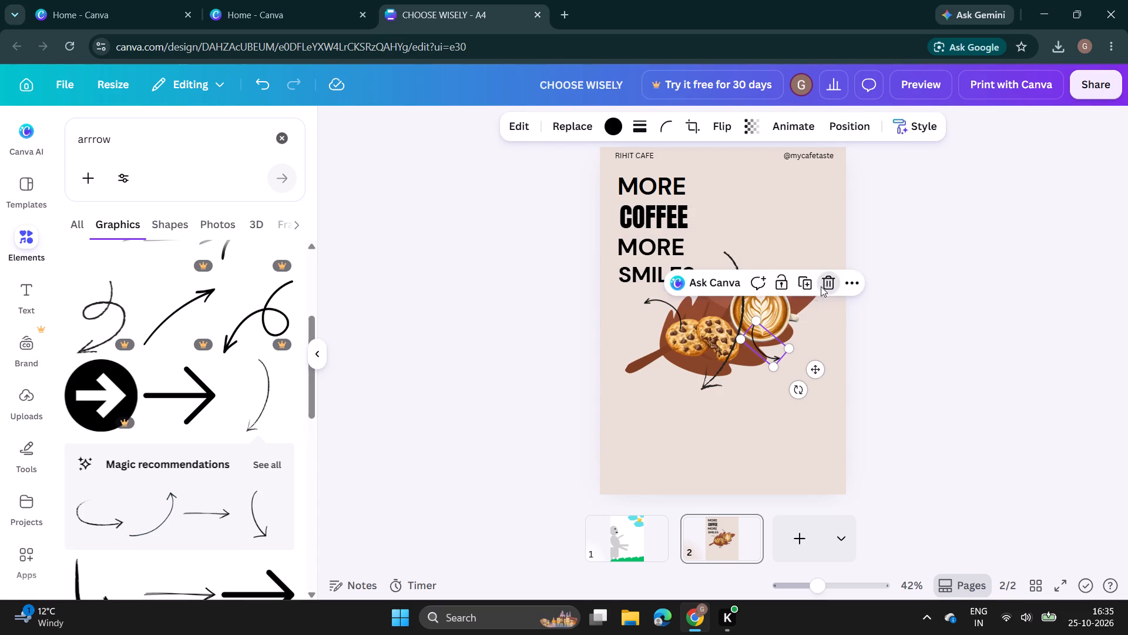
Shrink the new curved arrow to about 1.5 by 4.6 and place it with its tail at the coffee cup's lower edge.
{"action": "left_click_drag", "start_coordinate": [732, 339], "coordinate": [773, 416]}
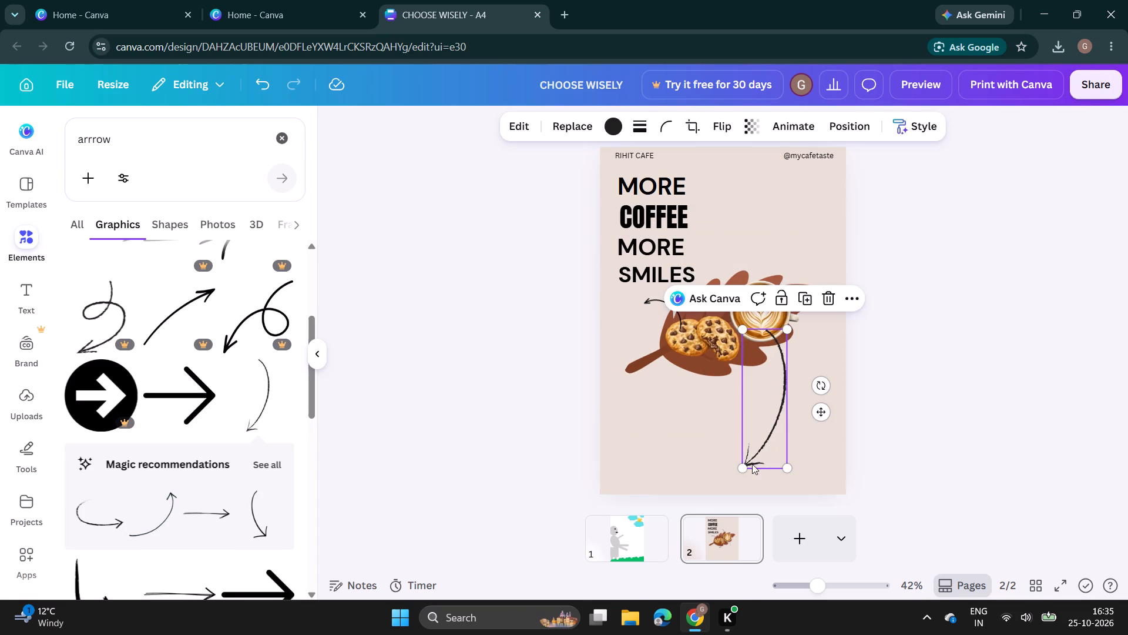
{"action": "left_click_drag", "start_coordinate": [741, 468], "coordinate": [779, 386]}
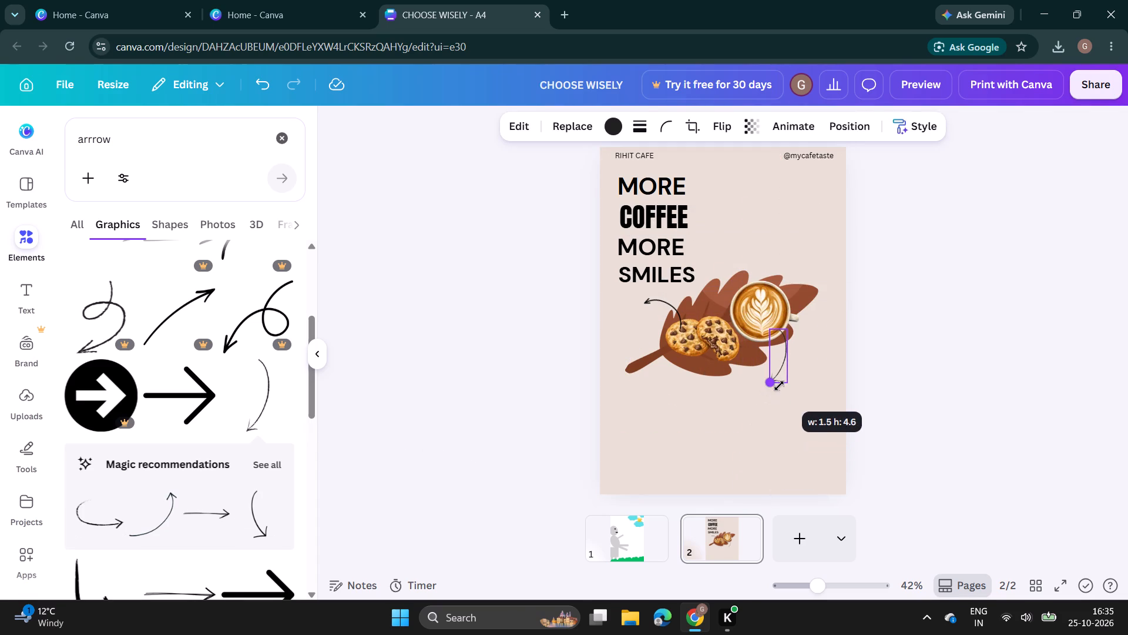
{"action": "left_click_drag", "start_coordinate": [779, 386], "coordinate": [781, 386]}
{"action": "left_click", "coordinate": [768, 353]}
{"action": "left_click", "coordinate": [773, 362]}
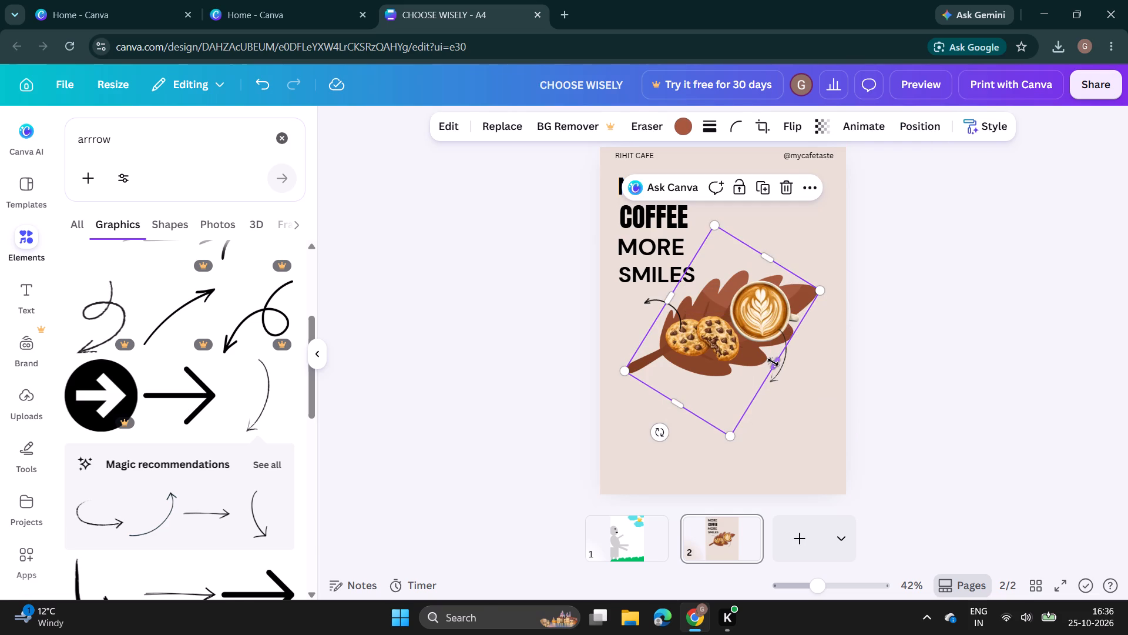
{"action": "left_click", "coordinate": [781, 372]}
{"action": "left_click", "coordinate": [778, 363]}
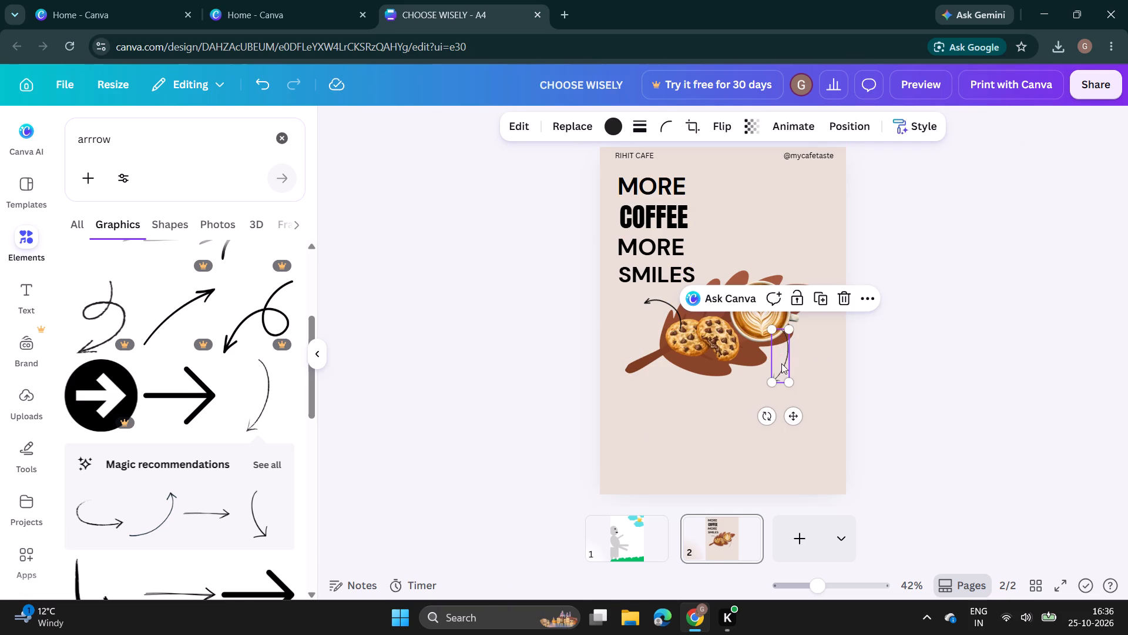
{"action": "left_click", "coordinate": [740, 422]}
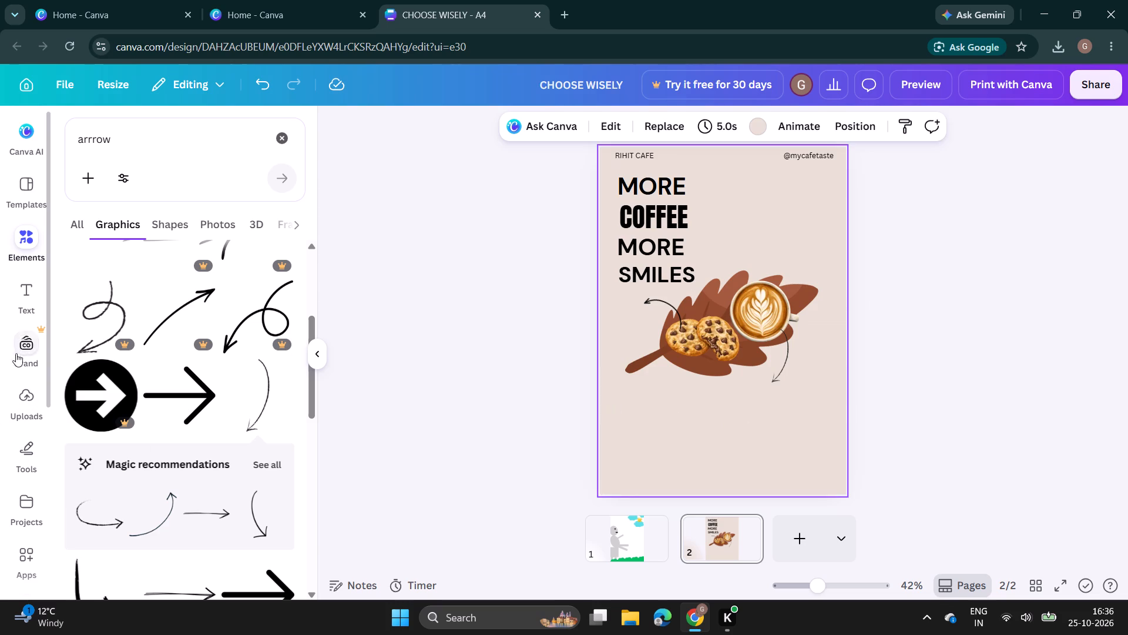
Add a body text box reading "Chocolate cokies".
{"action": "left_click", "coordinate": [28, 305]}
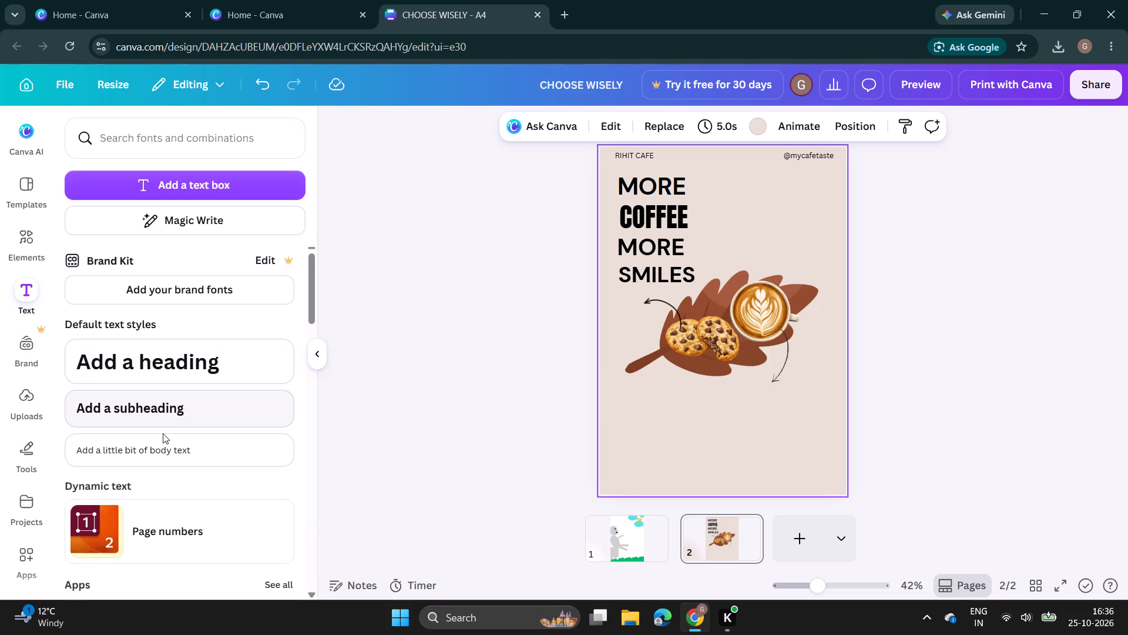
{"action": "left_click", "coordinate": [167, 456]}
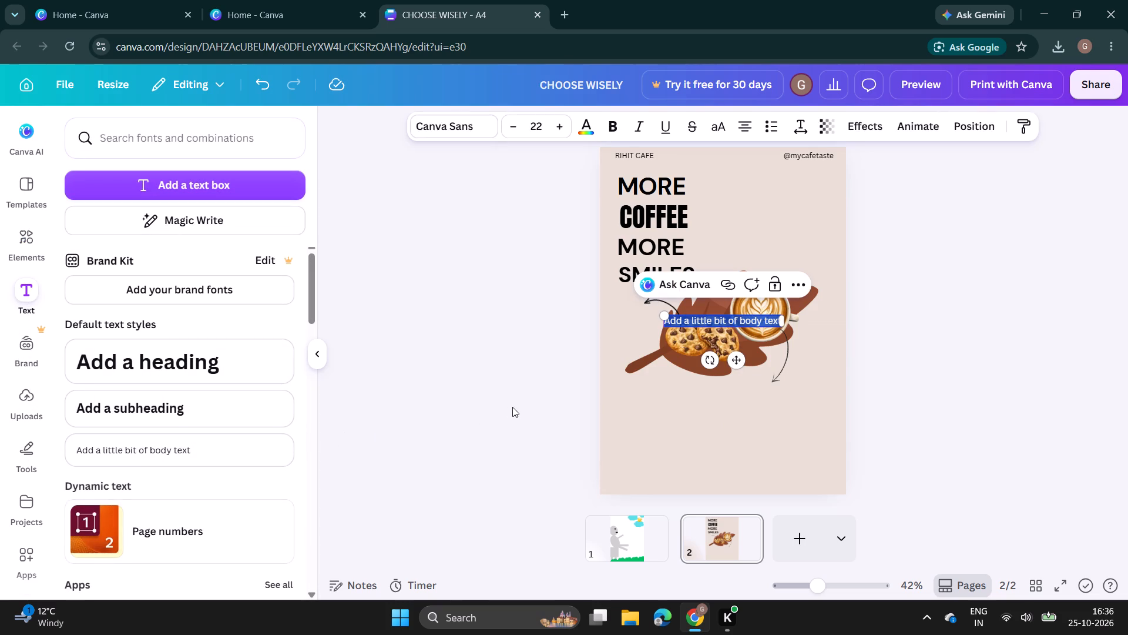
{"action": "key", "text": "BackSpace"}
{"action": "type", "text": "ch"}
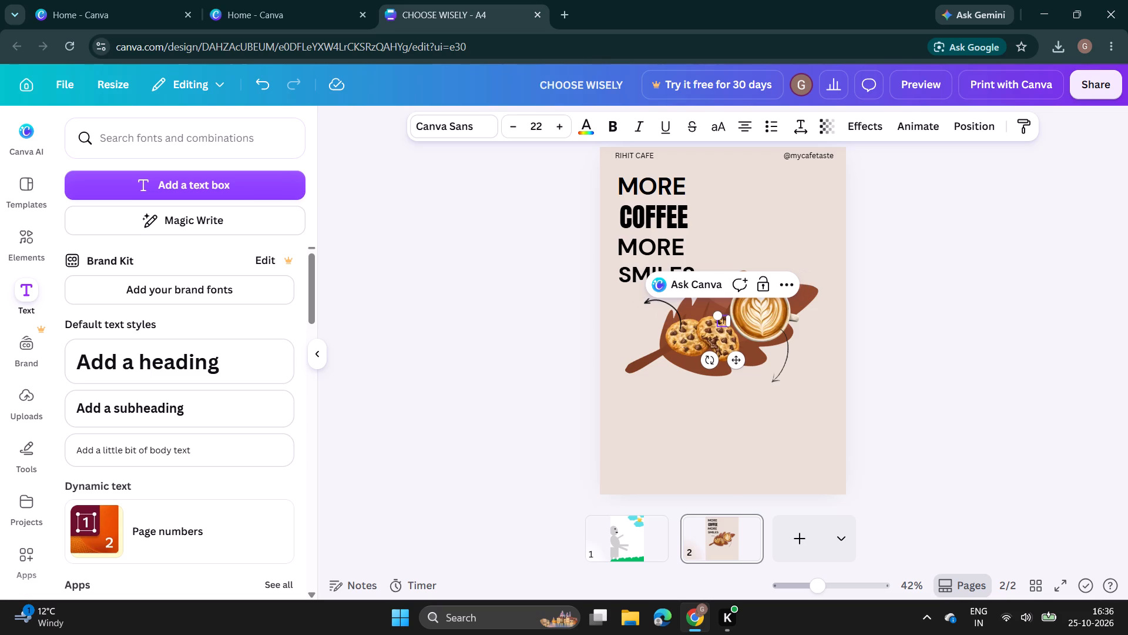
{"action": "key", "text": "BackSpace"}
{"action": "key", "text": "BackSpace"}
{"action": "key", "text": "BackSpace"}
{"action": "type", "text": "hocolate"}
{"action": "key", "text": "space"}
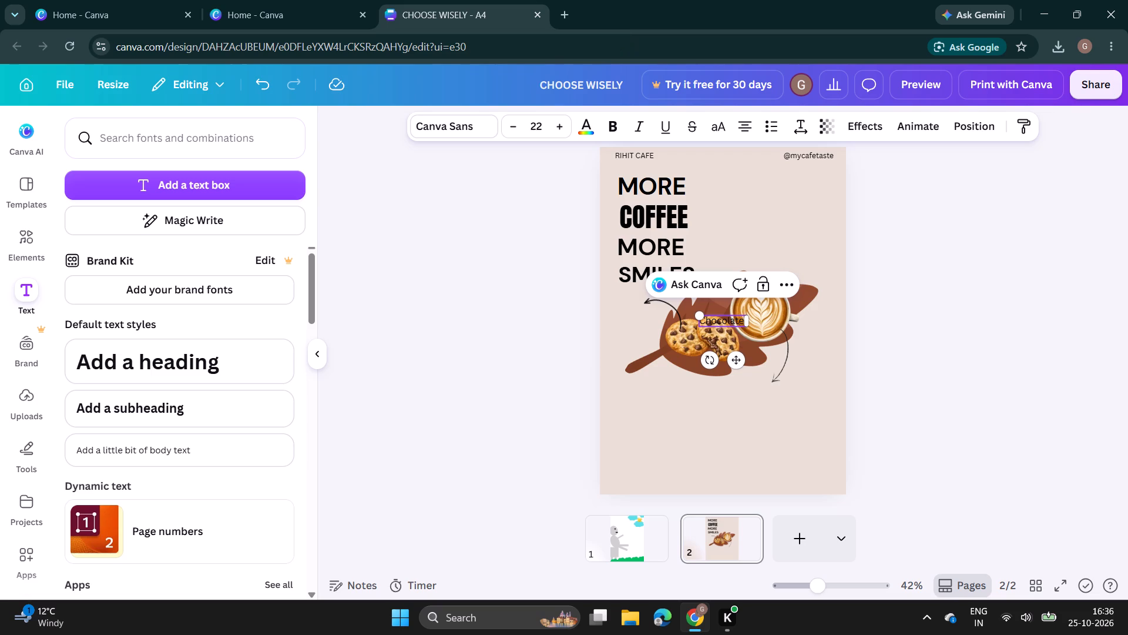
{"action": "key", "text": "c"}
{"action": "key", "text": "o"}
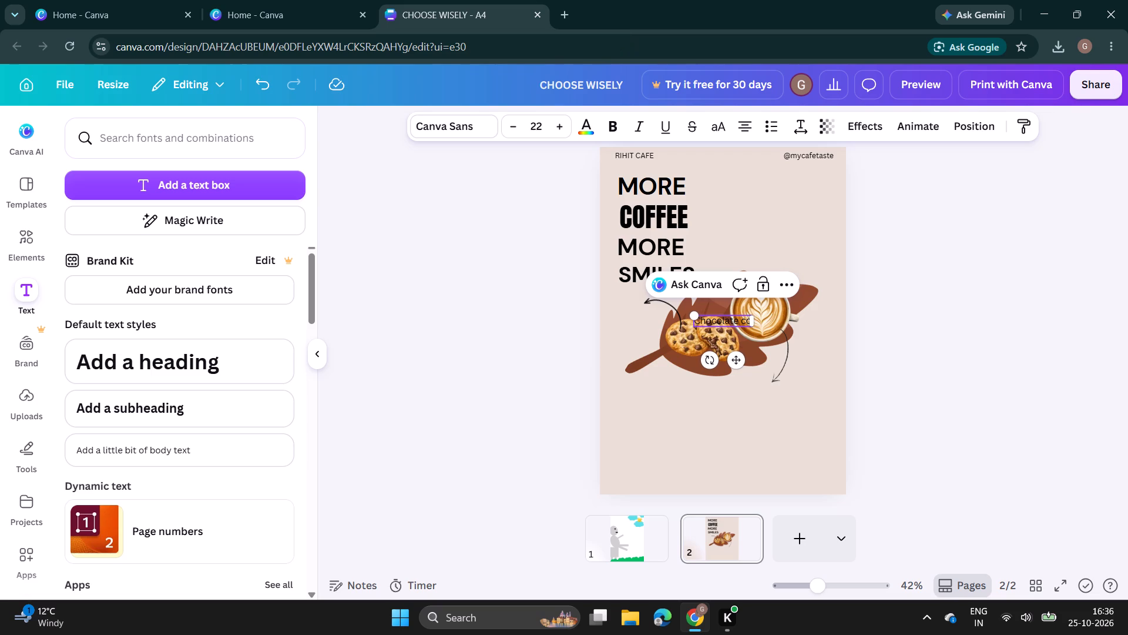
{"action": "type", "text": "kies"}
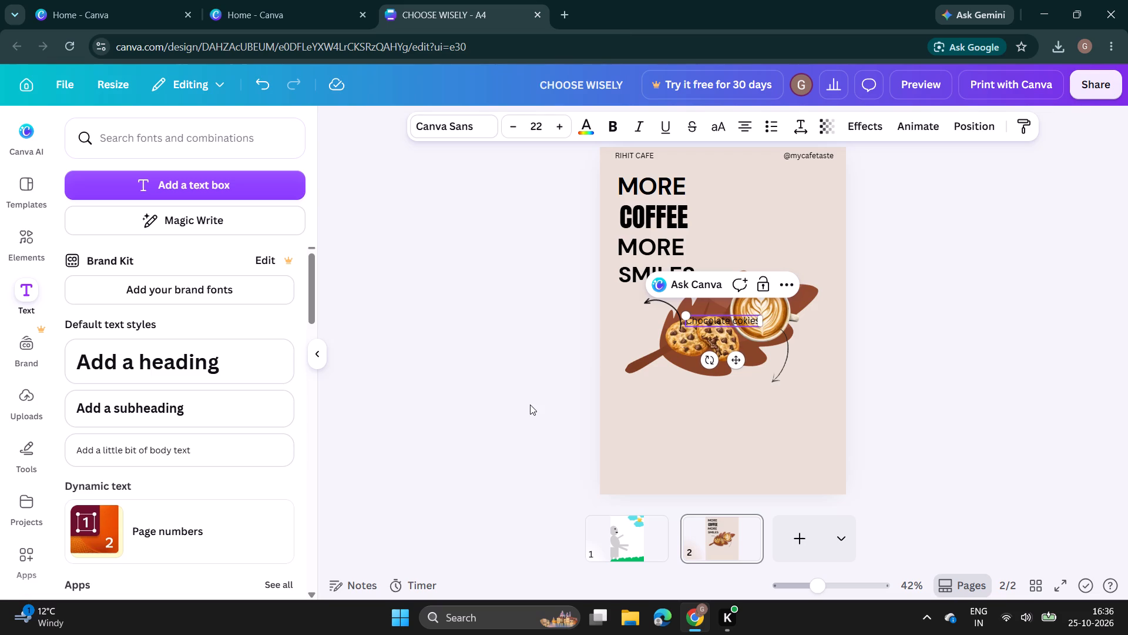
{"action": "left_click", "coordinate": [798, 450]}
Move the "Chocolate cokies" label beneath "SMILES" beside the cookie arrow's head and break it into two lines.
{"action": "left_click_drag", "start_coordinate": [736, 316], "coordinate": [654, 305]}
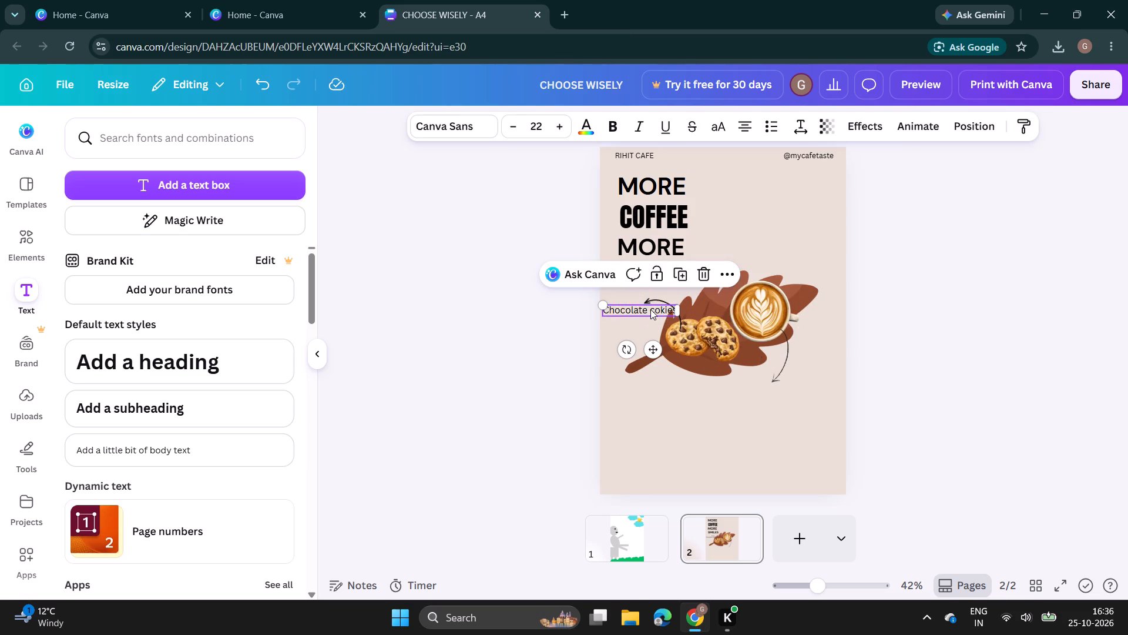
{"action": "left_click", "coordinate": [649, 309]}
{"action": "key", "text": "Return"}
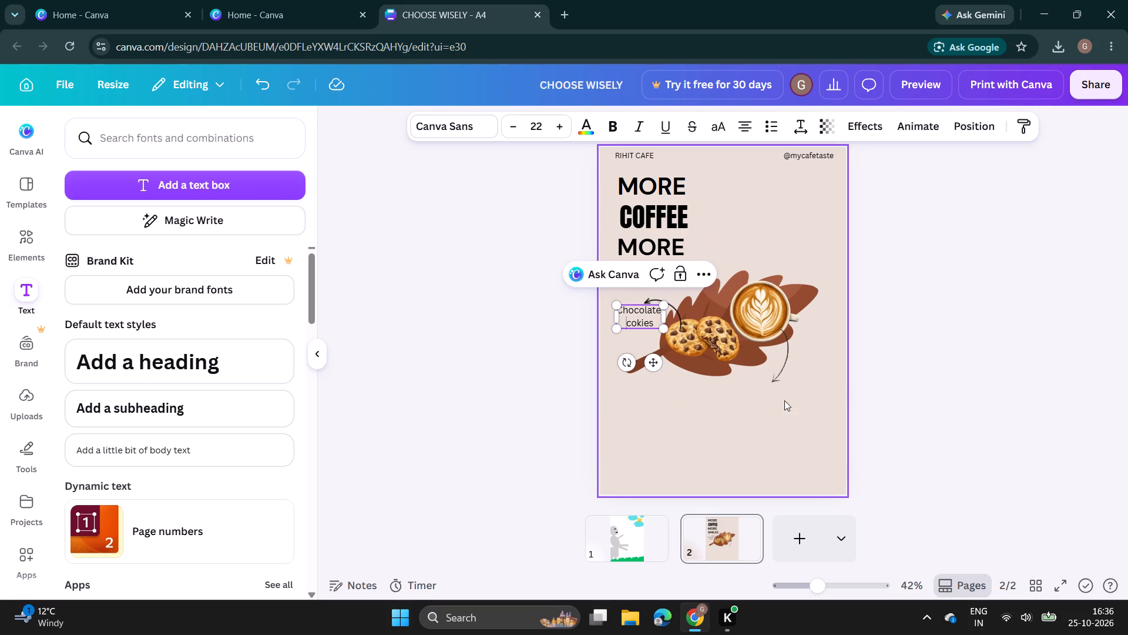
{"action": "left_click", "coordinate": [766, 387]}
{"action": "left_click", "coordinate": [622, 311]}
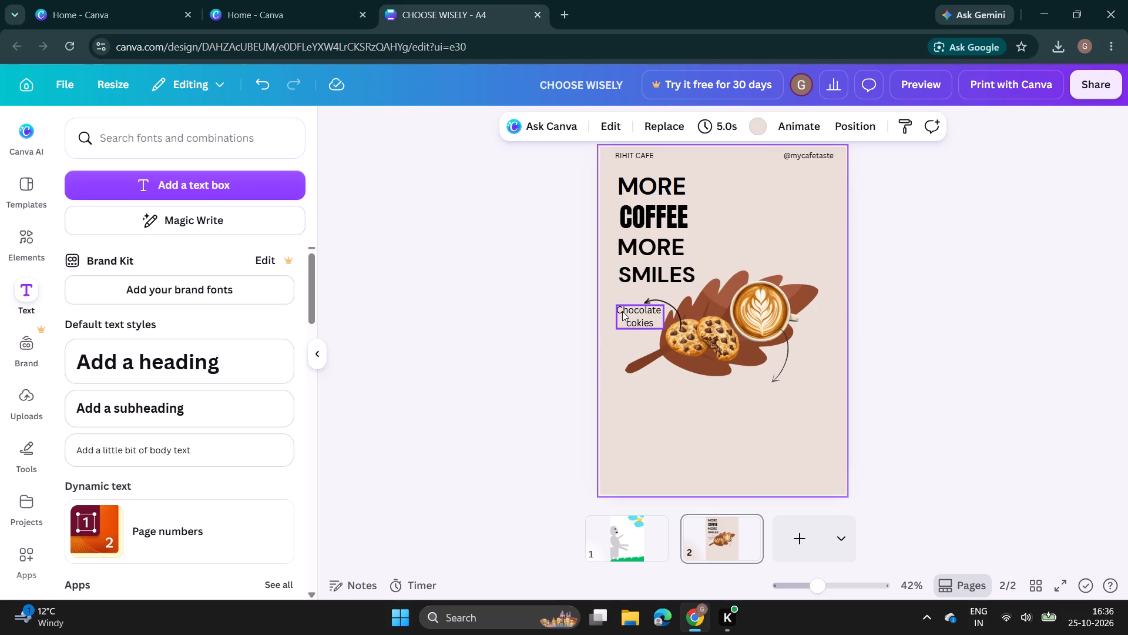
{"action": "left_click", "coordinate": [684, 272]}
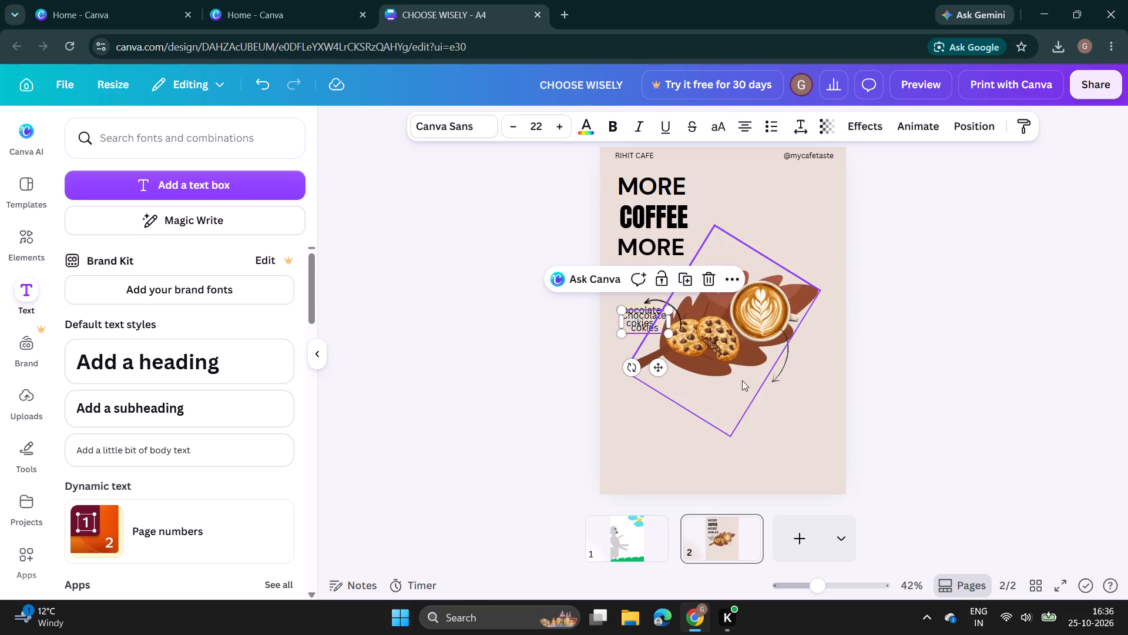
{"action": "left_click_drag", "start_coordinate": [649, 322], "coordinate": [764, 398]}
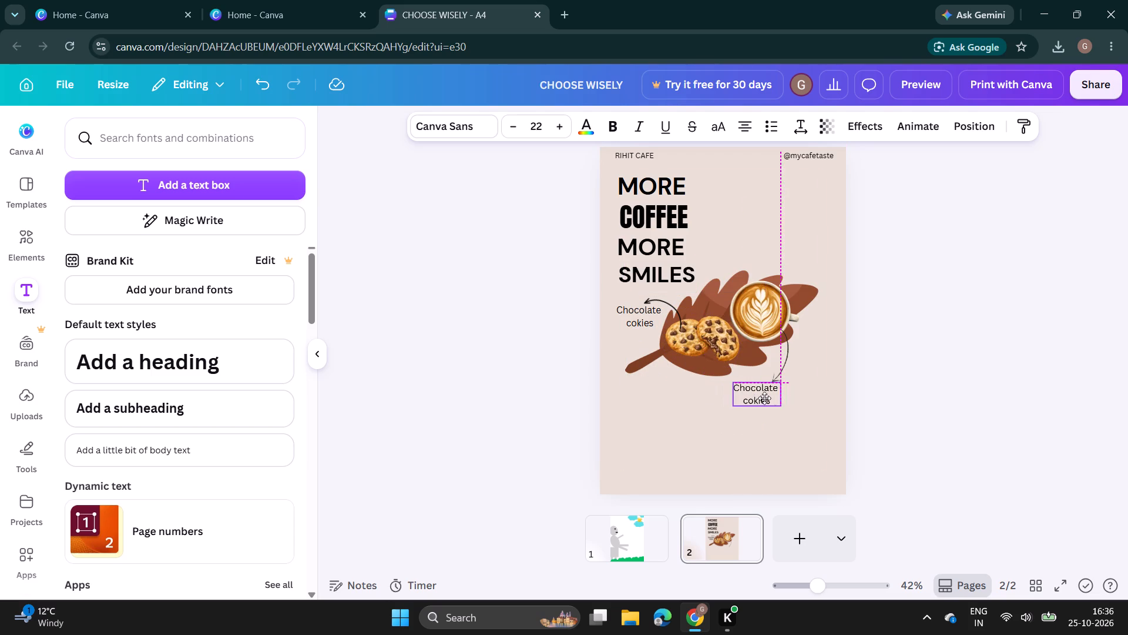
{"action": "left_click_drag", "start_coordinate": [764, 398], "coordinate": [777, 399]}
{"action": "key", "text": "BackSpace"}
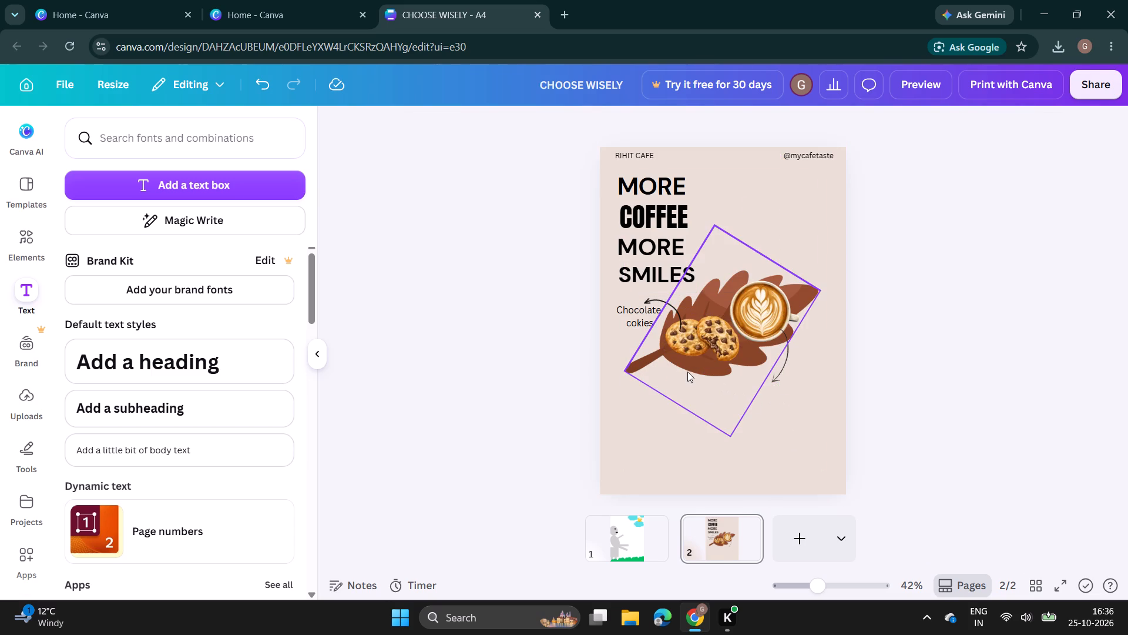
Duplicate the "Chocolate cokies" label and place the copy just below the head of the coffee cup arrow.
{"action": "left_click", "coordinate": [650, 332]}
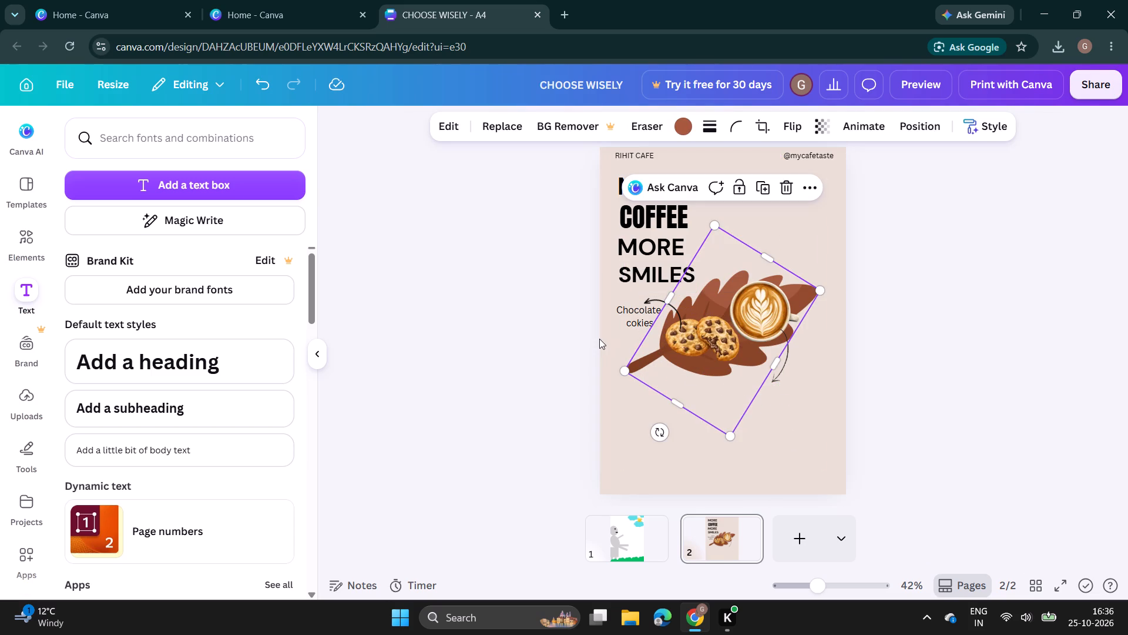
{"action": "left_click", "coordinate": [632, 314]}
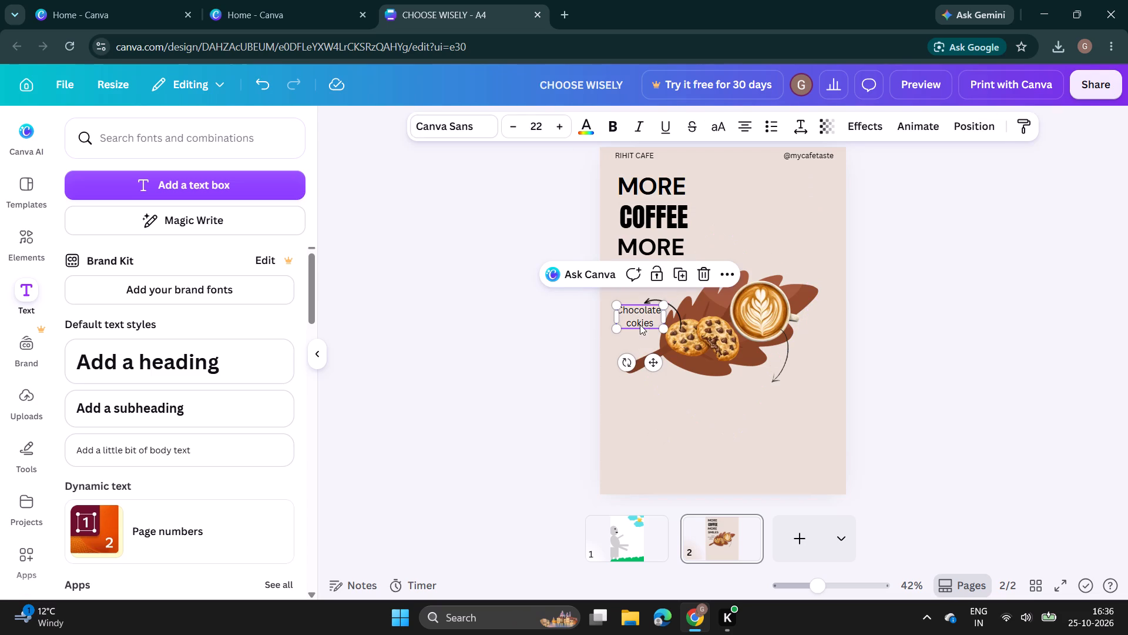
{"action": "left_click", "coordinate": [680, 276]}
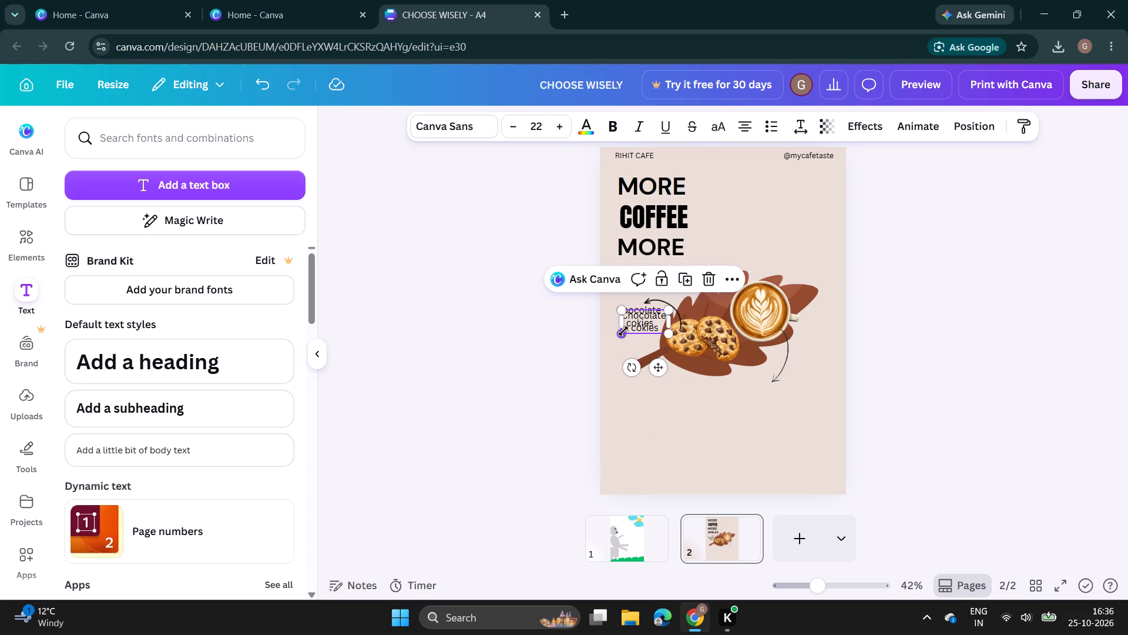
{"action": "left_click_drag", "start_coordinate": [642, 322], "coordinate": [765, 395]}
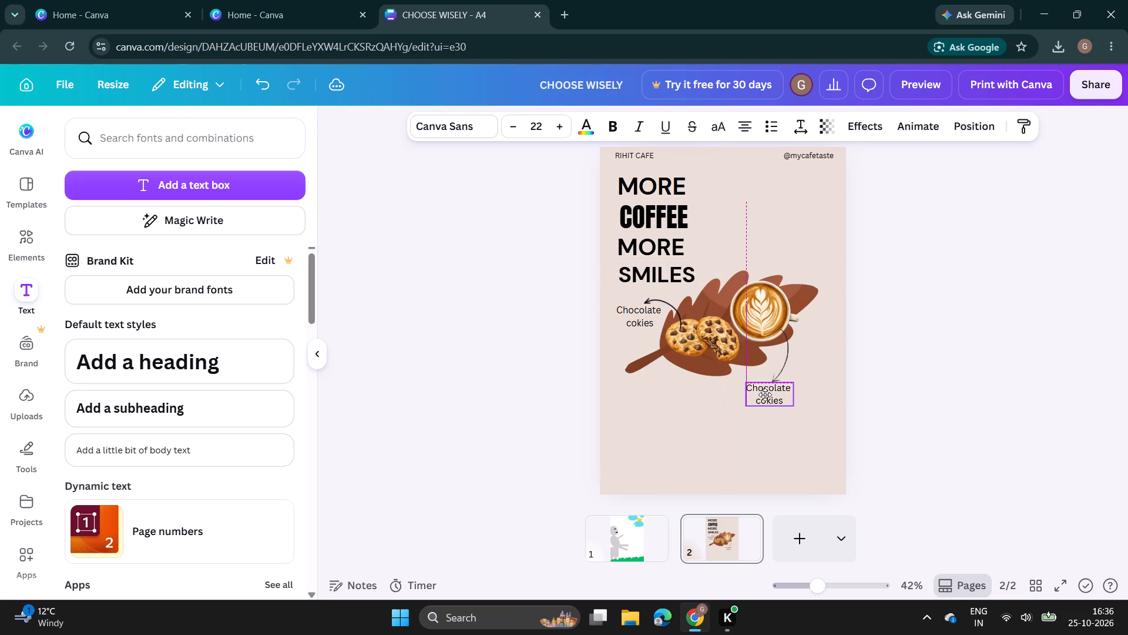
{"action": "left_click_drag", "start_coordinate": [765, 395], "coordinate": [770, 400]}
Replace the copied label's text with "Cappucino".
{"action": "left_click", "coordinate": [791, 401]}
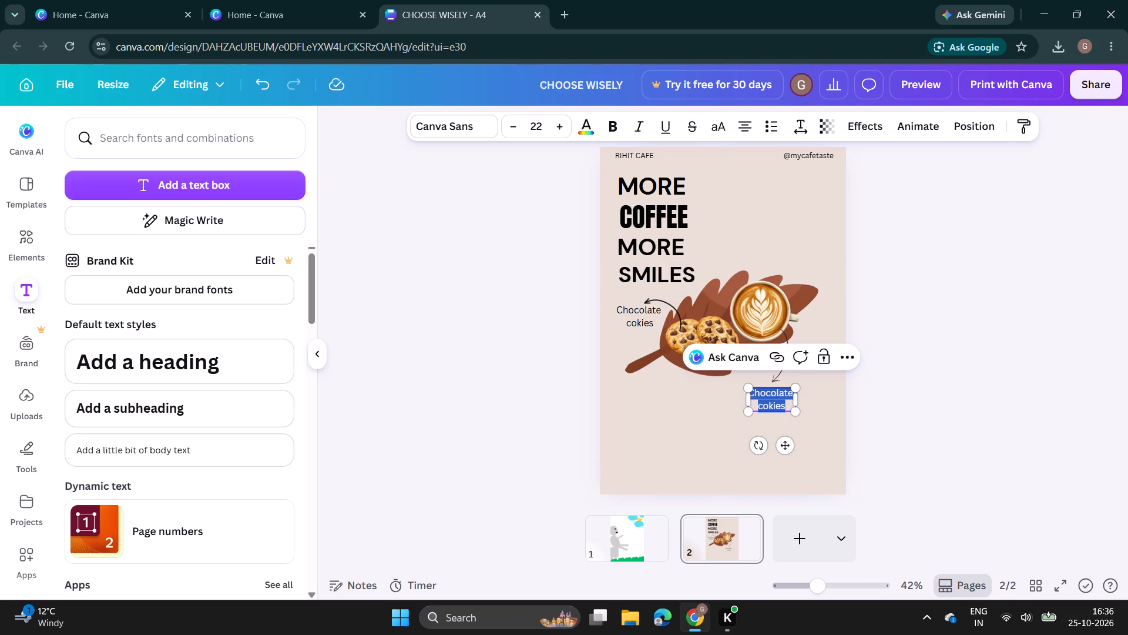
{"action": "key", "text": "BackSpace"}
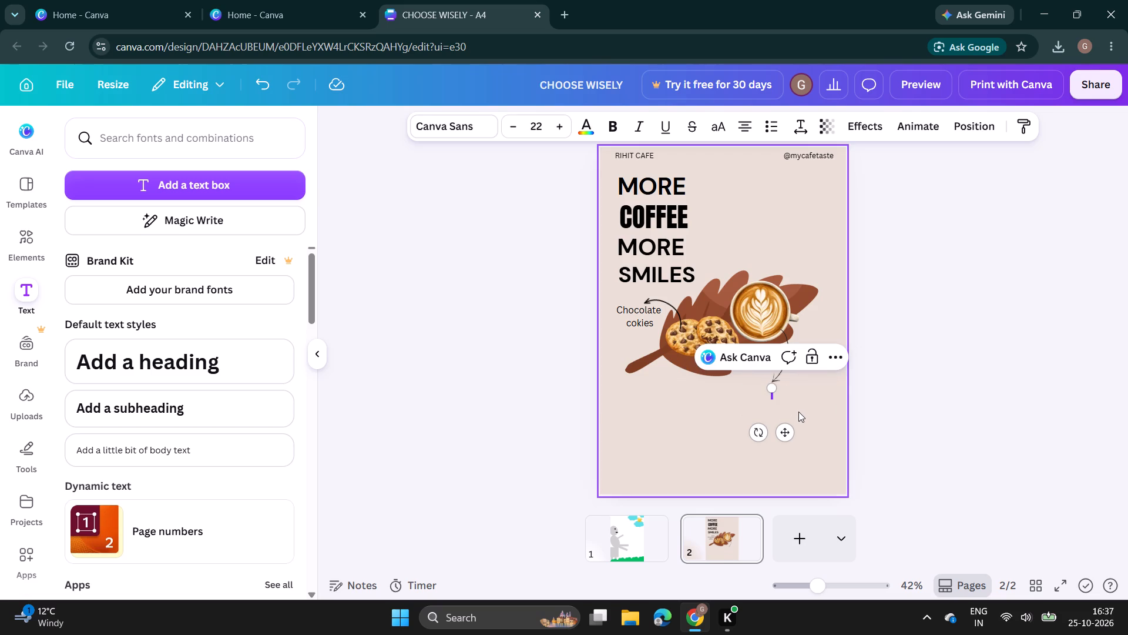
{"action": "key", "text": "a"}
{"action": "type", "text": "ppucino"}
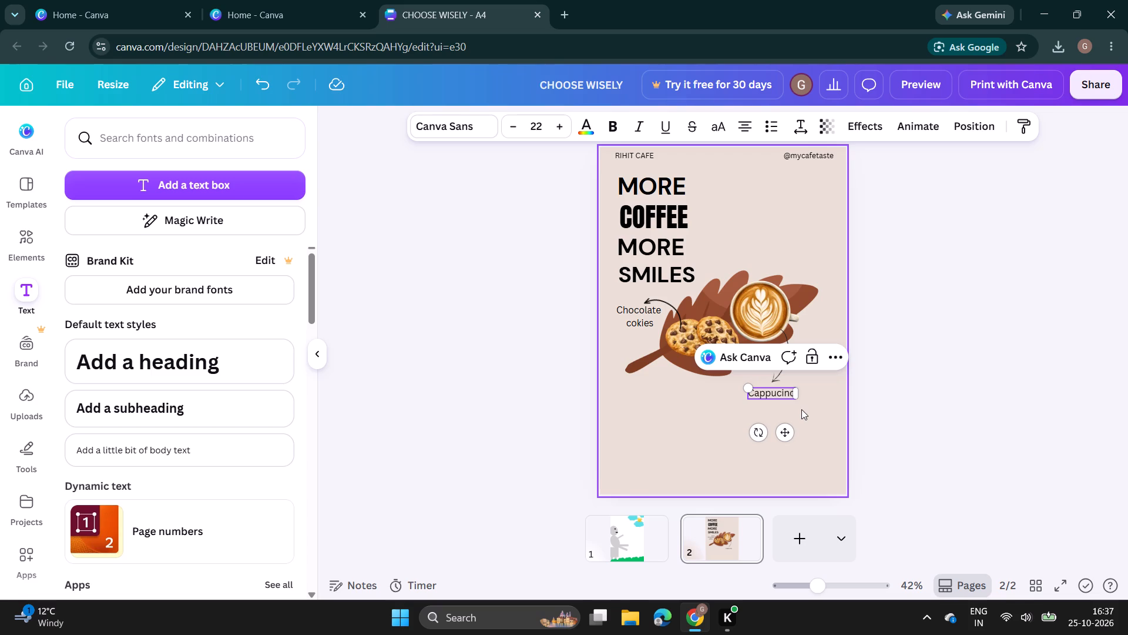
{"action": "left_click", "coordinate": [803, 409]}
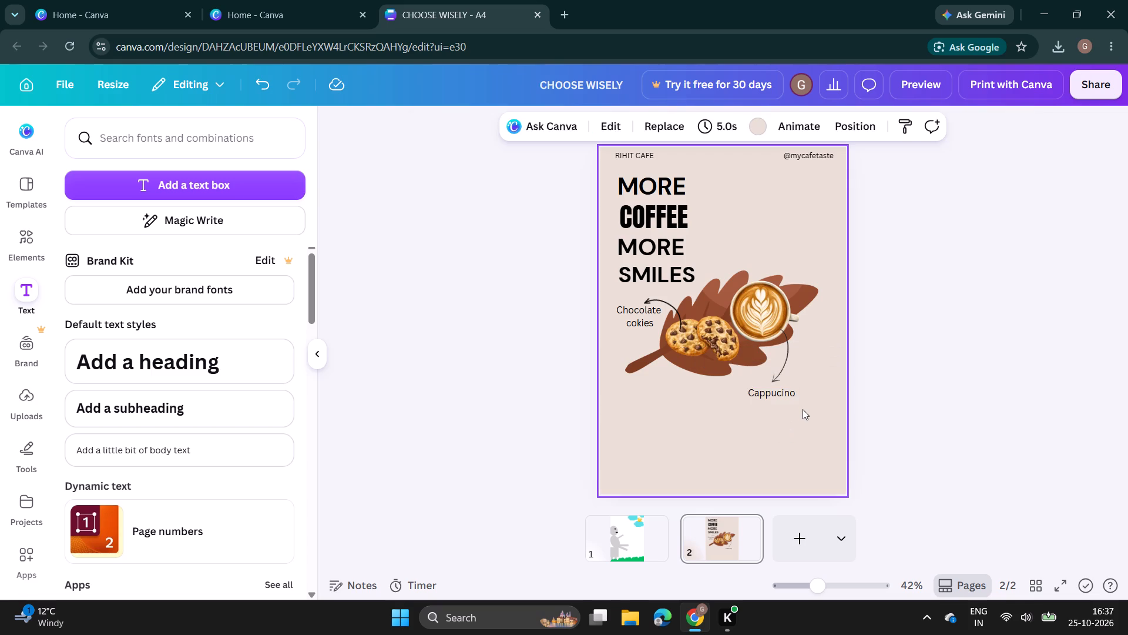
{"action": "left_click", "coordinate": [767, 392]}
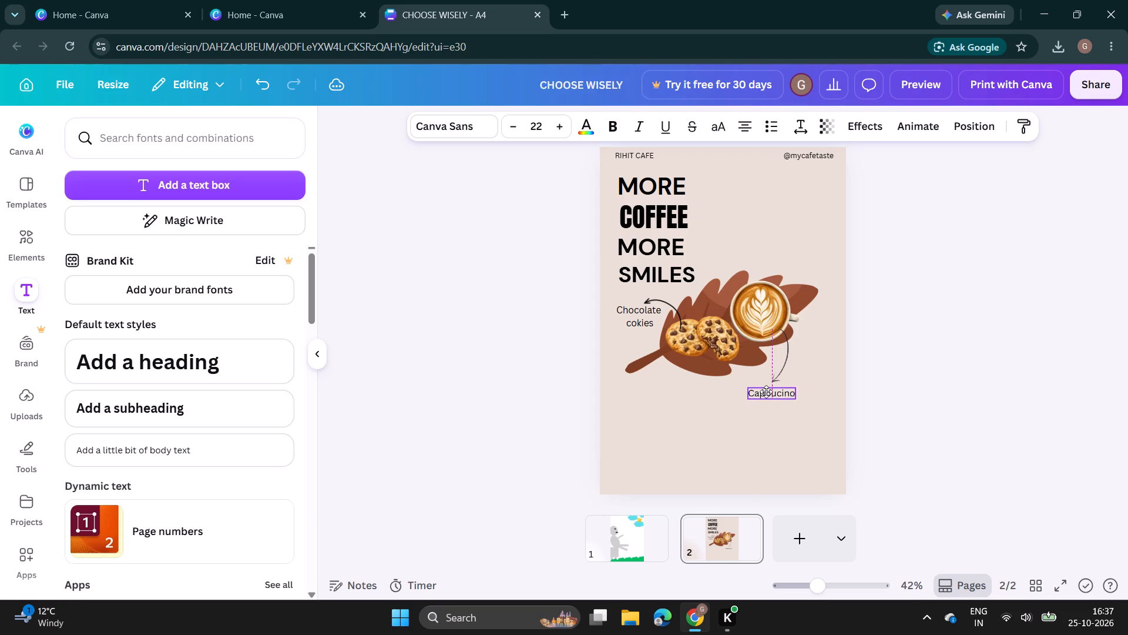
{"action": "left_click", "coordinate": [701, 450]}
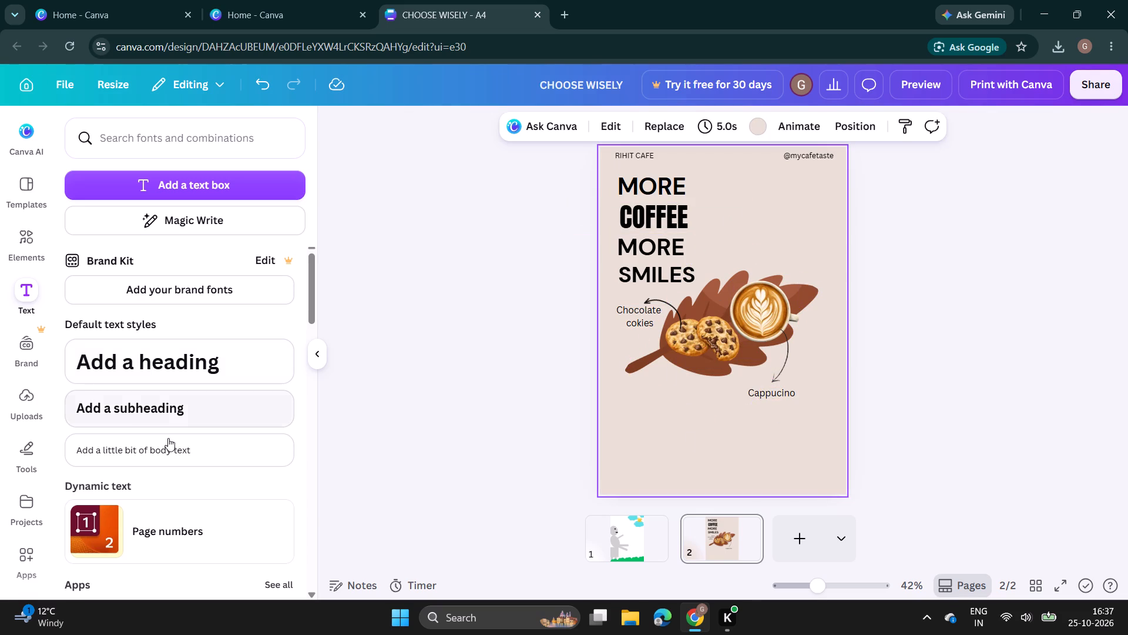
Add a body text box reading "Especially when it's", with "it's" on a second line.
{"action": "left_click", "coordinate": [157, 457]}
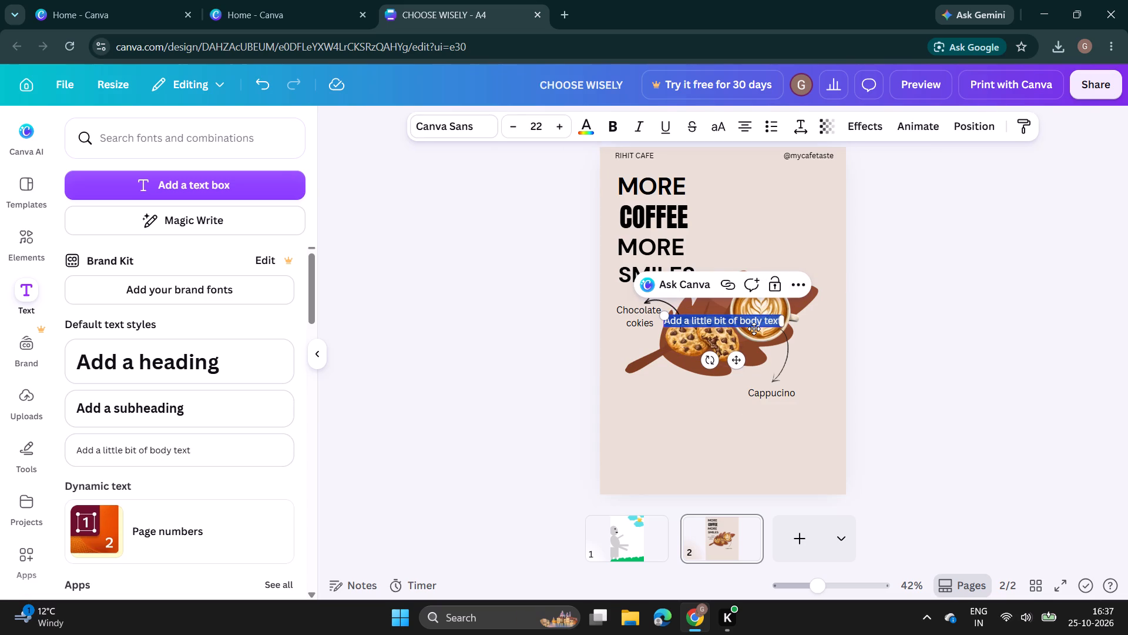
{"action": "key", "text": "BackSpace"}
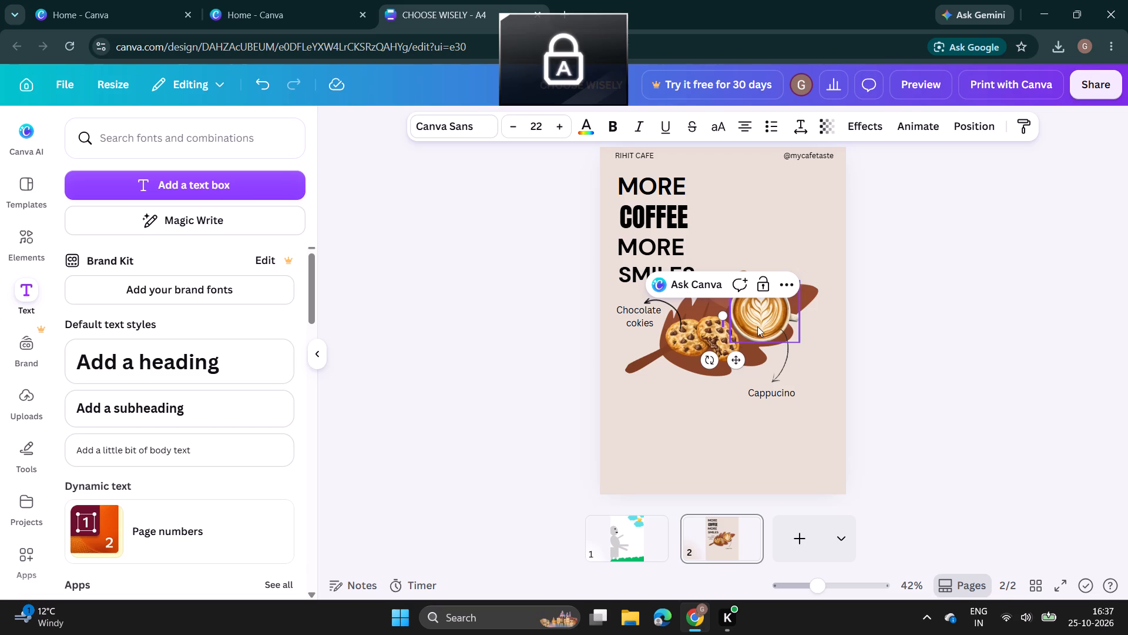
{"action": "type", "text": "specially when"}
{"action": "key", "text": "space"}
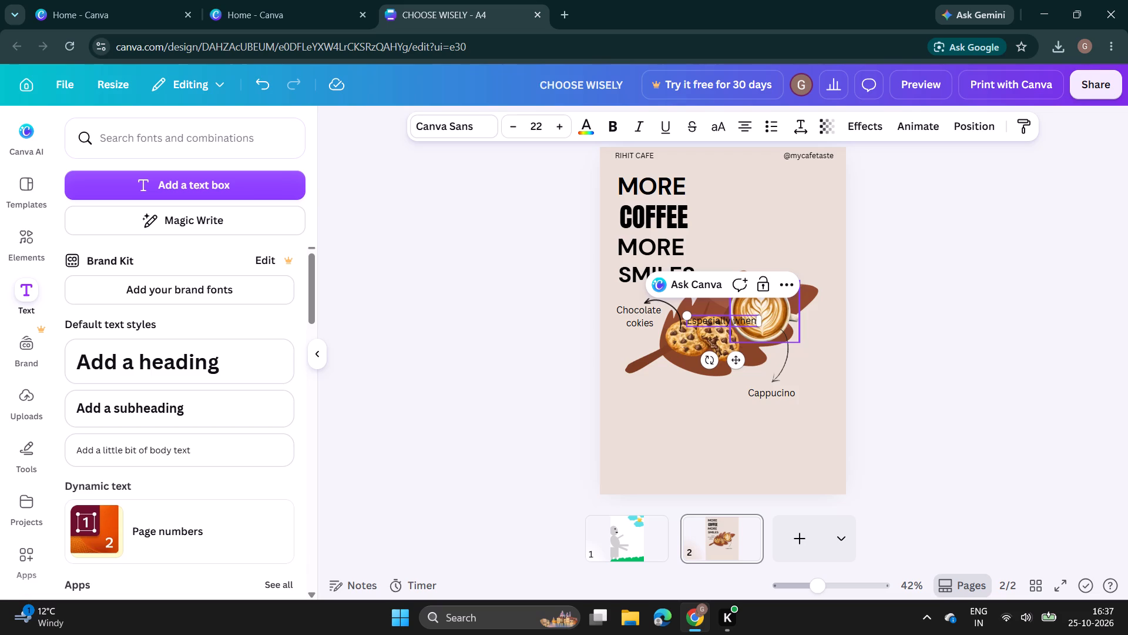
{"action": "key", "text": "Return"}
{"action": "key", "text": "i"}
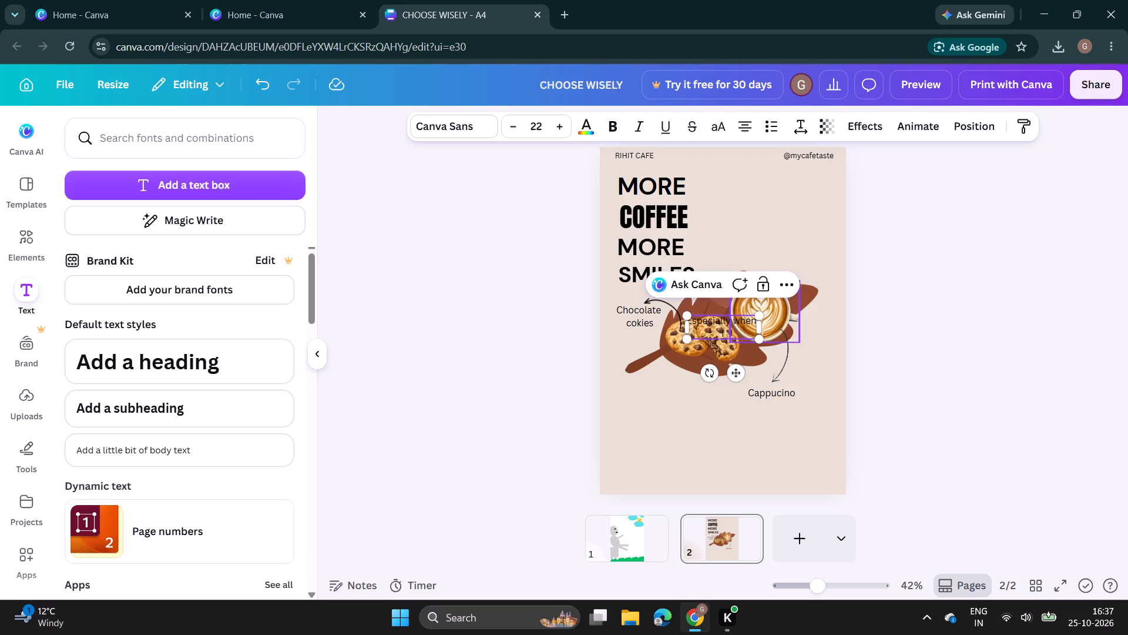
{"action": "type", "text": "ts"}
{"action": "key", "text": "BackSpace"}
{"action": "type", "text": "'s"}
{"action": "left_click", "coordinate": [689, 453]}
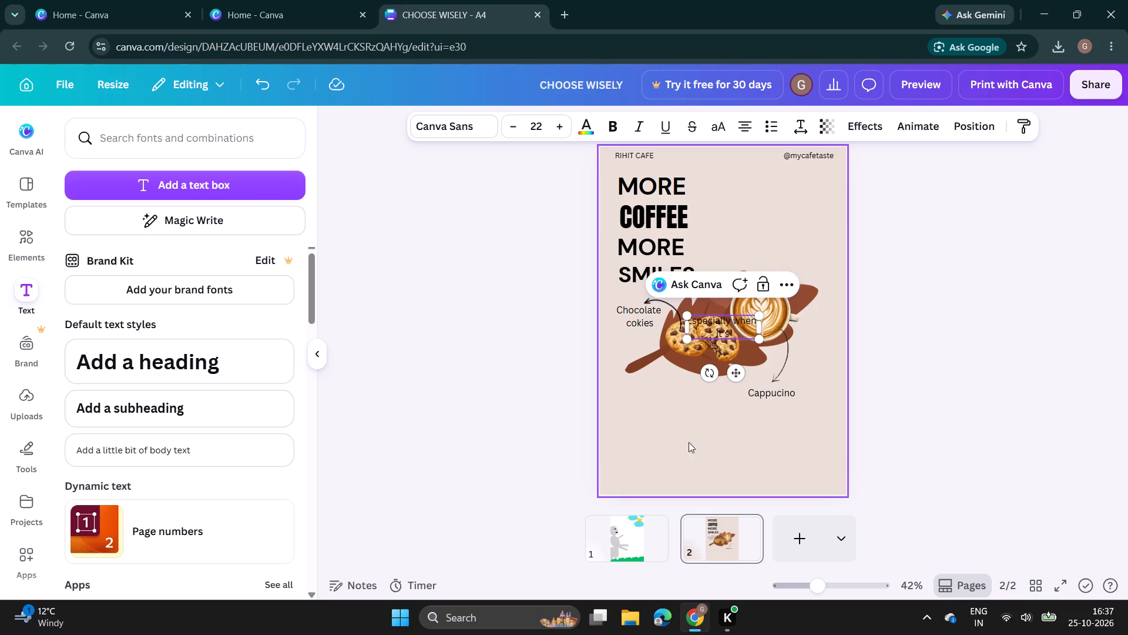
Move the "Especially when it's" text to the blank area beside the "COFFEE" headline line.
{"action": "left_click_drag", "start_coordinate": [722, 329], "coordinate": [777, 230]}
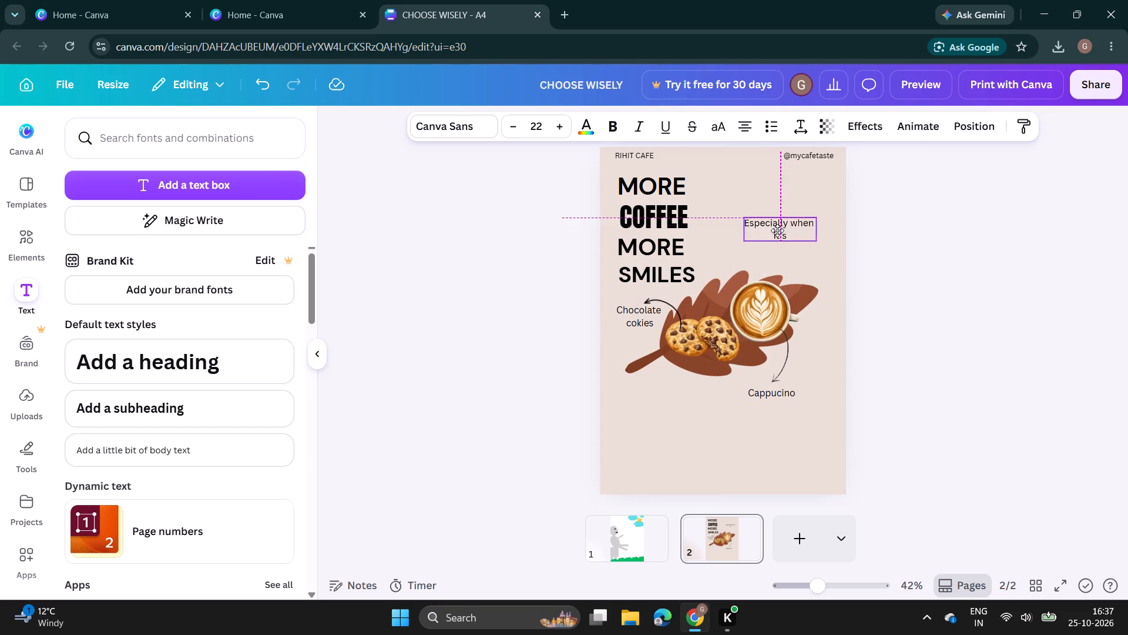
{"action": "left_click_drag", "start_coordinate": [777, 230], "coordinate": [777, 226]}
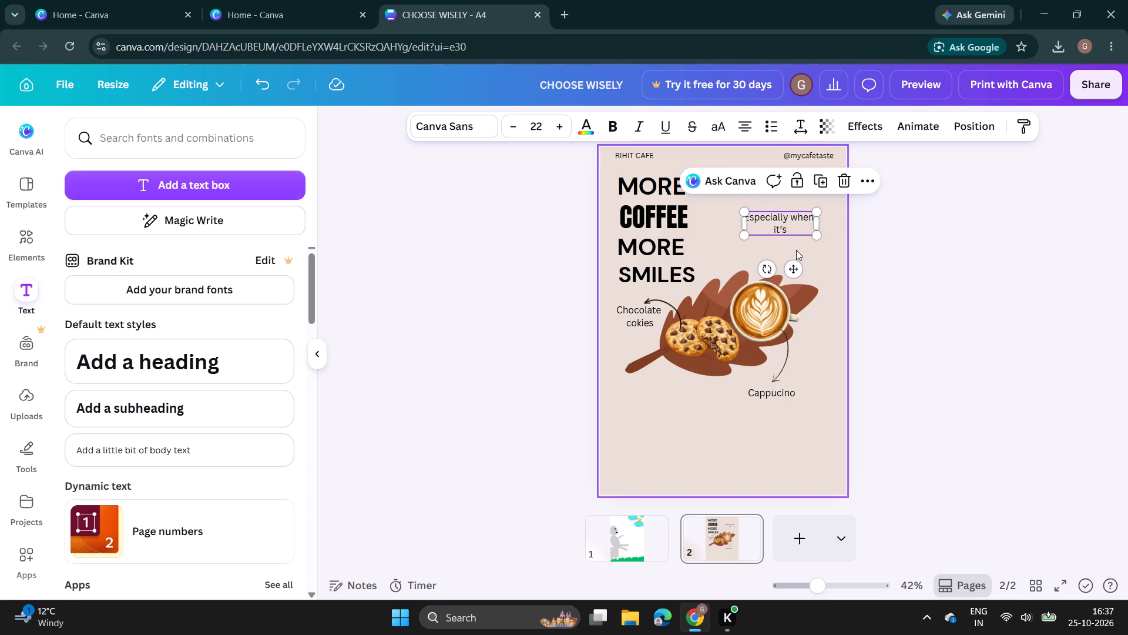
{"action": "left_click", "coordinate": [796, 250]}
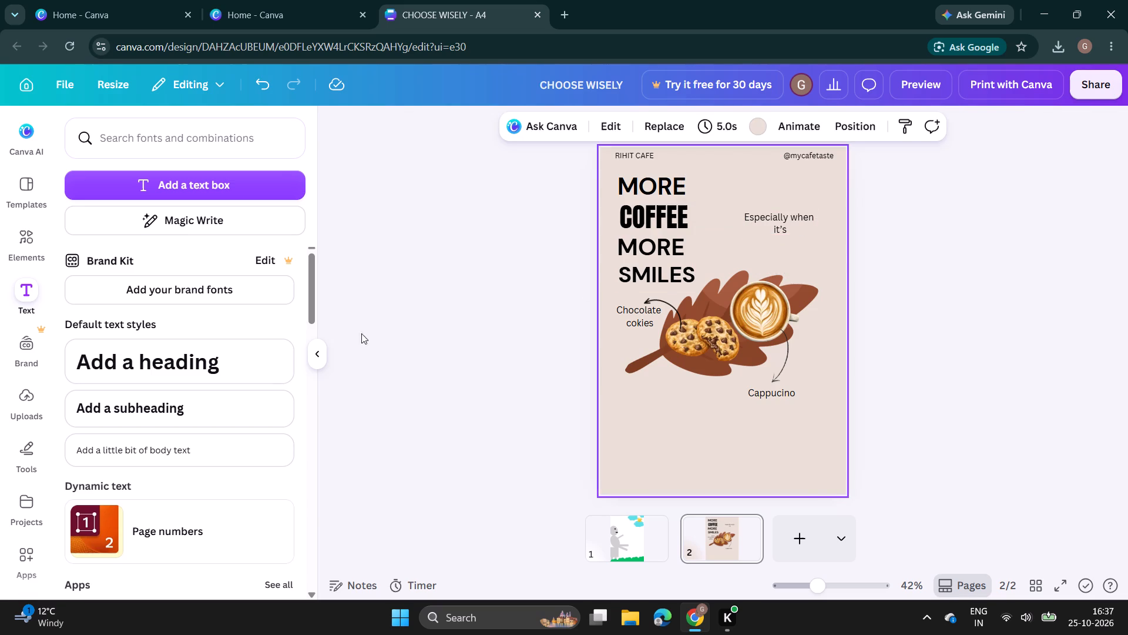
Add a body text box reading "20% OFF".
{"action": "left_click", "coordinate": [156, 410]}
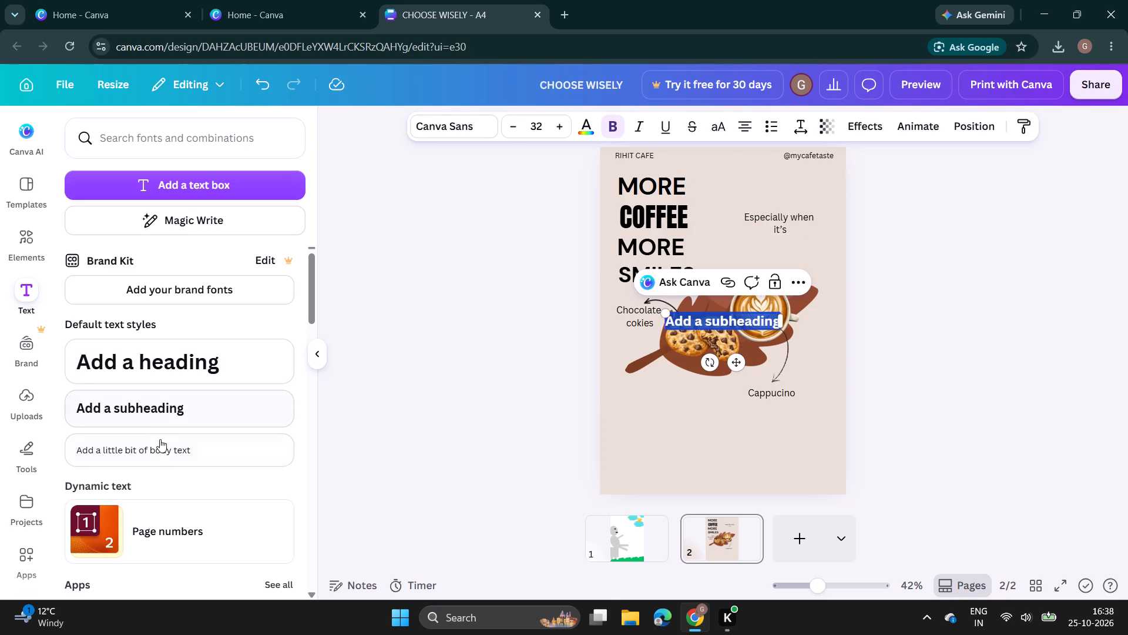
{"action": "left_click", "coordinate": [162, 446]}
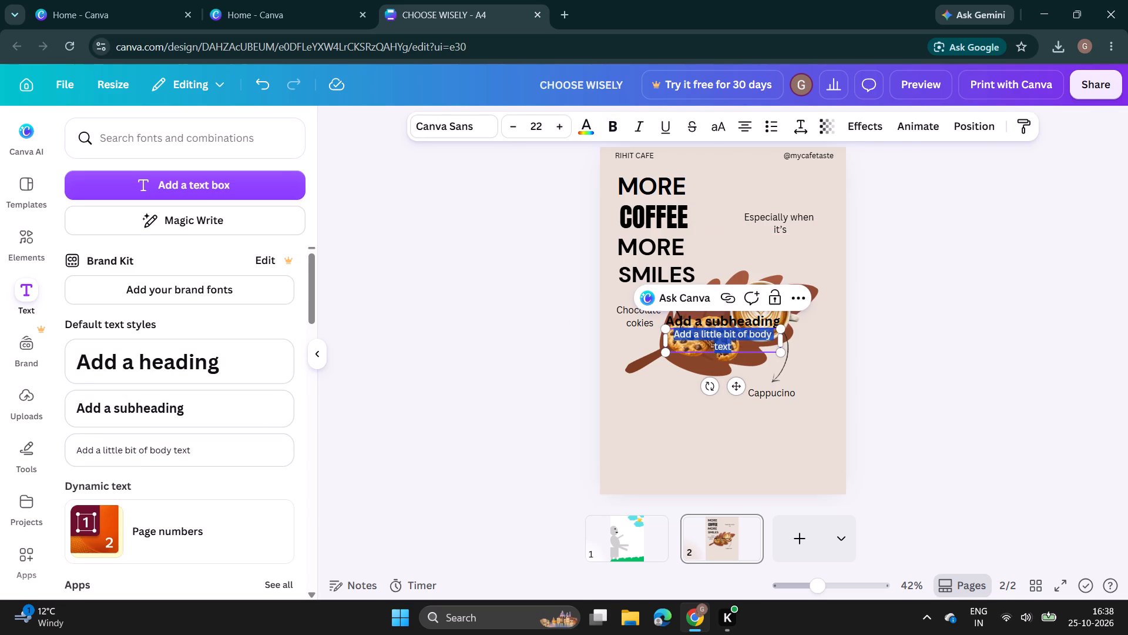
{"action": "key", "text": "BackSpace"}
{"action": "type", "text": "20"}
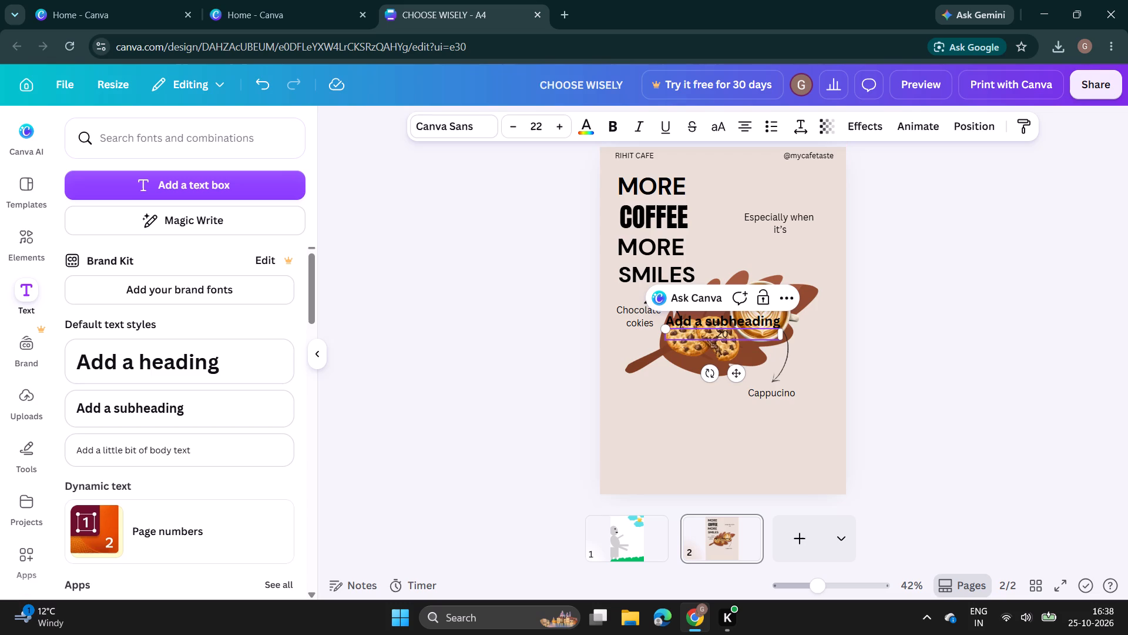
{"action": "key", "text": "shift+percent"}
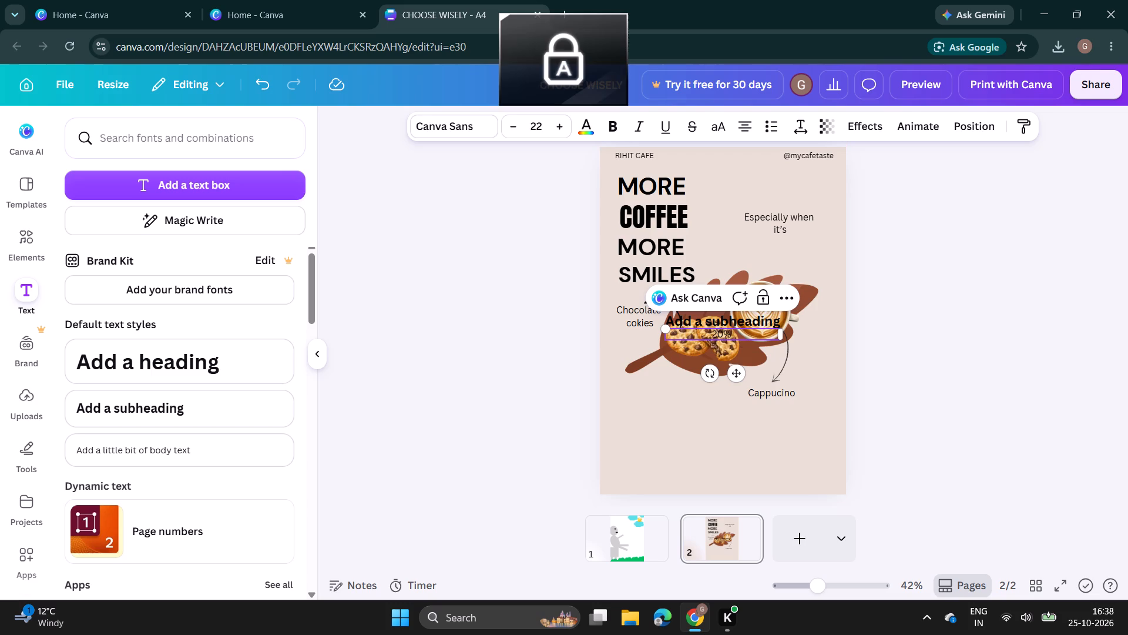
{"action": "type", "text": "OFF"}
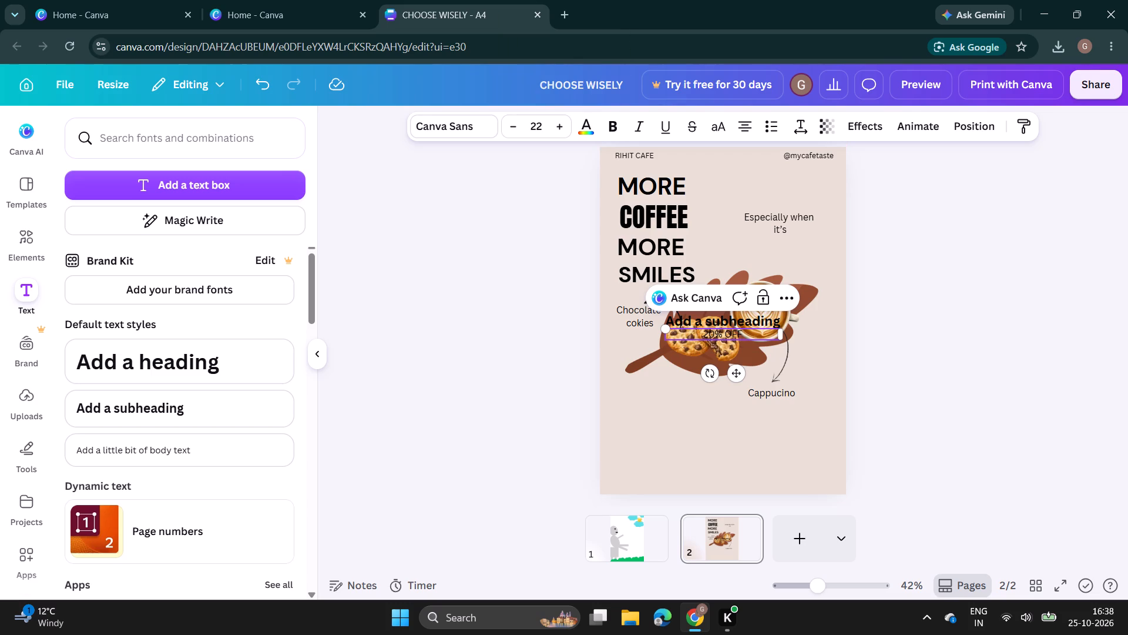
{"action": "left_click", "coordinate": [701, 422]}
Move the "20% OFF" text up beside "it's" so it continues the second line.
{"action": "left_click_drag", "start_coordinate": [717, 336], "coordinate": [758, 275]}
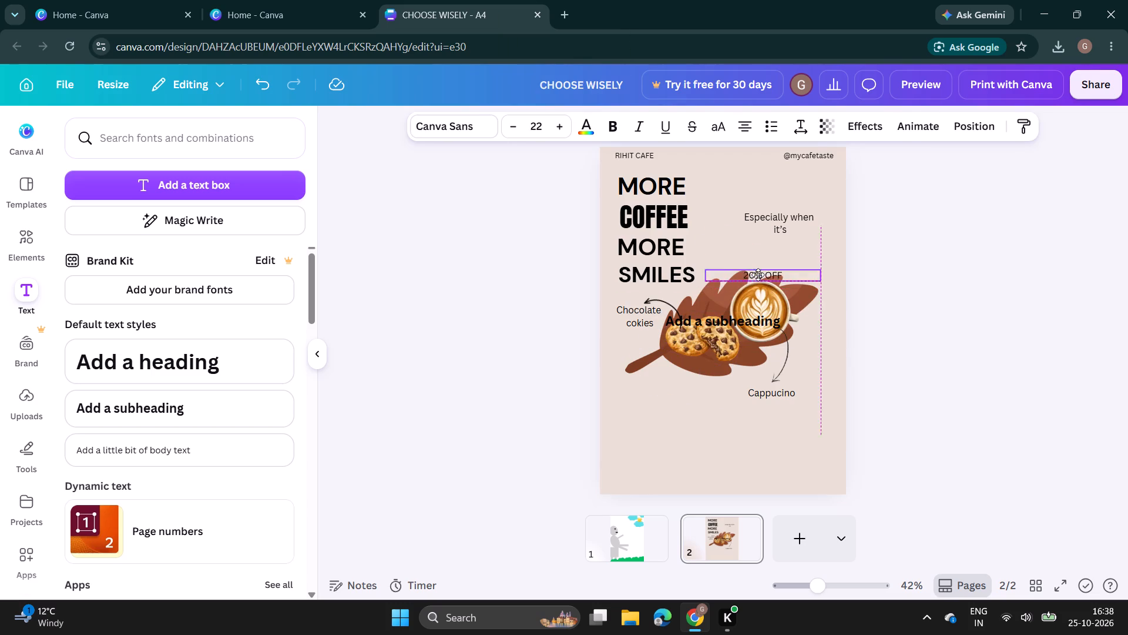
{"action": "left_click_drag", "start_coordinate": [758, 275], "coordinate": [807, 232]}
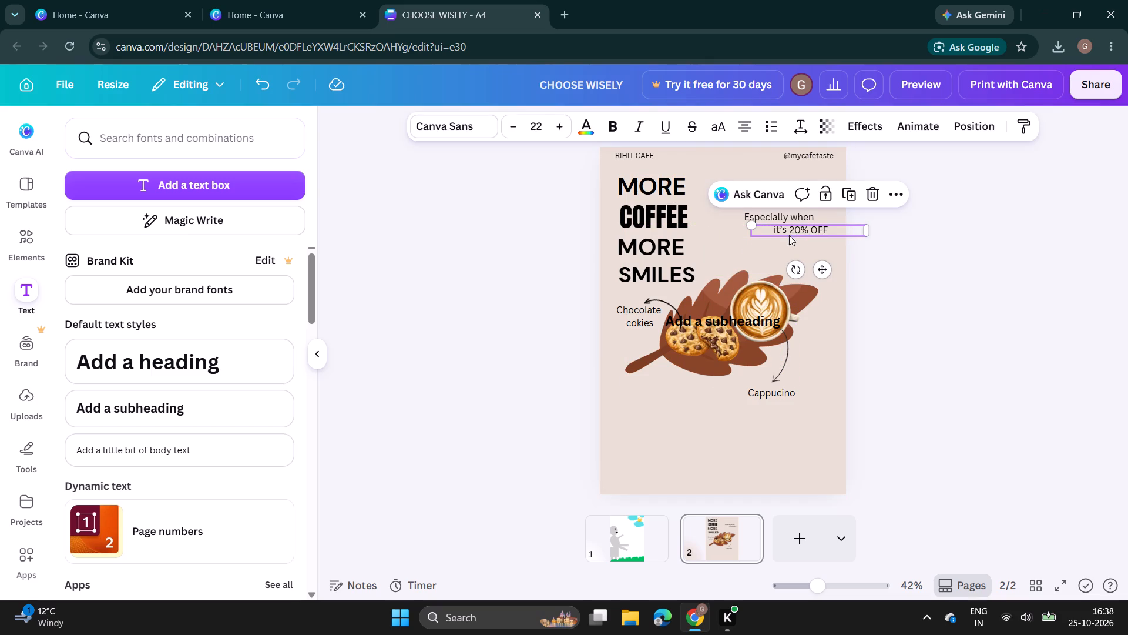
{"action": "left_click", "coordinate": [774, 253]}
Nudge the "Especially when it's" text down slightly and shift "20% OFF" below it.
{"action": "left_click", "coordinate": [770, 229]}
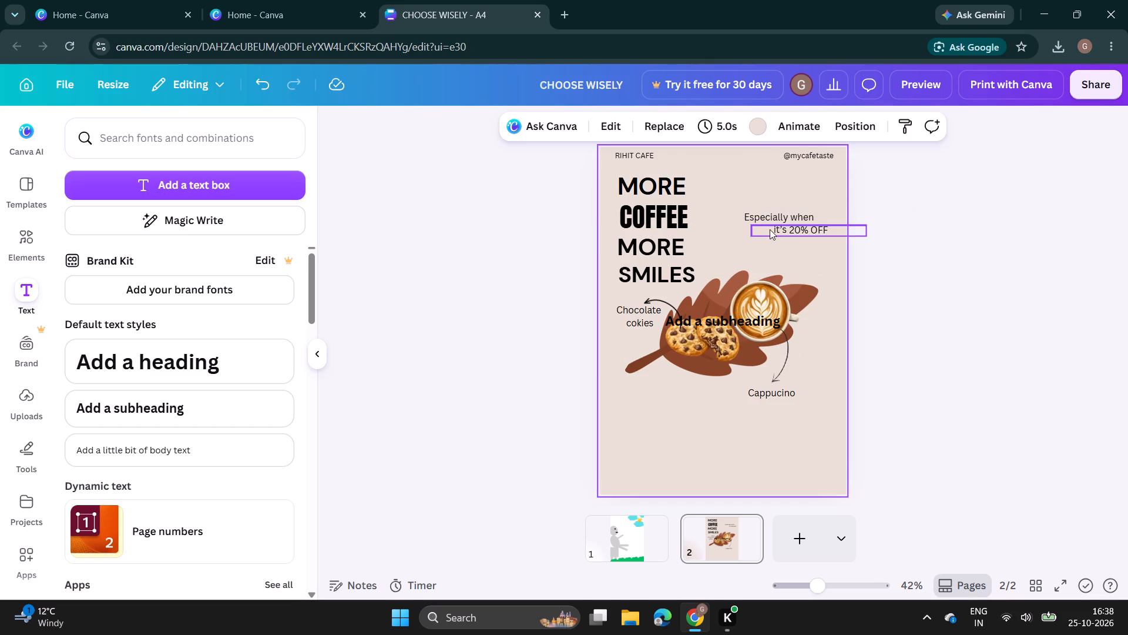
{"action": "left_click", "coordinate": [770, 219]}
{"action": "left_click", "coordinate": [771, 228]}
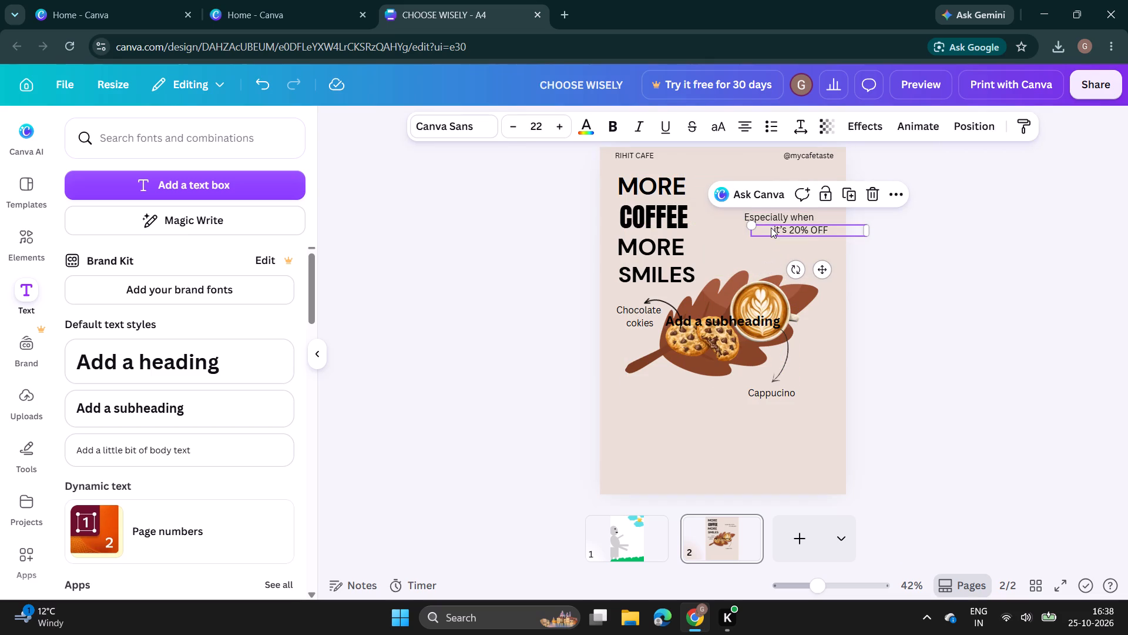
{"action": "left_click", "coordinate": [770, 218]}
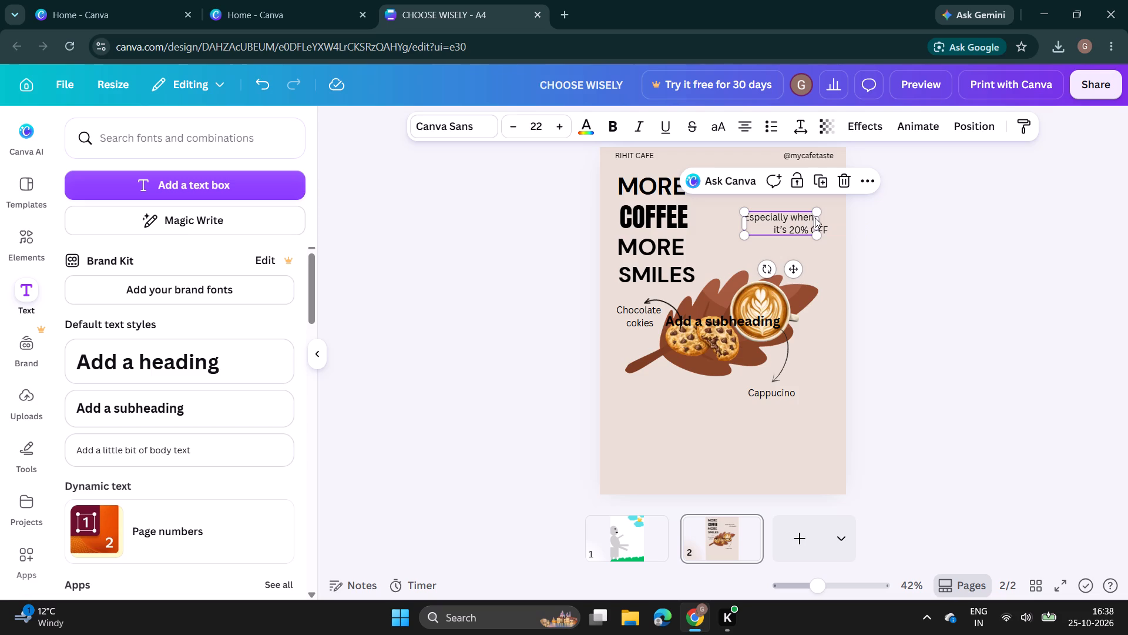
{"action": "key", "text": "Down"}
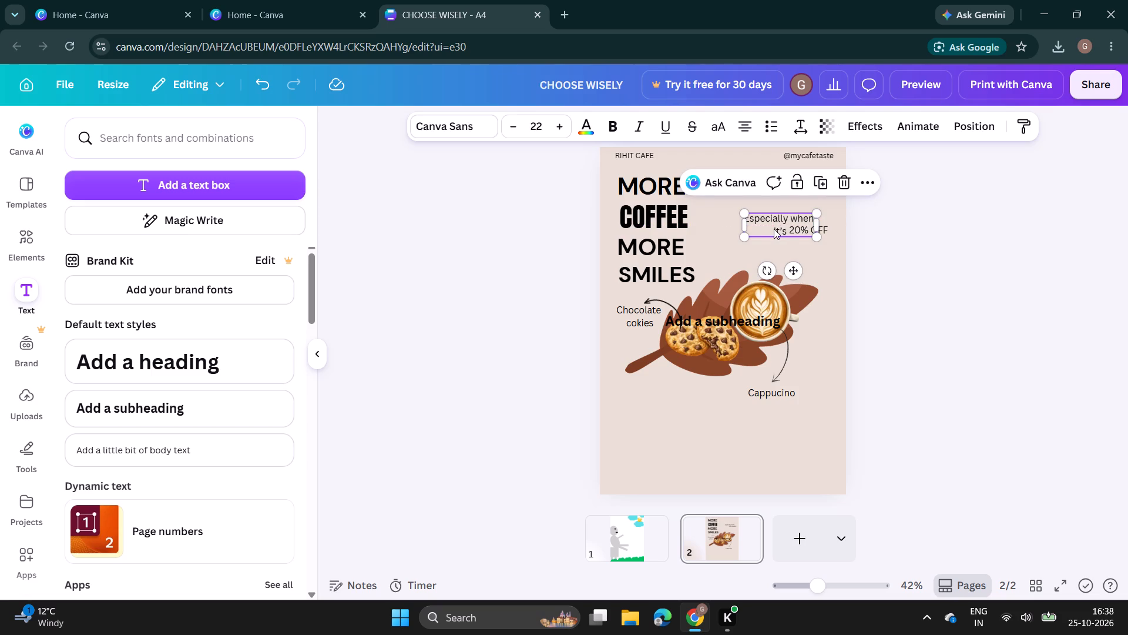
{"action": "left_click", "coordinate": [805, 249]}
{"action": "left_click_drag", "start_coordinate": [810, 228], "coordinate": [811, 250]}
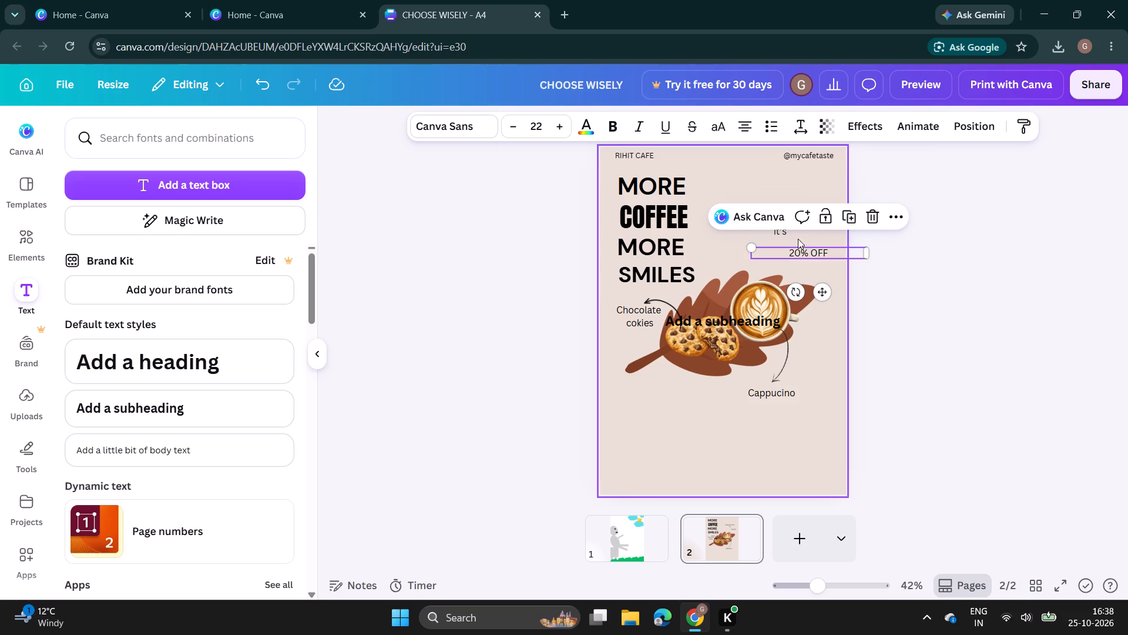
Remove and reinsert the line break before "it's", and widen the "Especially when it's" text box slightly.
{"action": "left_click", "coordinate": [784, 230]}
{"action": "left_click", "coordinate": [773, 229]}
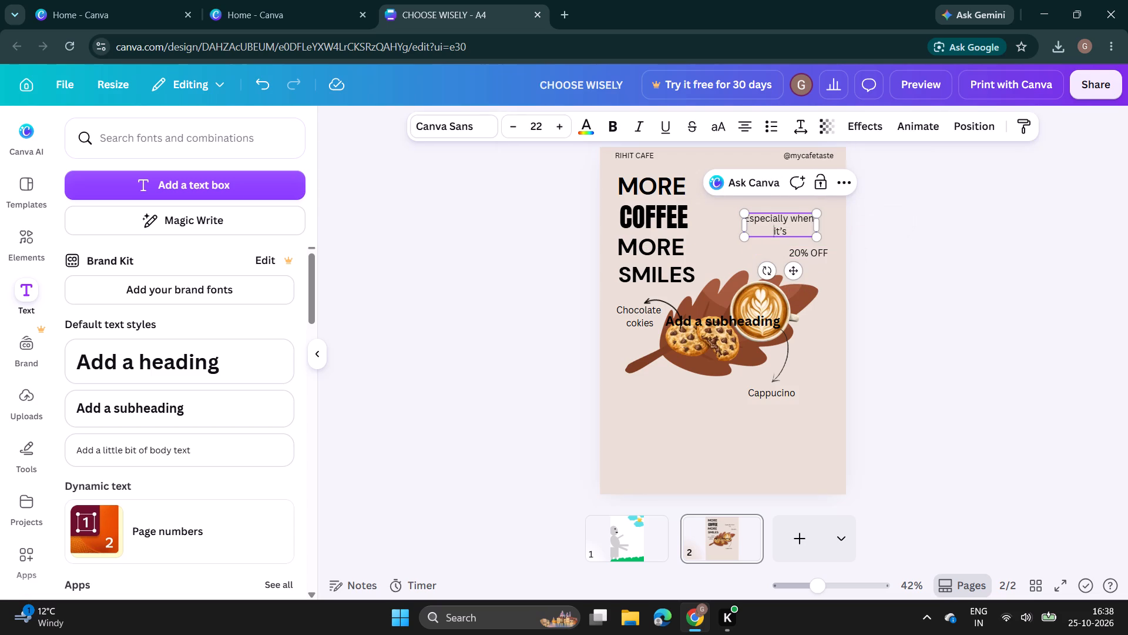
{"action": "key", "text": "BackSpace"}
{"action": "key", "text": "BackSpace"}
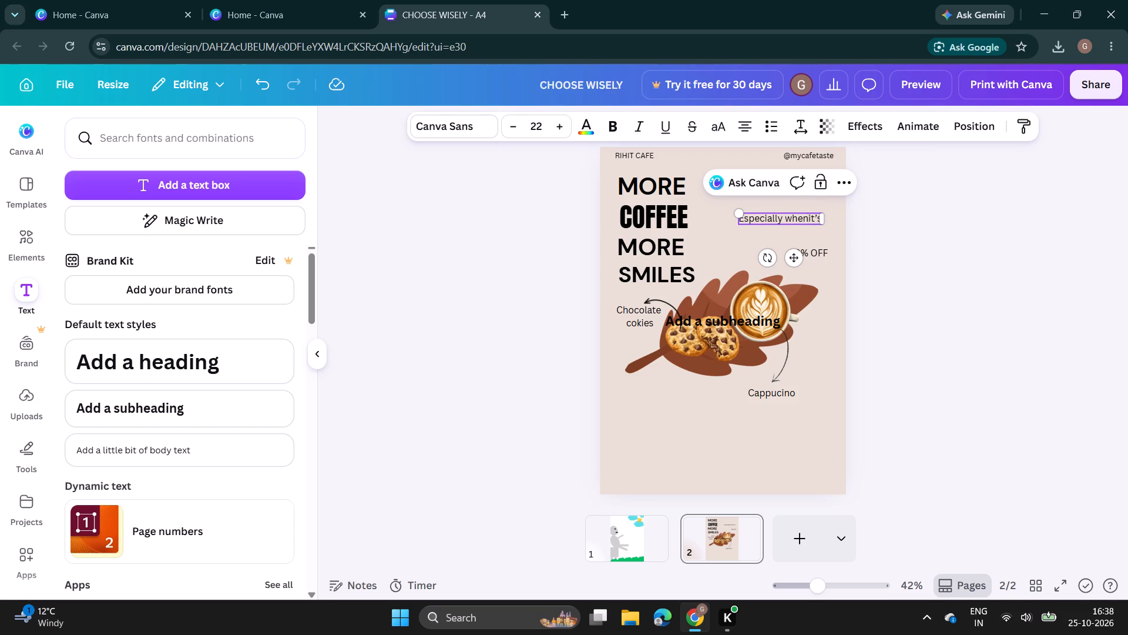
{"action": "key", "text": "Return"}
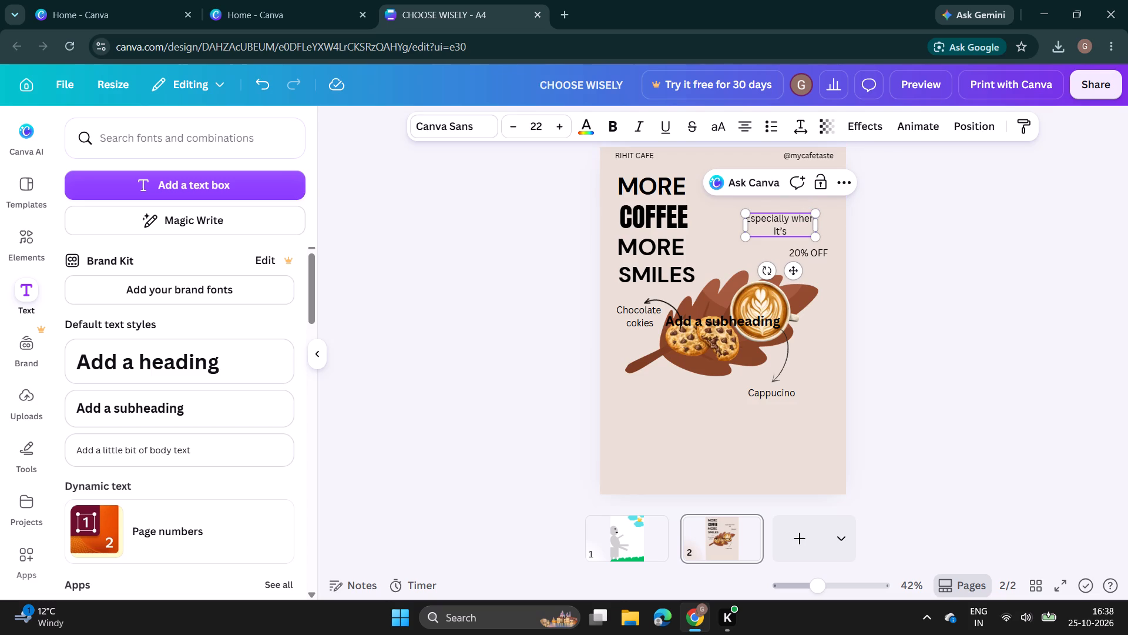
{"action": "left_click_drag", "start_coordinate": [745, 226], "coordinate": [727, 224]}
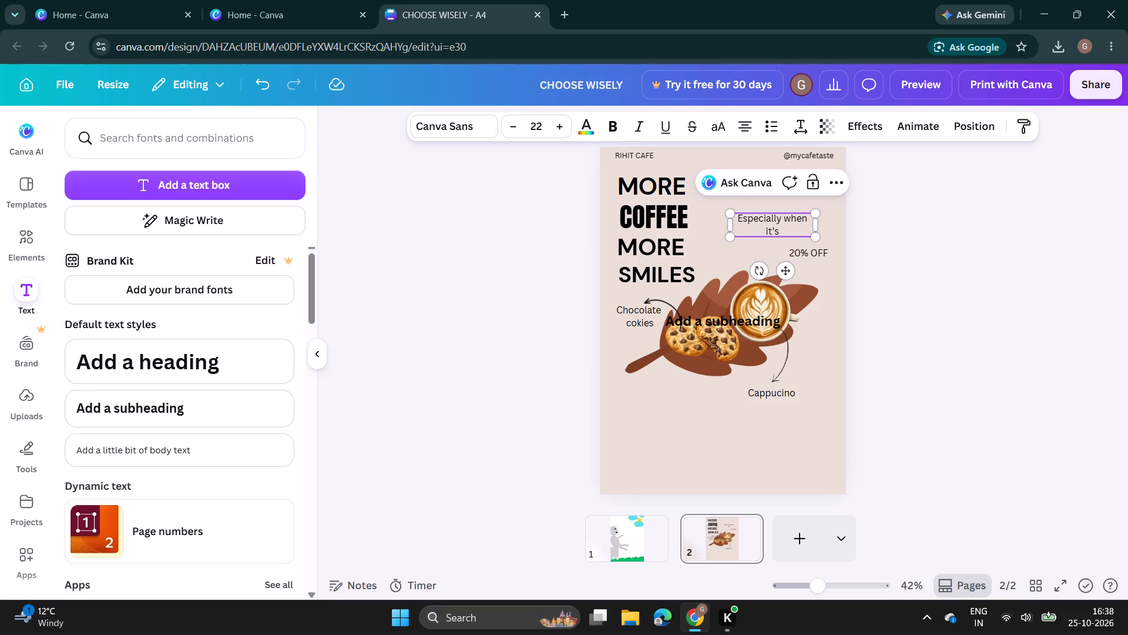
Shift the widened "Especially when it's" text box slightly up and toward the page's outer edge.
{"action": "left_click", "coordinate": [765, 255]}
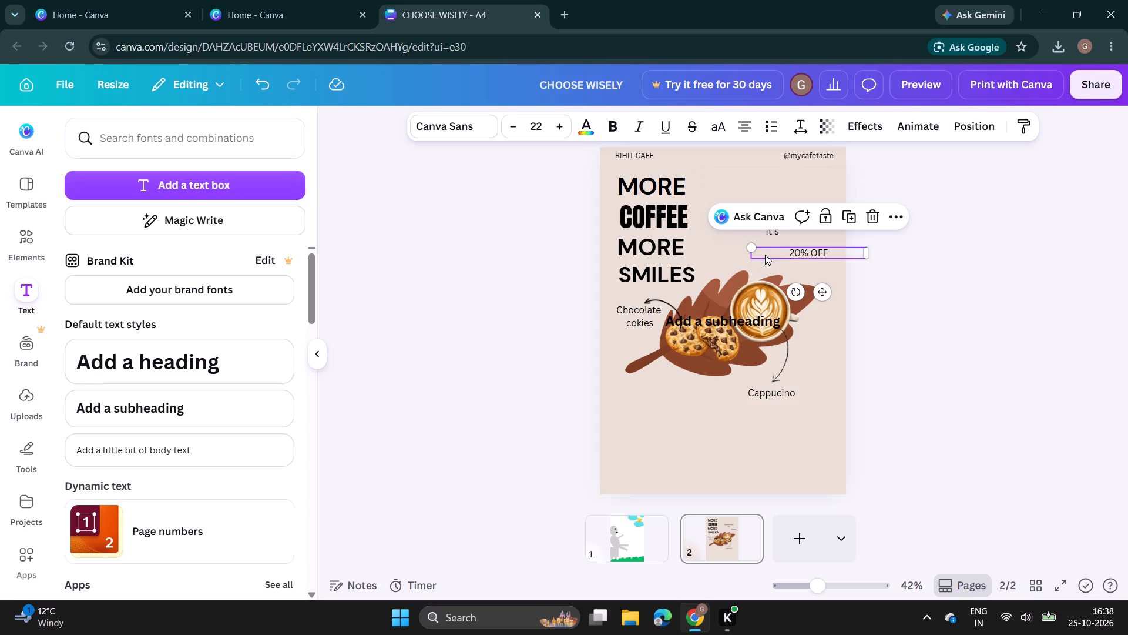
{"action": "left_click", "coordinate": [822, 277]}
{"action": "left_click_drag", "start_coordinate": [787, 213], "coordinate": [788, 212]}
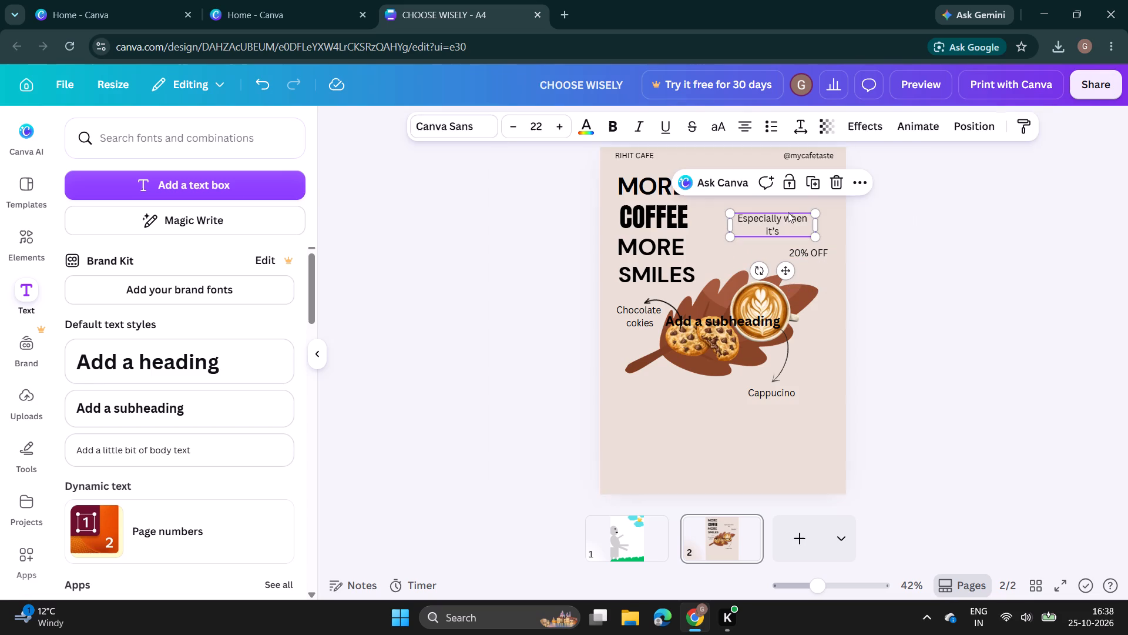
{"action": "left_click_drag", "start_coordinate": [788, 212], "coordinate": [800, 207]}
{"action": "left_click_drag", "start_coordinate": [793, 223], "coordinate": [800, 220]}
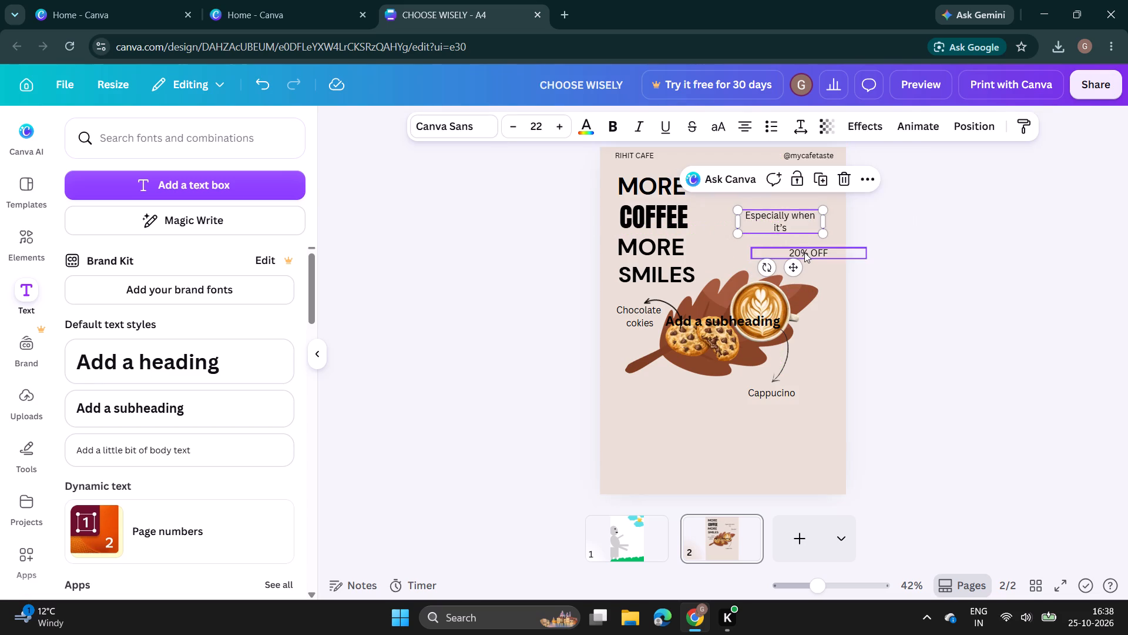
Move "20% OFF" up onto the second line, just after "it's".
{"action": "left_click_drag", "start_coordinate": [804, 252], "coordinate": [815, 228]}
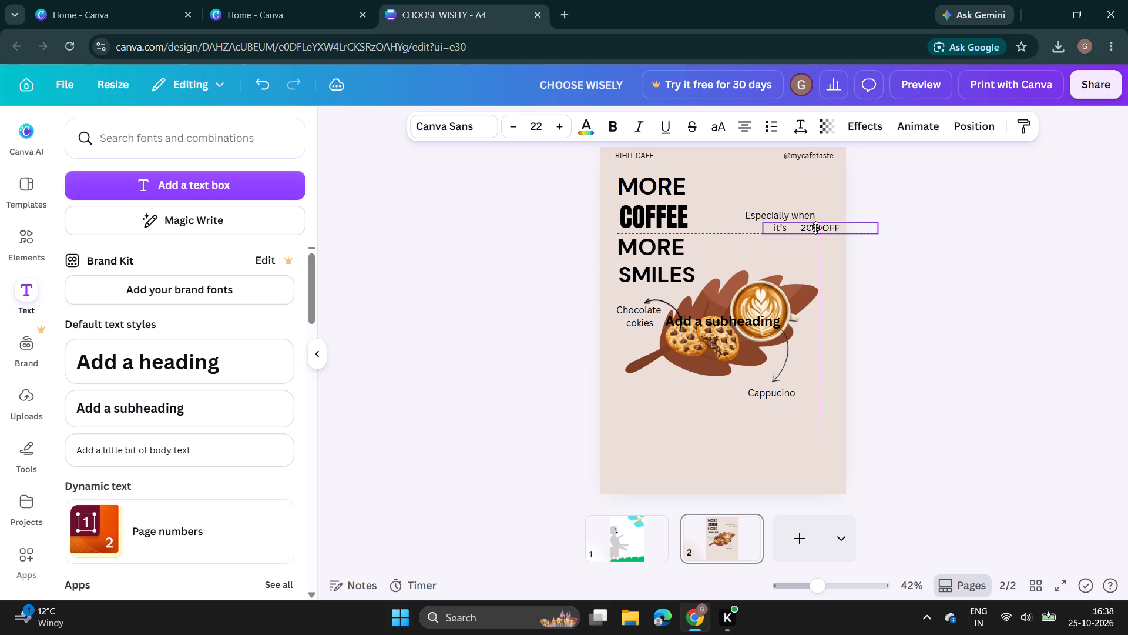
{"action": "left_click_drag", "start_coordinate": [815, 228], "coordinate": [806, 228]}
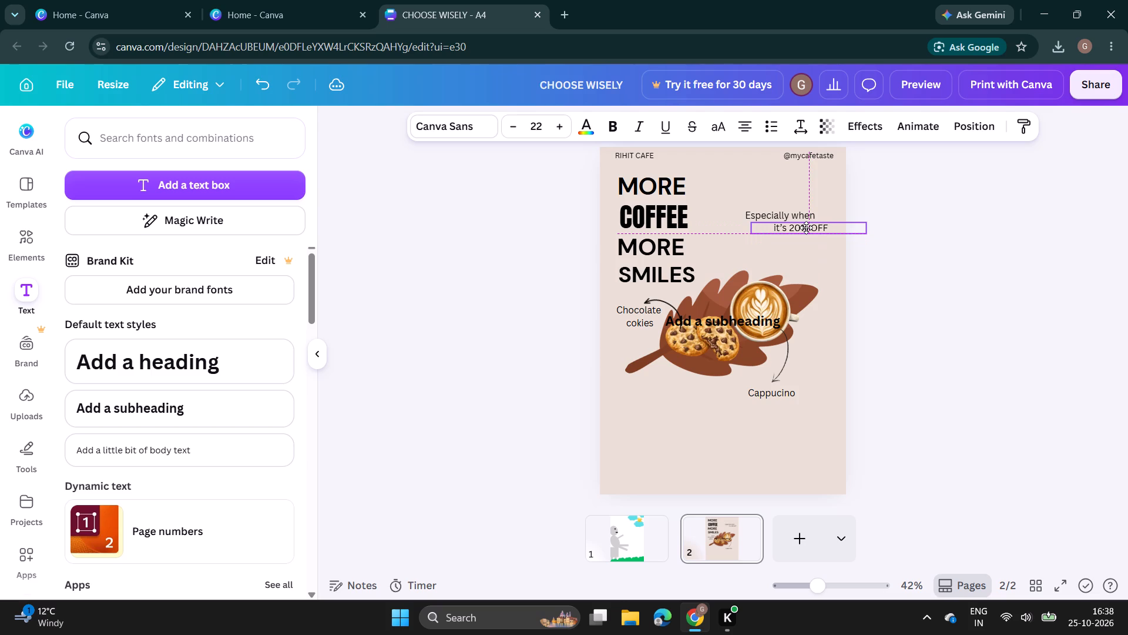
{"action": "left_click_drag", "start_coordinate": [806, 228], "coordinate": [809, 228]}
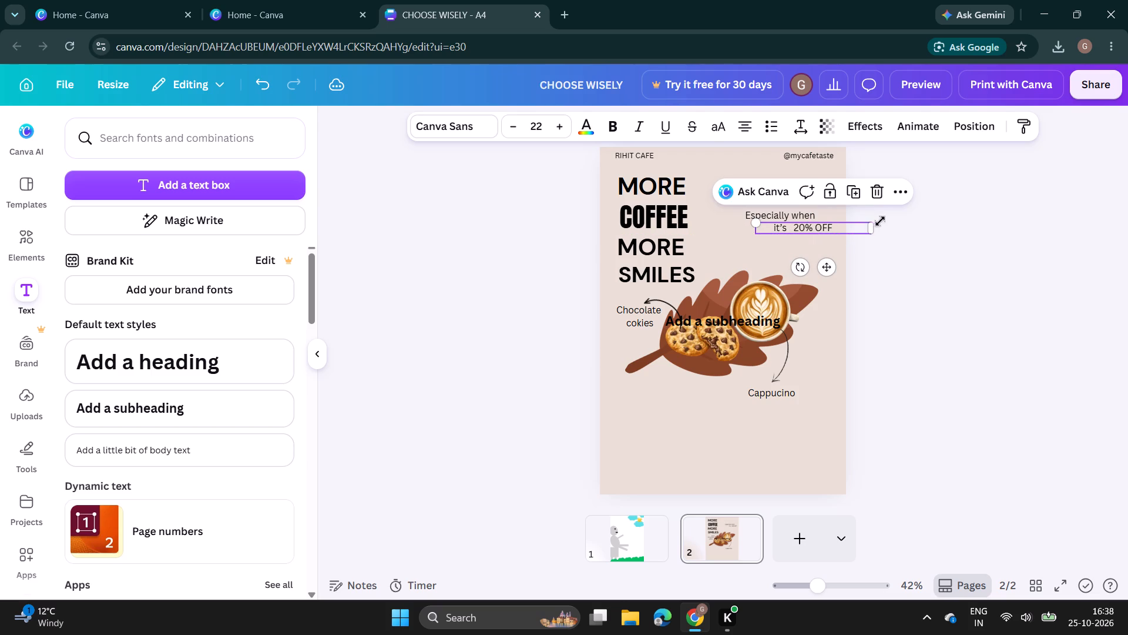
Narrow the "20% OFF" text box until it just fits its text on one line.
{"action": "left_click_drag", "start_coordinate": [871, 225], "coordinate": [842, 229]}
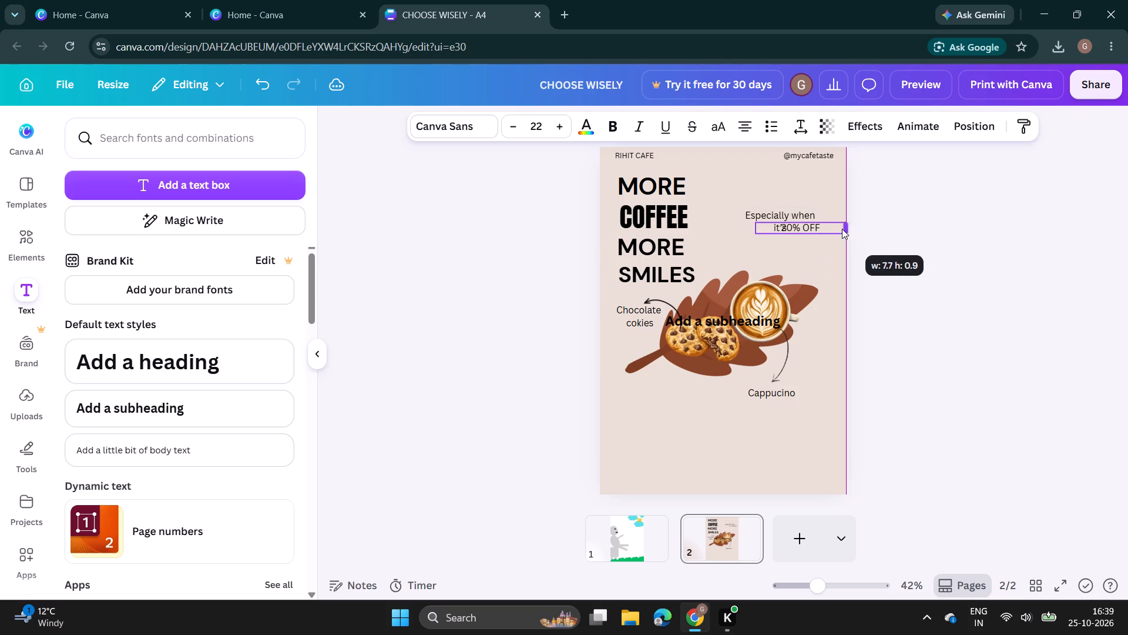
{"action": "left_click_drag", "start_coordinate": [842, 229], "coordinate": [788, 229]}
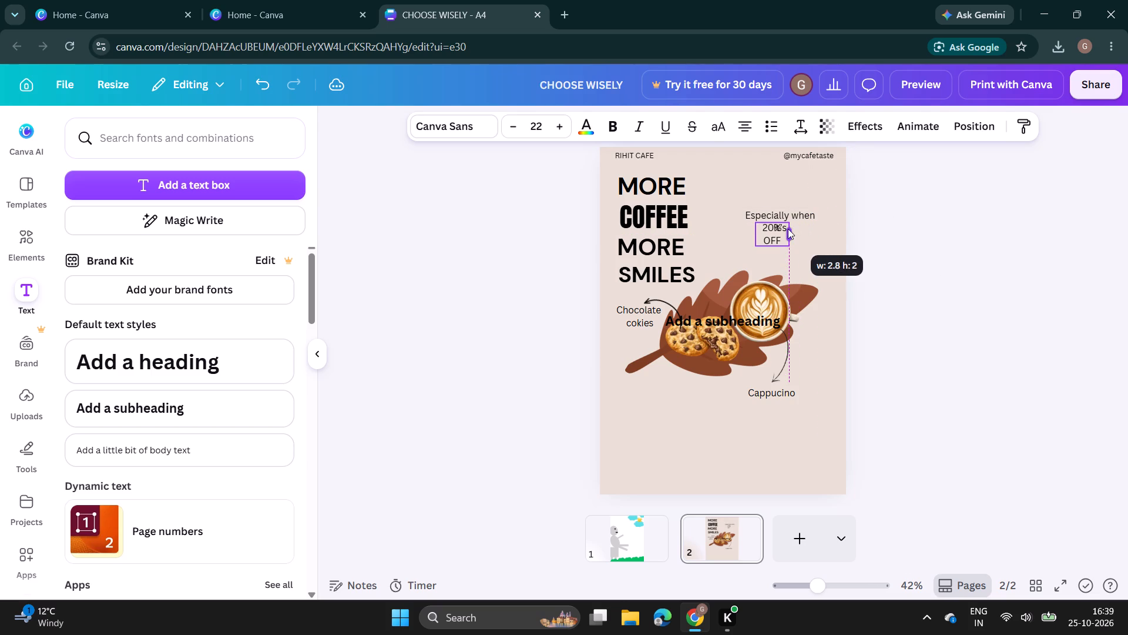
{"action": "left_click_drag", "start_coordinate": [788, 229], "coordinate": [797, 219]}
Move the "20% OFF" text sideways so it sits directly after "it's" on the tagline's second line.
{"action": "left_click_drag", "start_coordinate": [774, 229], "coordinate": [774, 227]}
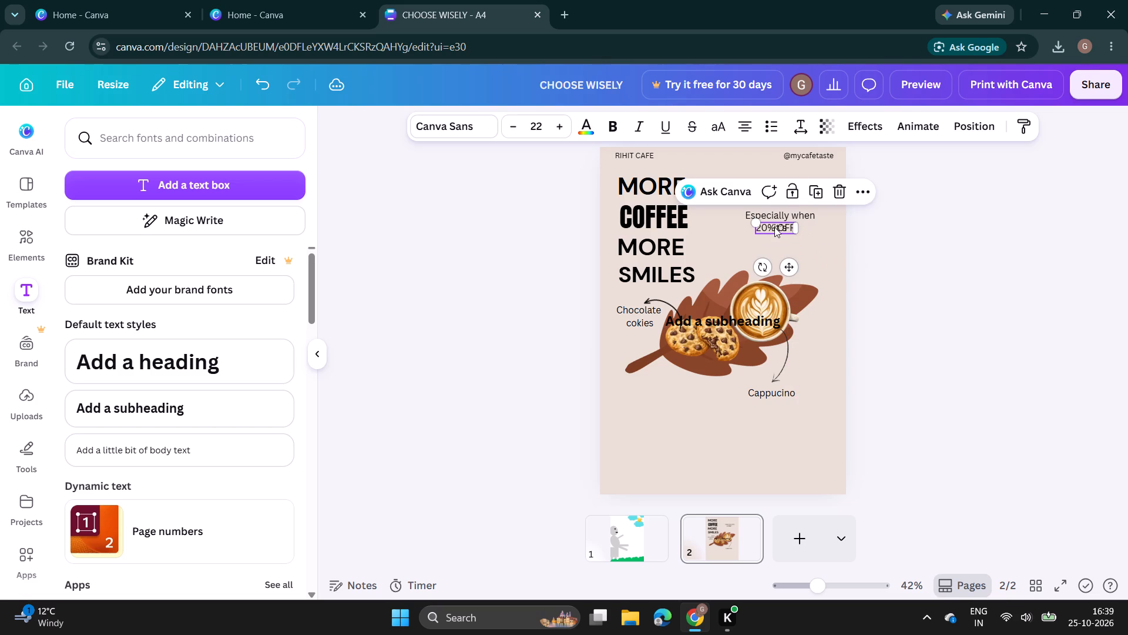
{"action": "left_click_drag", "start_coordinate": [774, 227], "coordinate": [805, 228]}
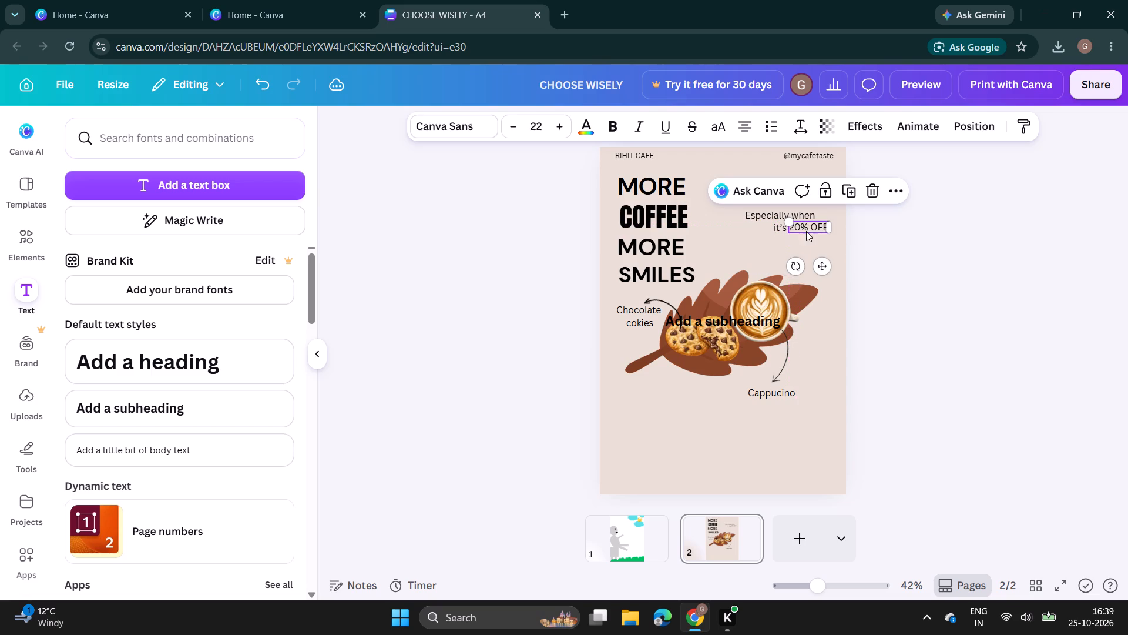
{"action": "left_click", "coordinate": [811, 250]}
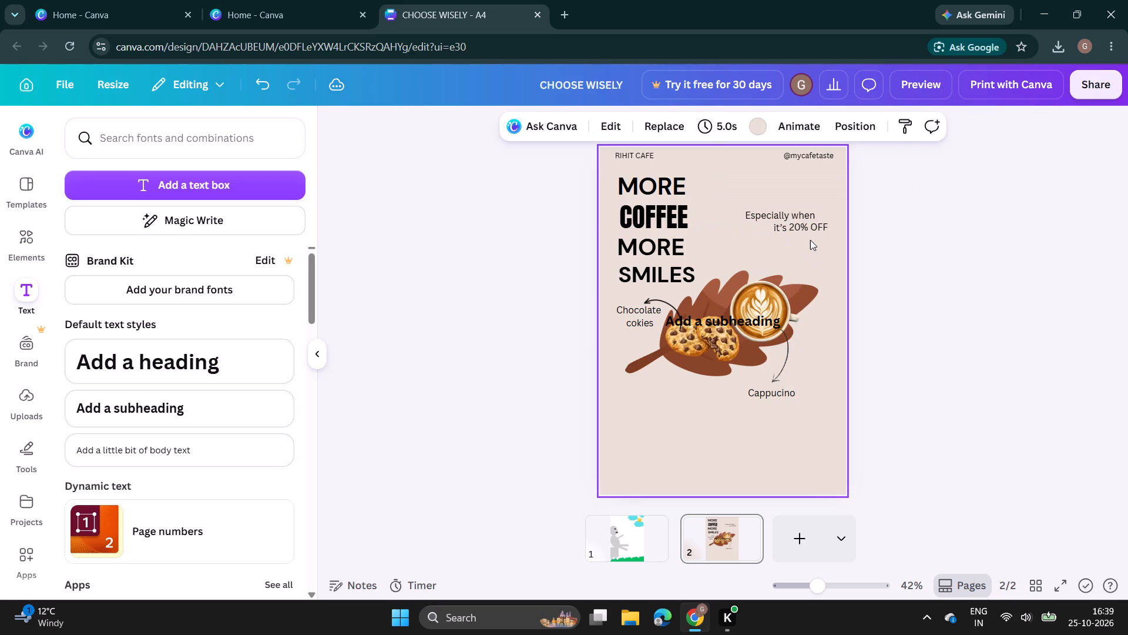
Add a body text box reading "Today!" to the cafe page.
{"action": "left_click", "coordinate": [154, 450]}
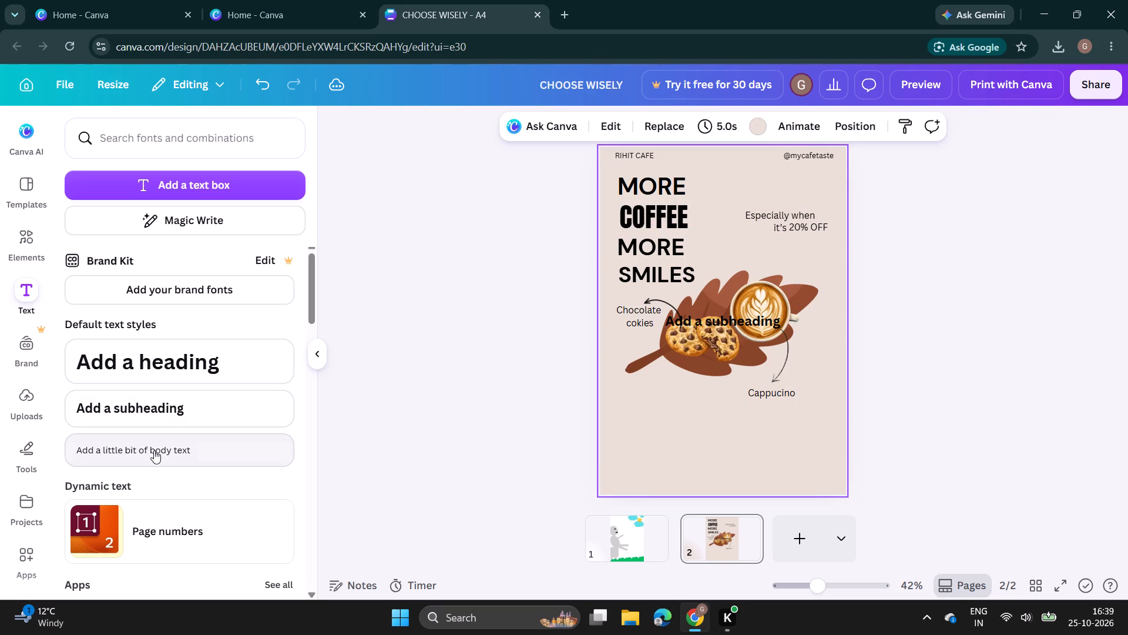
{"action": "key", "text": "BackSpace"}
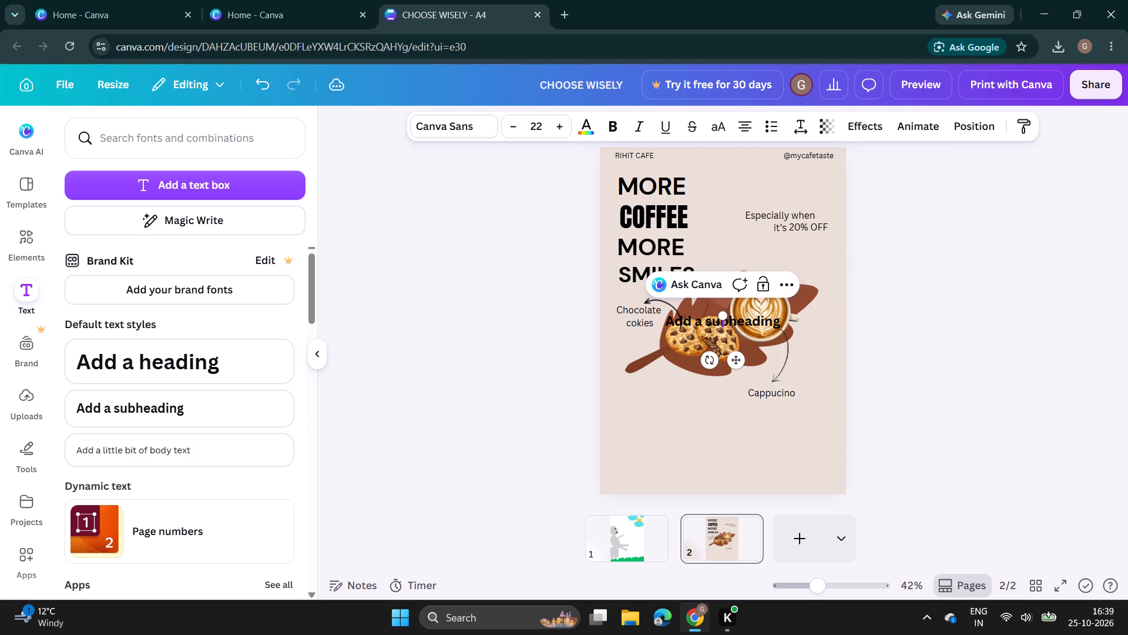
{"action": "key", "text": "t"}
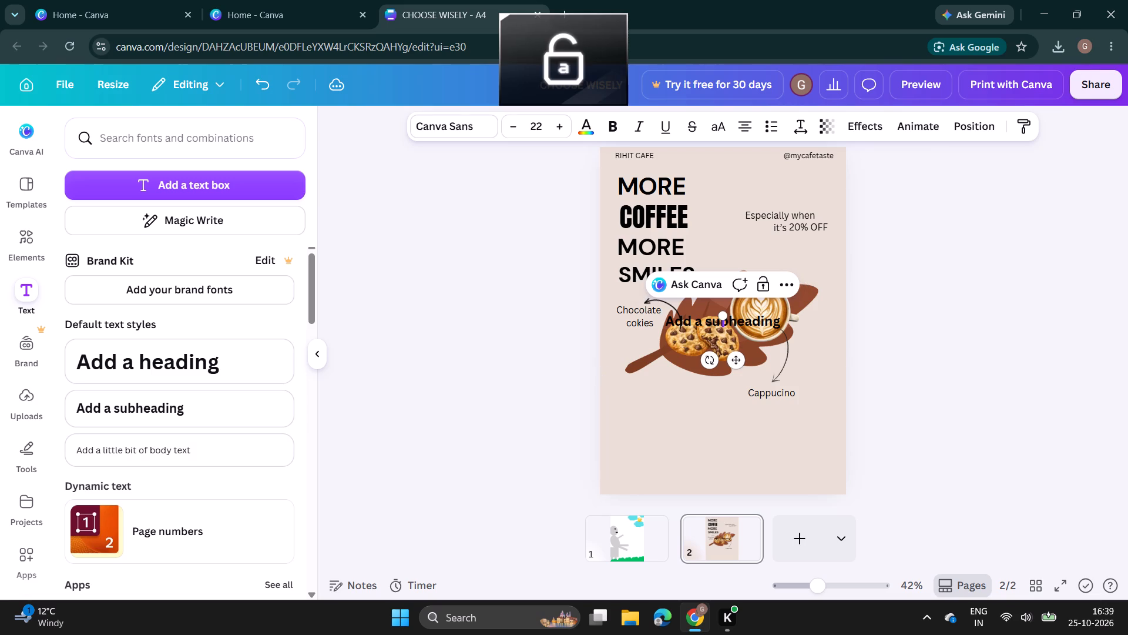
{"action": "key", "text": "BackSpace"}
{"action": "type", "text": "oday"}
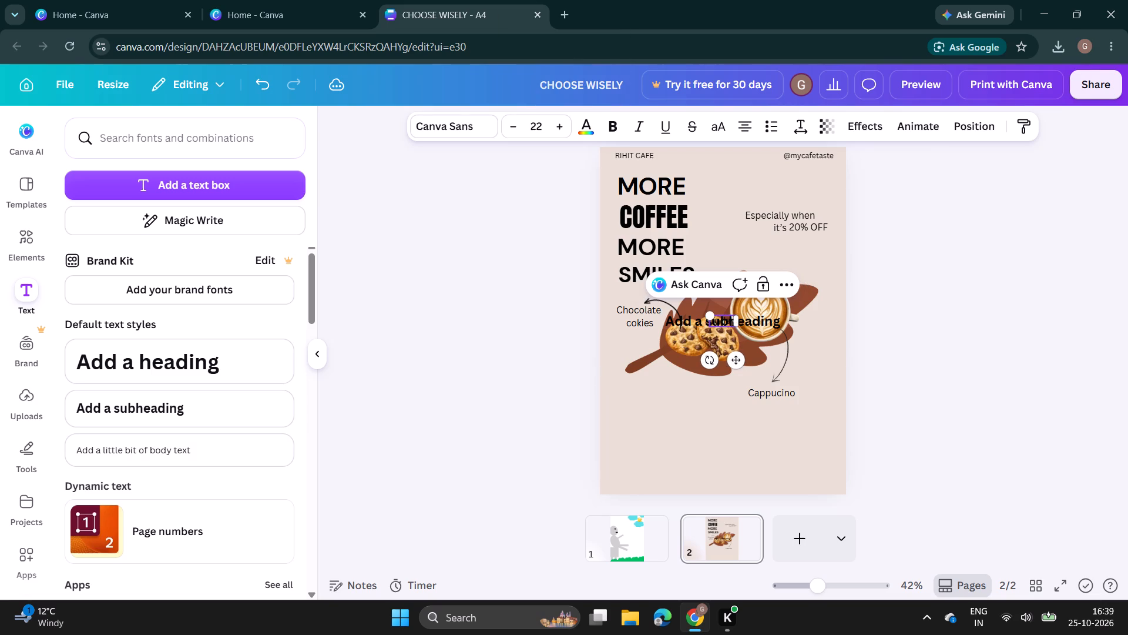
{"action": "key", "text": "shift+exclam"}
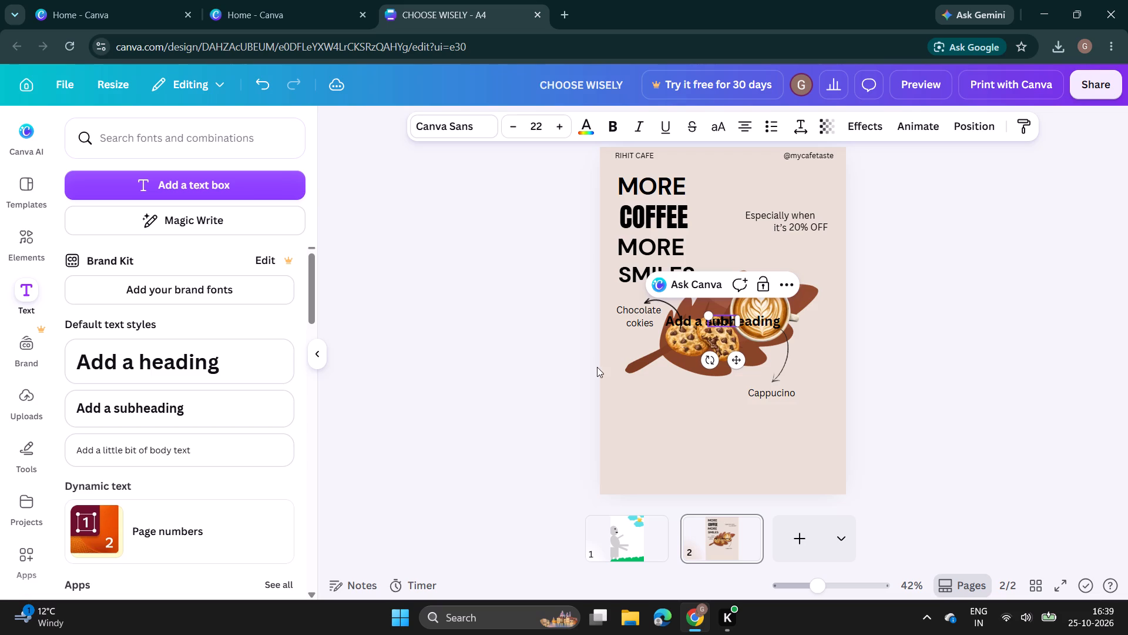
{"action": "left_click", "coordinate": [716, 390]}
Place "Today!" directly beneath "20% OFF" as the tagline's third line, with their right edges aligned.
{"action": "left_click_drag", "start_coordinate": [731, 323], "coordinate": [737, 320]}
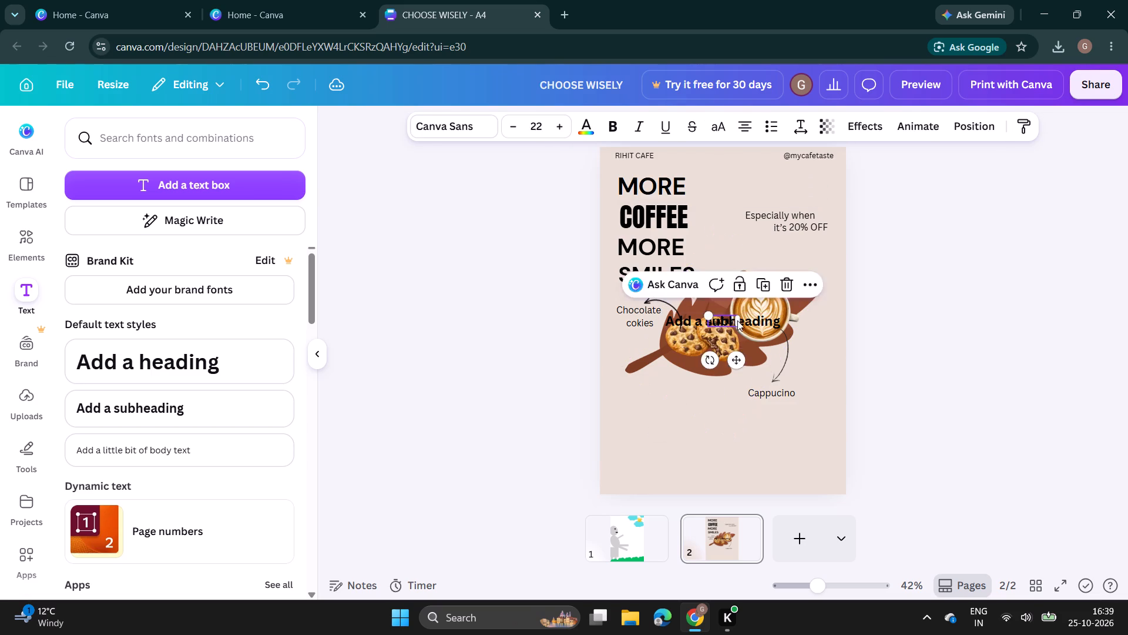
{"action": "left_click_drag", "start_coordinate": [737, 320], "coordinate": [815, 245]}
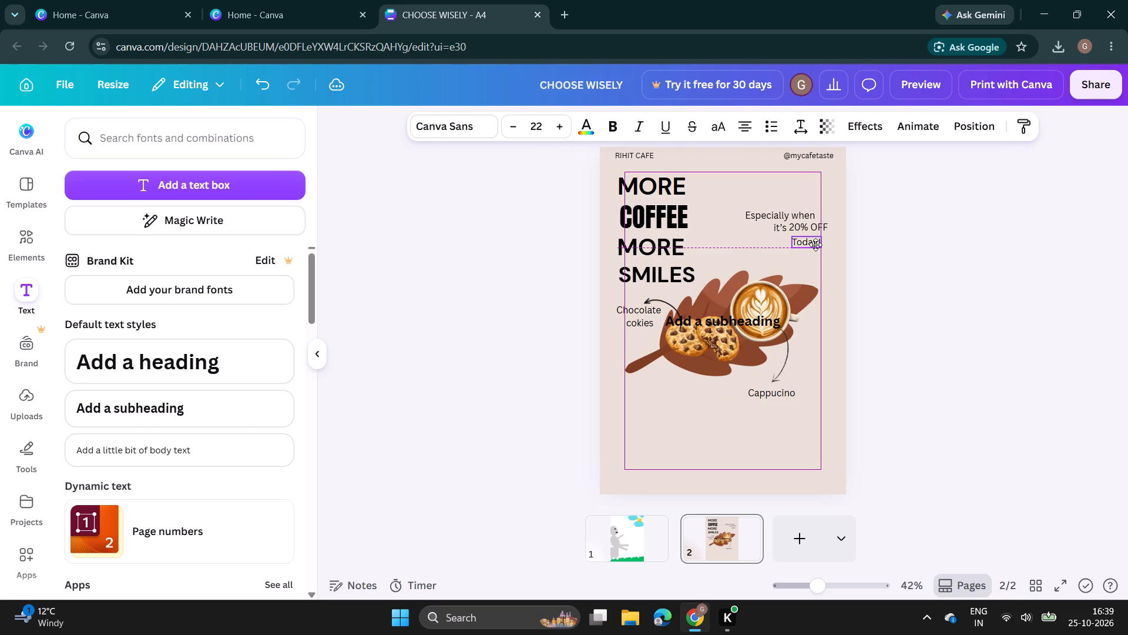
{"action": "left_click_drag", "start_coordinate": [815, 245], "coordinate": [824, 243]}
{"action": "left_click", "coordinate": [813, 266]}
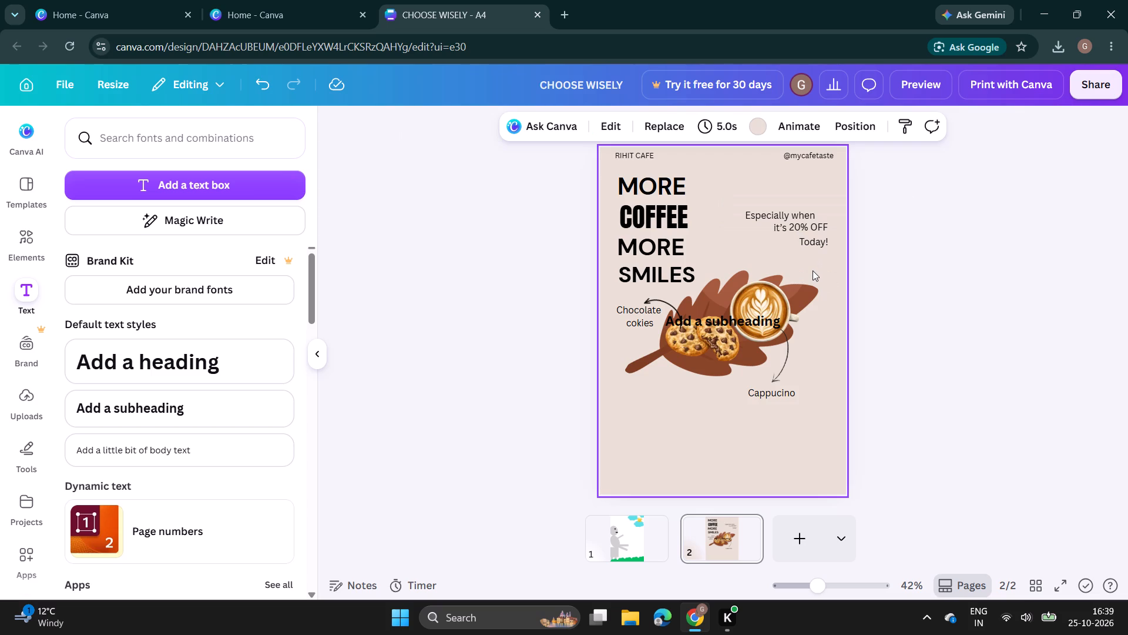
{"action": "double_click", "coordinate": [813, 238]}
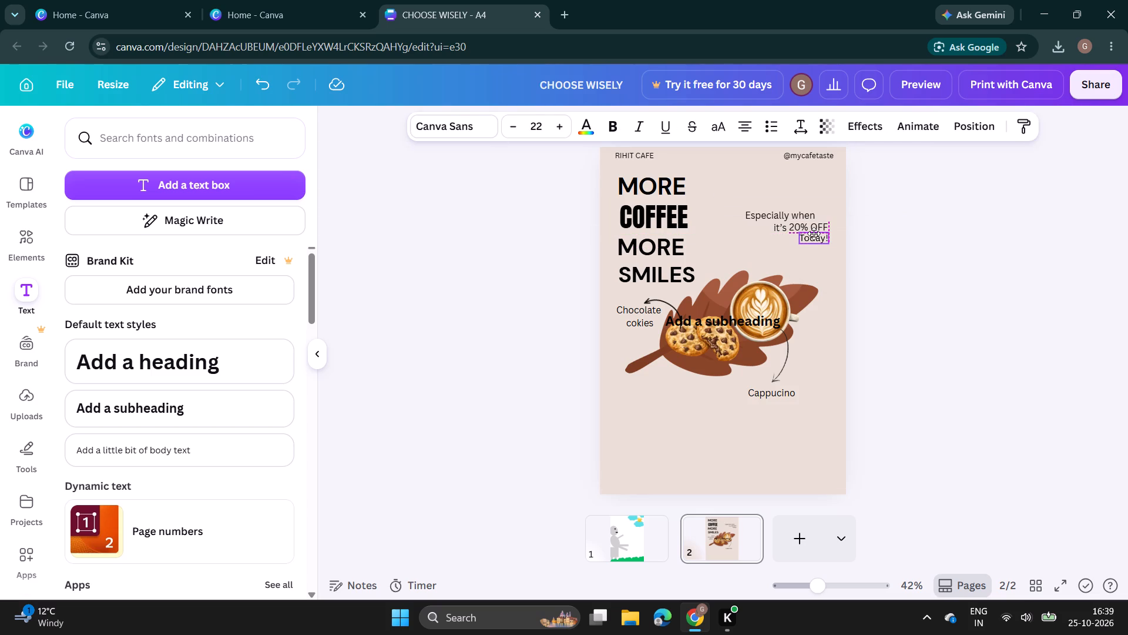
{"action": "left_click", "coordinate": [821, 260]}
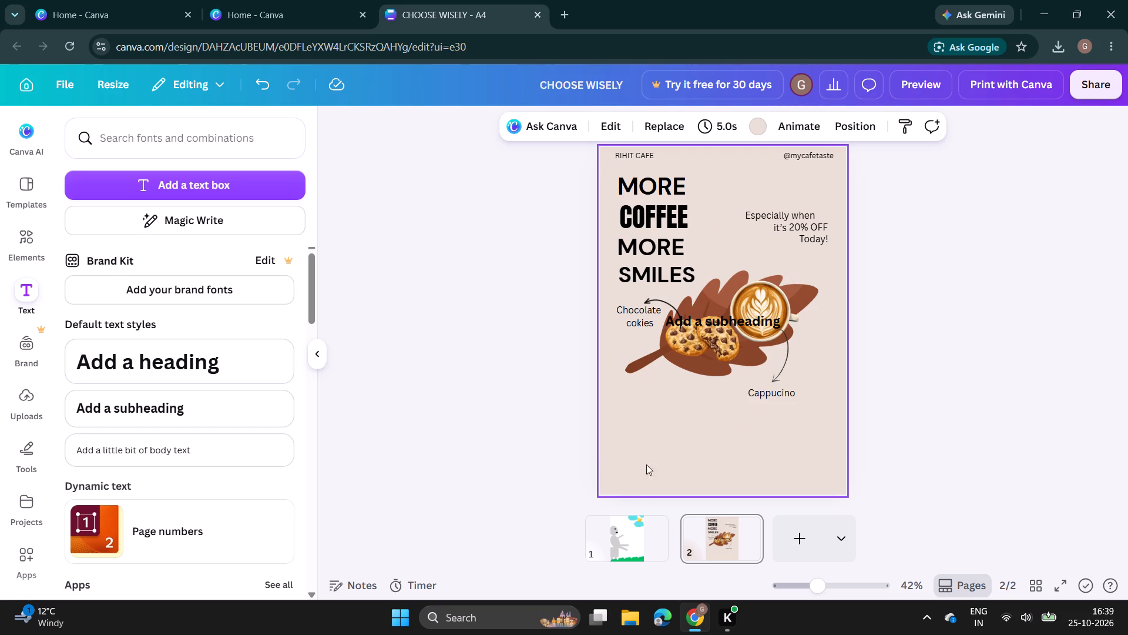
Move the leftover "Add a subheading" placeholder off the food illustration and delete it.
{"action": "left_click", "coordinate": [744, 315]}
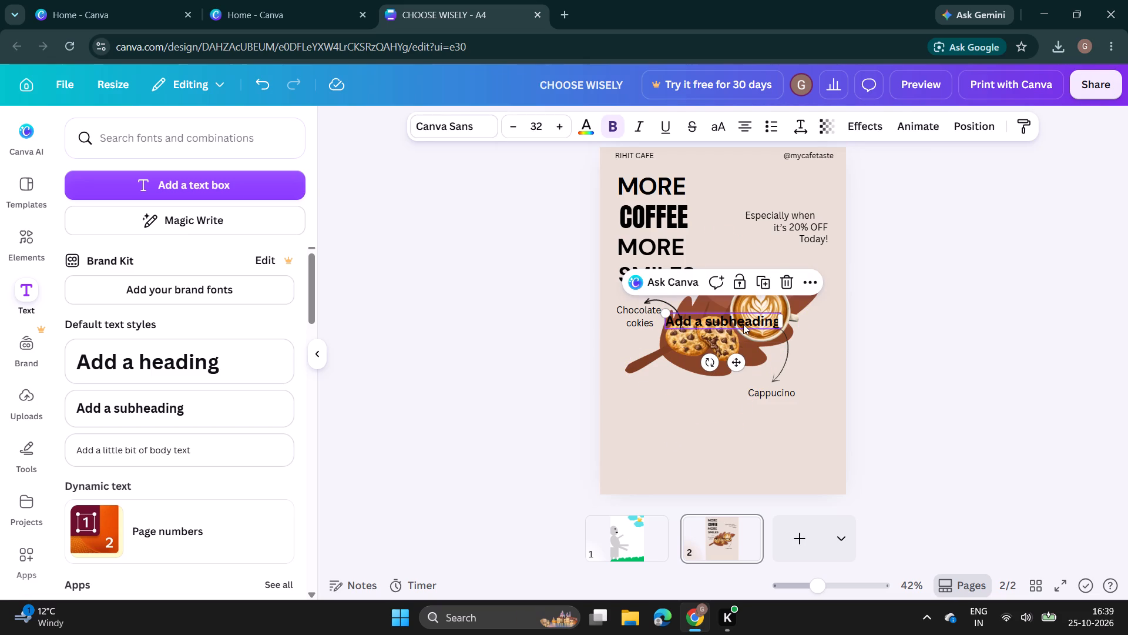
{"action": "left_click_drag", "start_coordinate": [748, 319], "coordinate": [736, 419]}
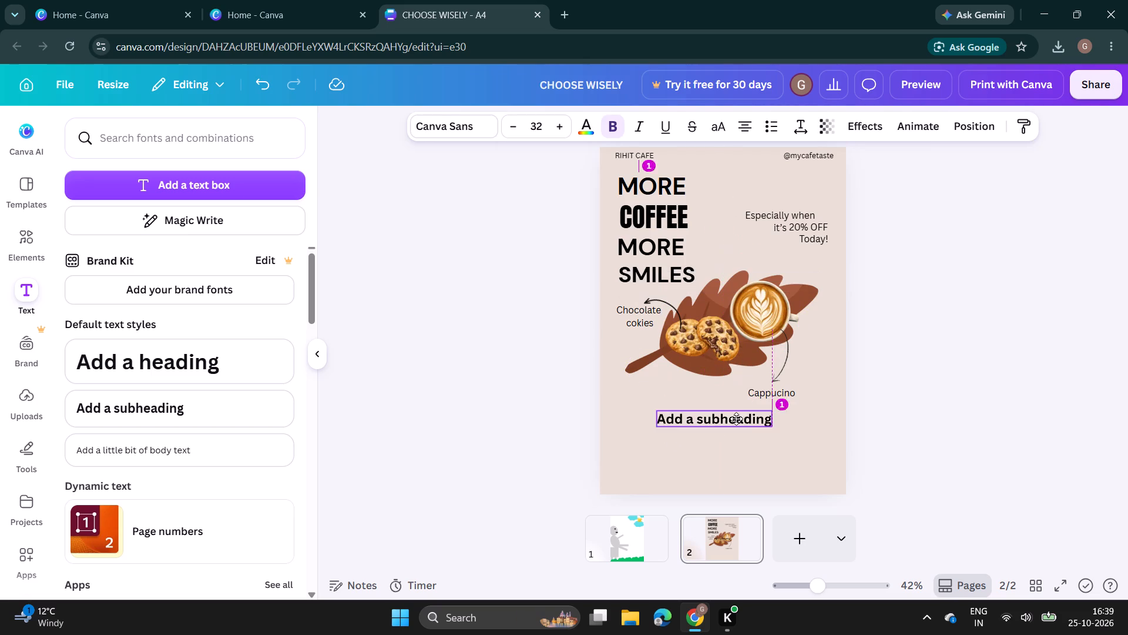
{"action": "left_click_drag", "start_coordinate": [736, 419], "coordinate": [717, 444]}
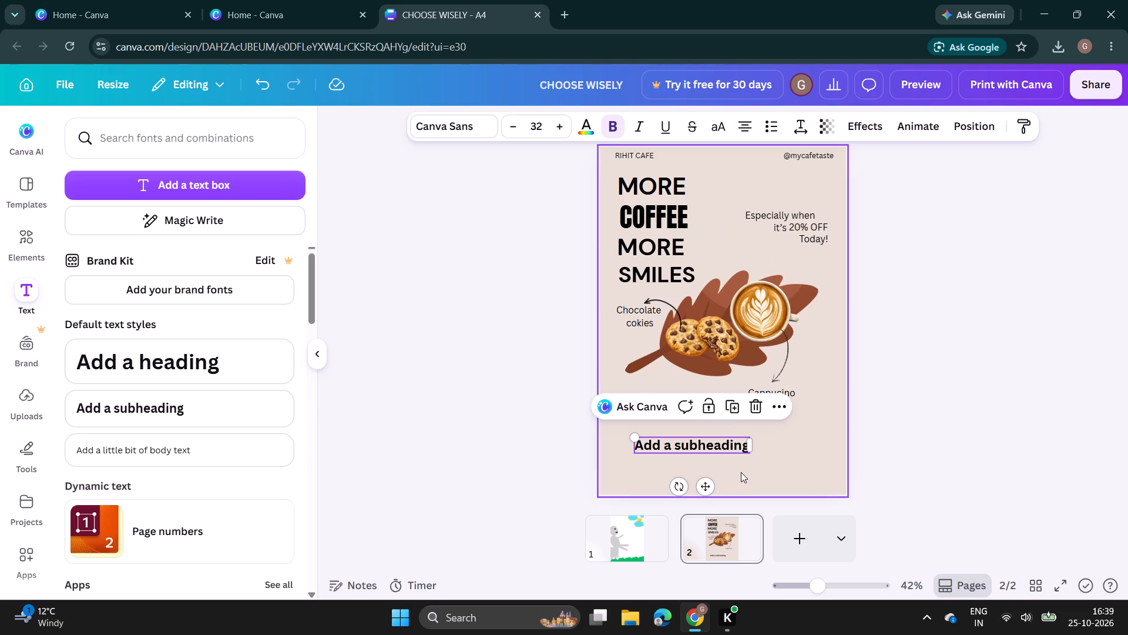
{"action": "left_click", "coordinate": [753, 406]}
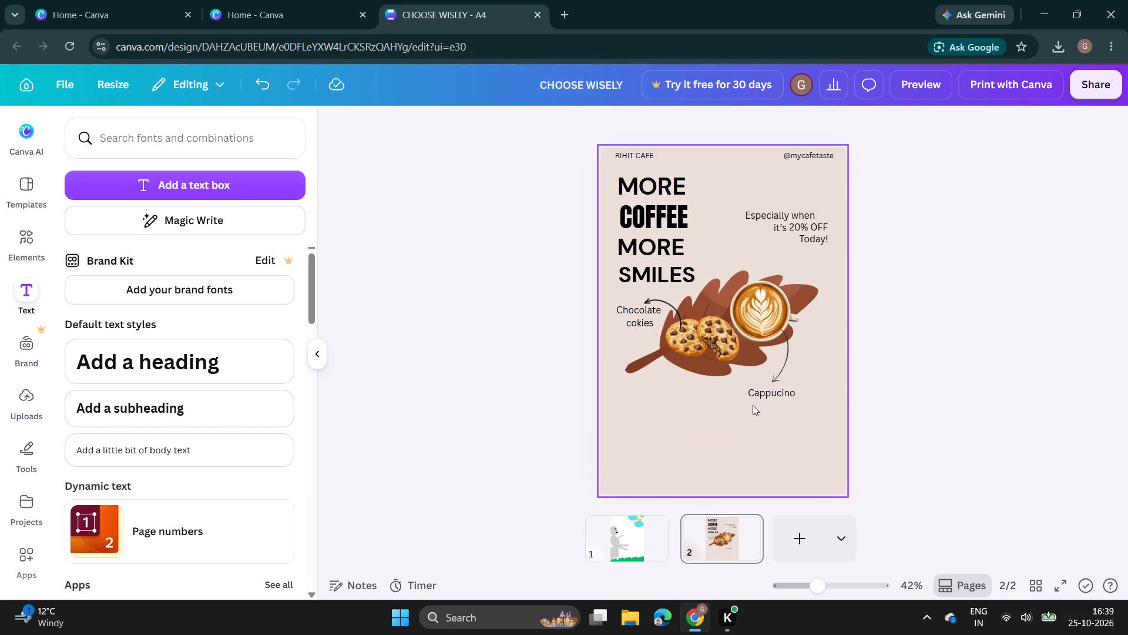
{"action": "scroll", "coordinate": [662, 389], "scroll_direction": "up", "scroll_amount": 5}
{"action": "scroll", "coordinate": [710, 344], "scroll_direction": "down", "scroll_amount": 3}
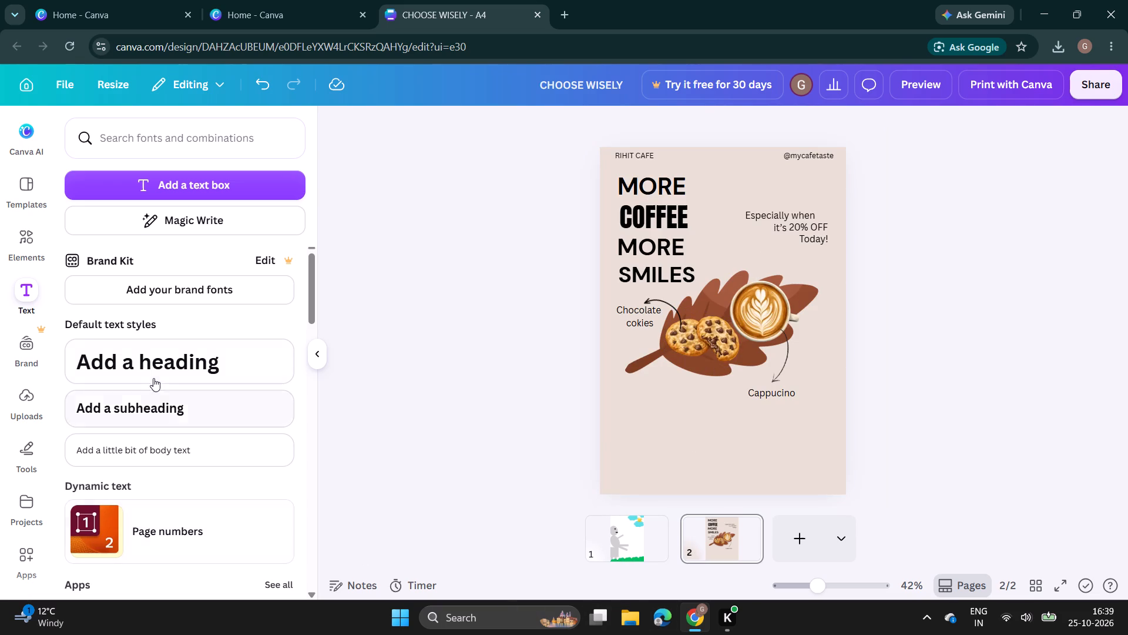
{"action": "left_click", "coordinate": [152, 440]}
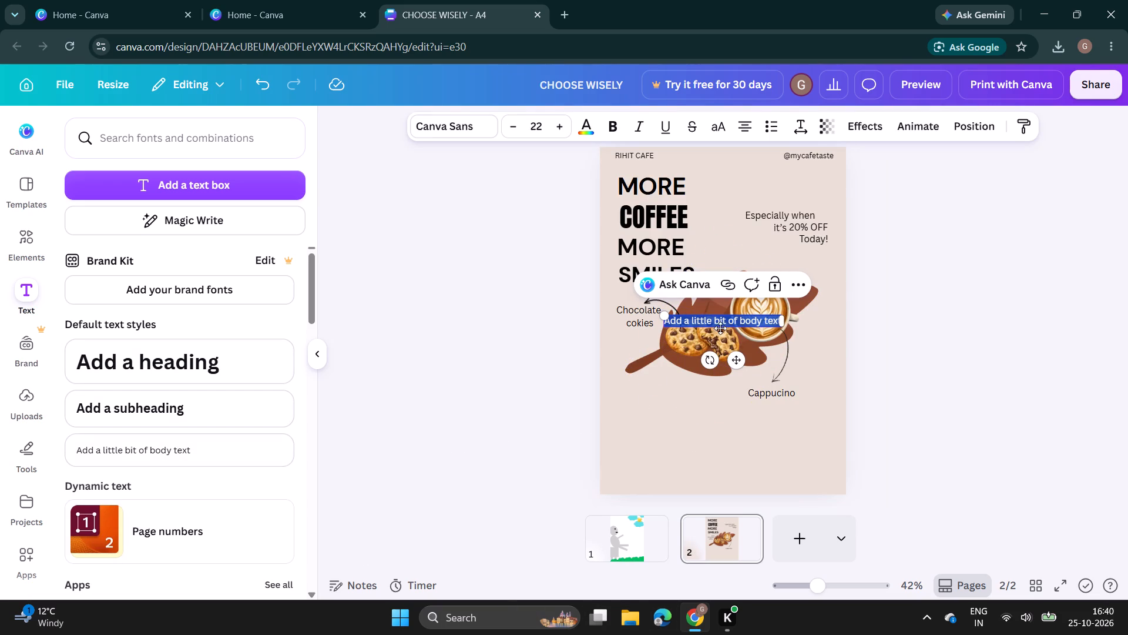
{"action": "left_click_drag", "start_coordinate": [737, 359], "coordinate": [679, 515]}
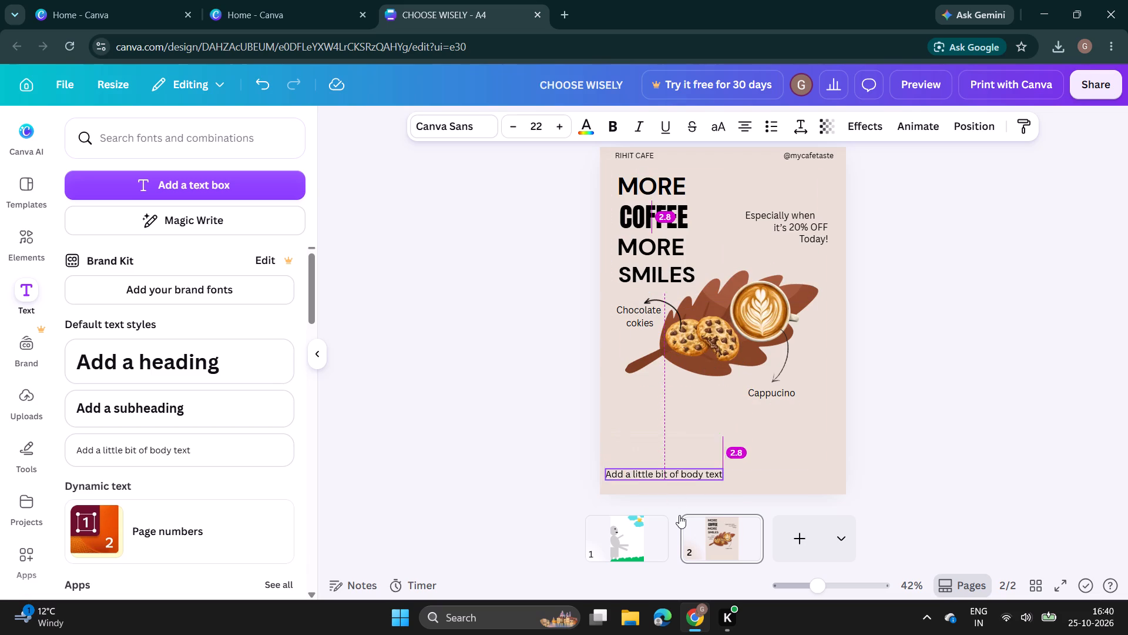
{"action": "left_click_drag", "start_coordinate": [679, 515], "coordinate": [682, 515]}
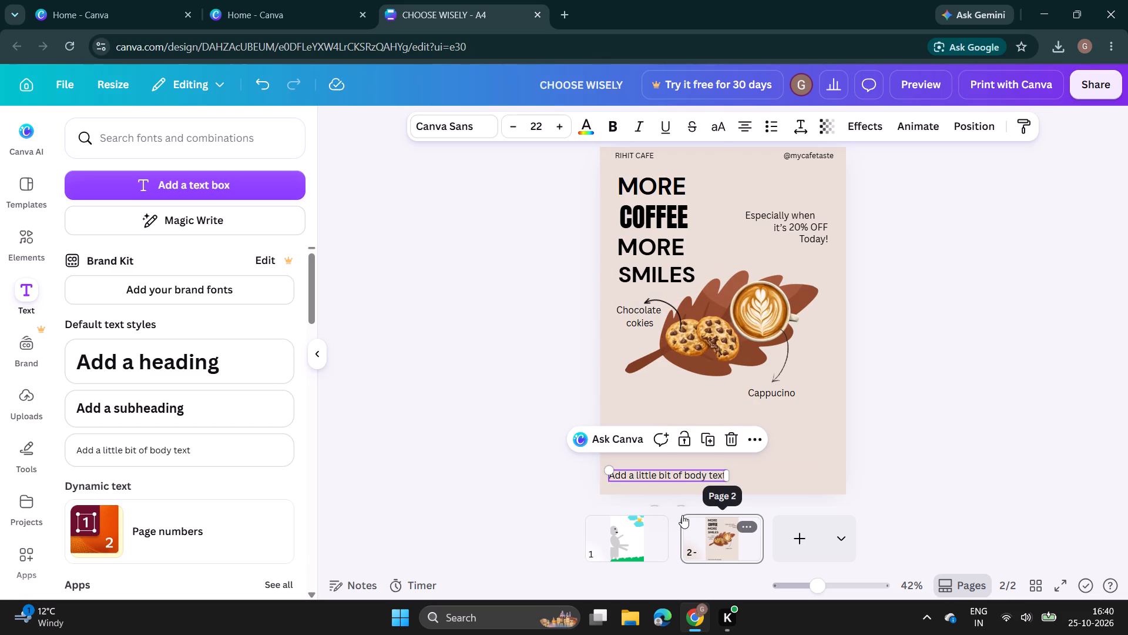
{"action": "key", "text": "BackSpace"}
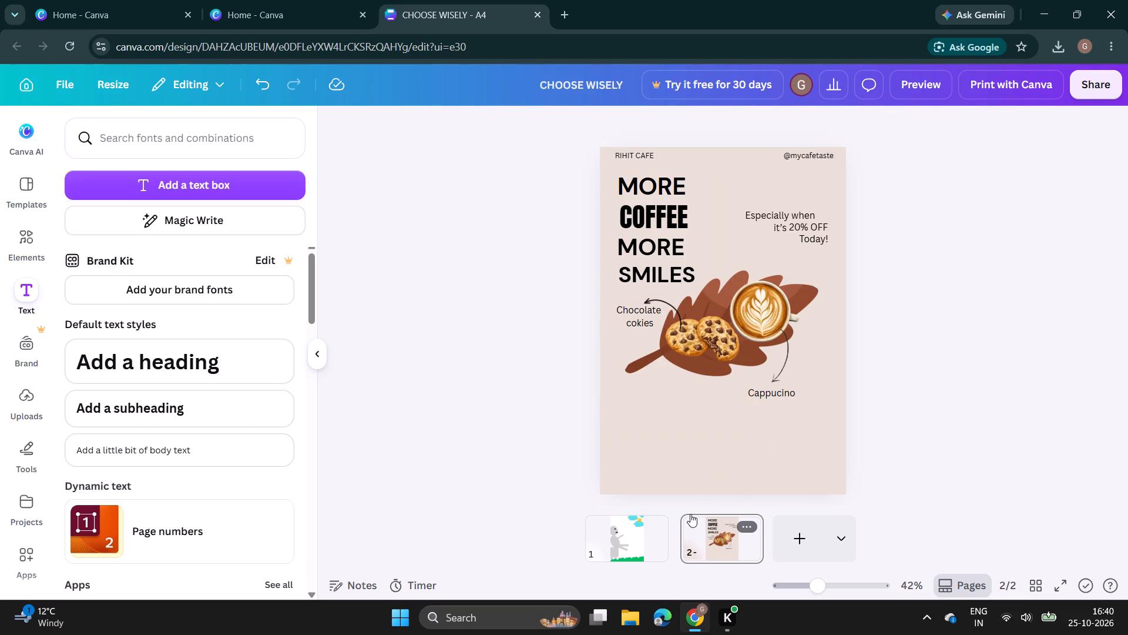
Add a body text box near the bottom of the cafe page reading "123 ANYWHERE,ANY CITY".
{"action": "left_click", "coordinate": [176, 444]}
{"action": "left_click_drag", "start_coordinate": [742, 360], "coordinate": [709, 410]}
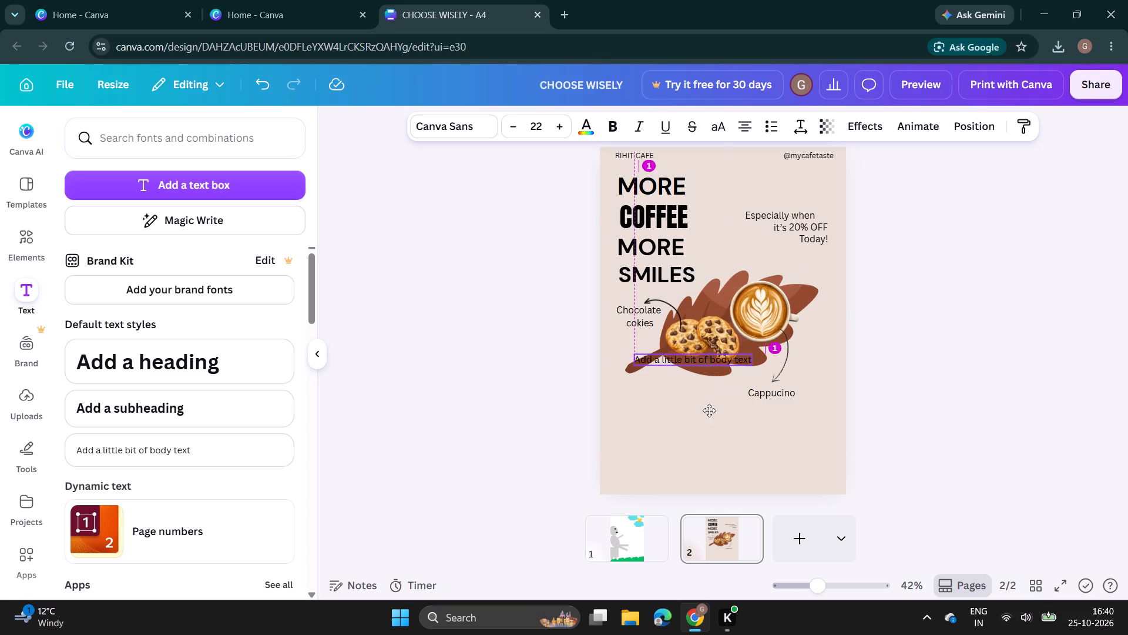
{"action": "left_click_drag", "start_coordinate": [709, 410], "coordinate": [692, 507]}
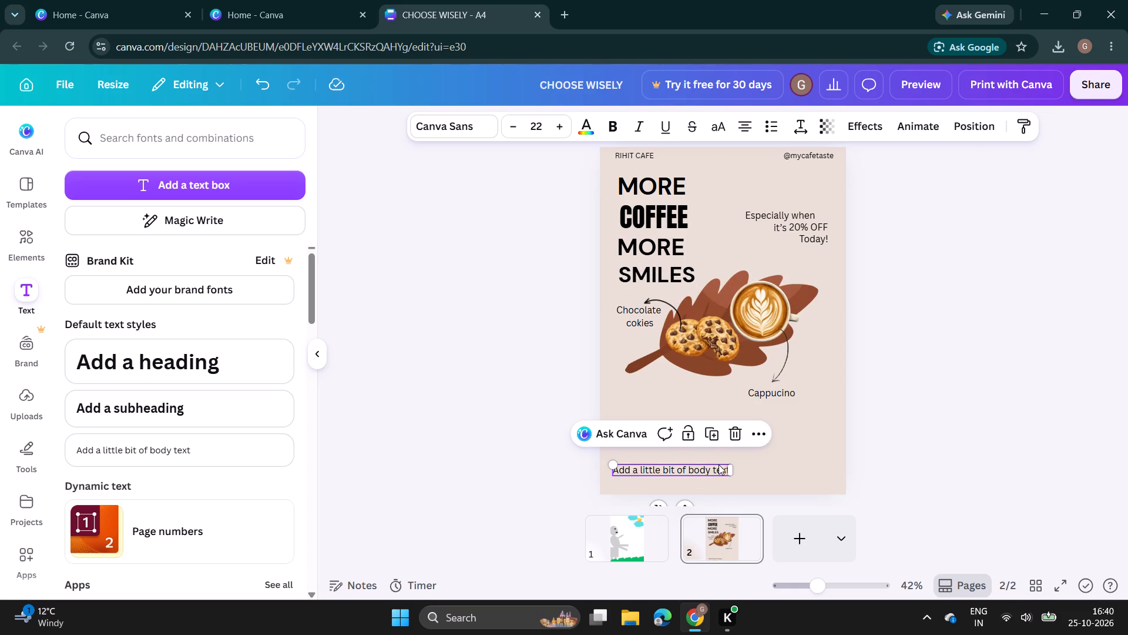
{"action": "left_click", "coordinate": [719, 464]}
{"action": "key", "text": "BackSpace"}
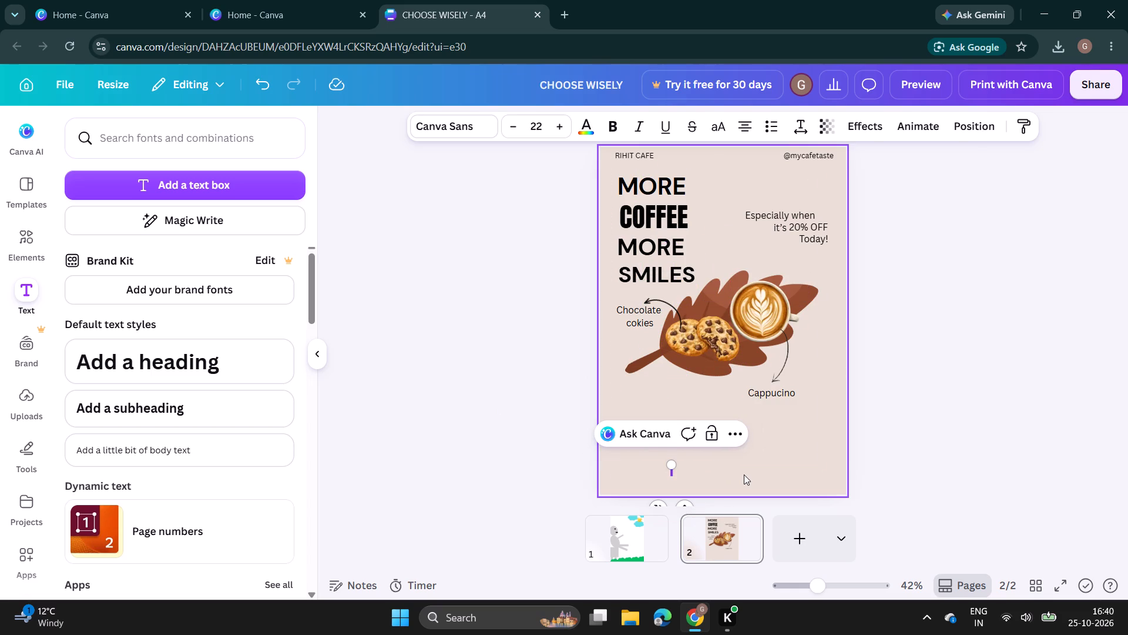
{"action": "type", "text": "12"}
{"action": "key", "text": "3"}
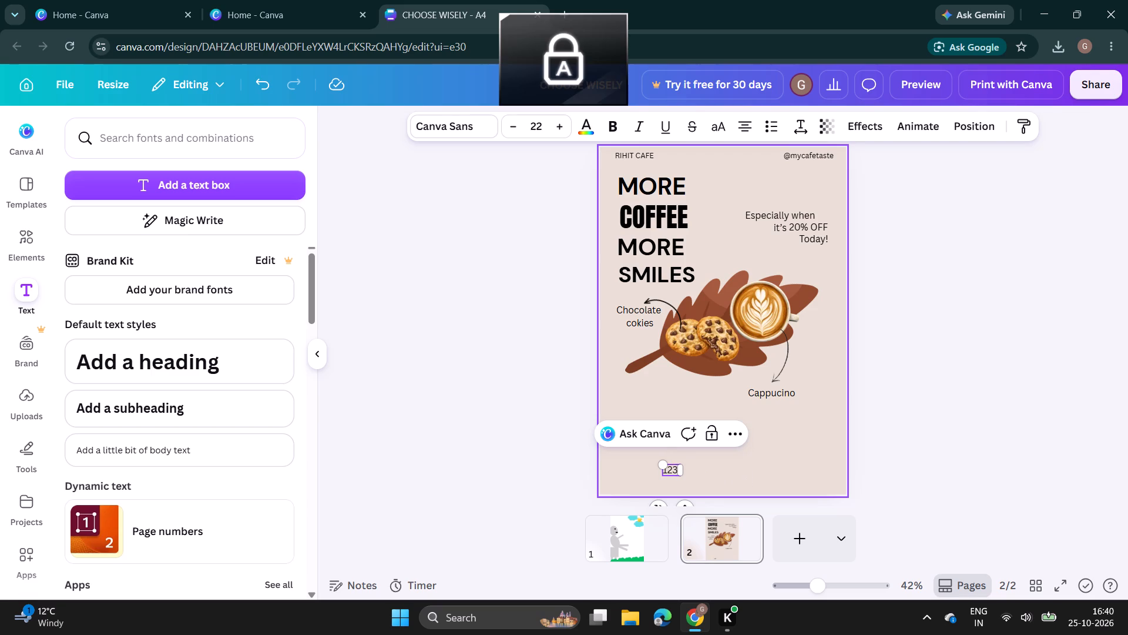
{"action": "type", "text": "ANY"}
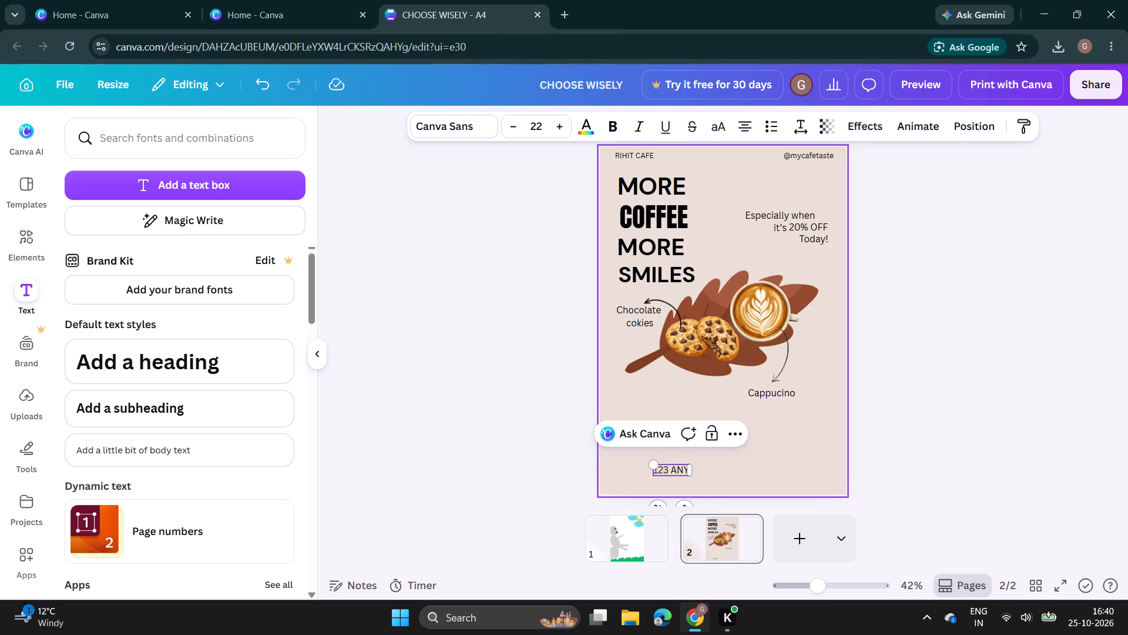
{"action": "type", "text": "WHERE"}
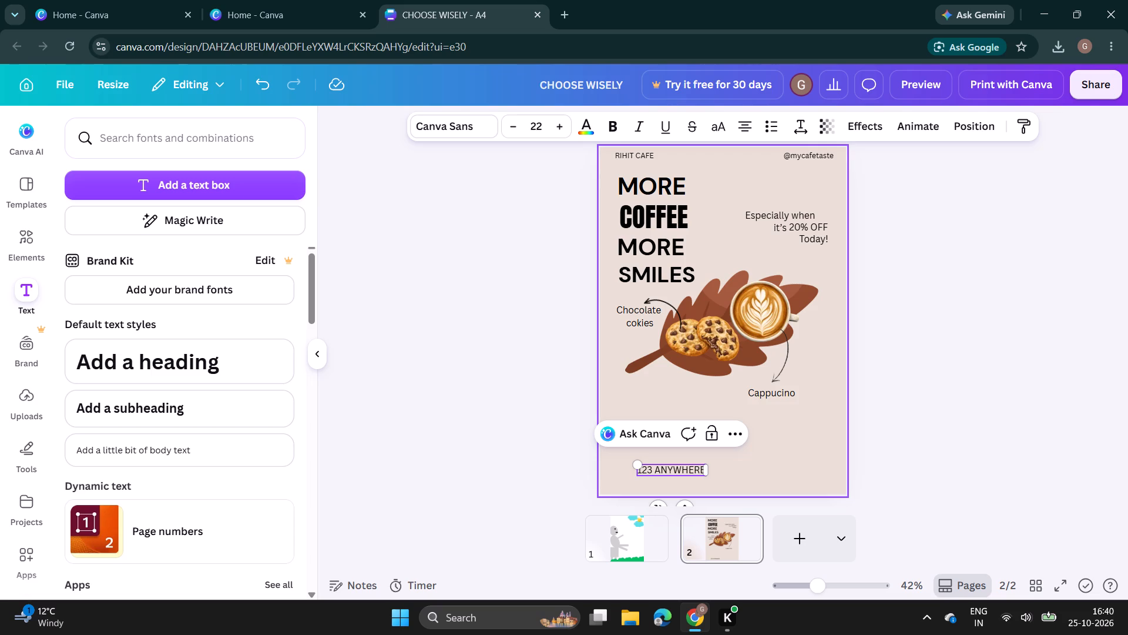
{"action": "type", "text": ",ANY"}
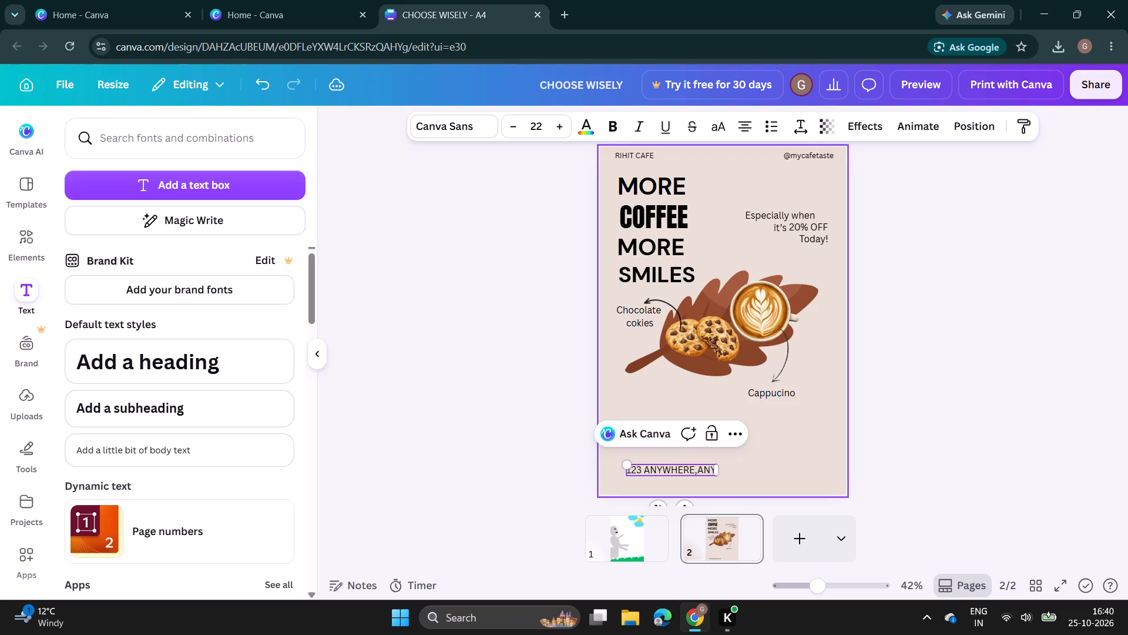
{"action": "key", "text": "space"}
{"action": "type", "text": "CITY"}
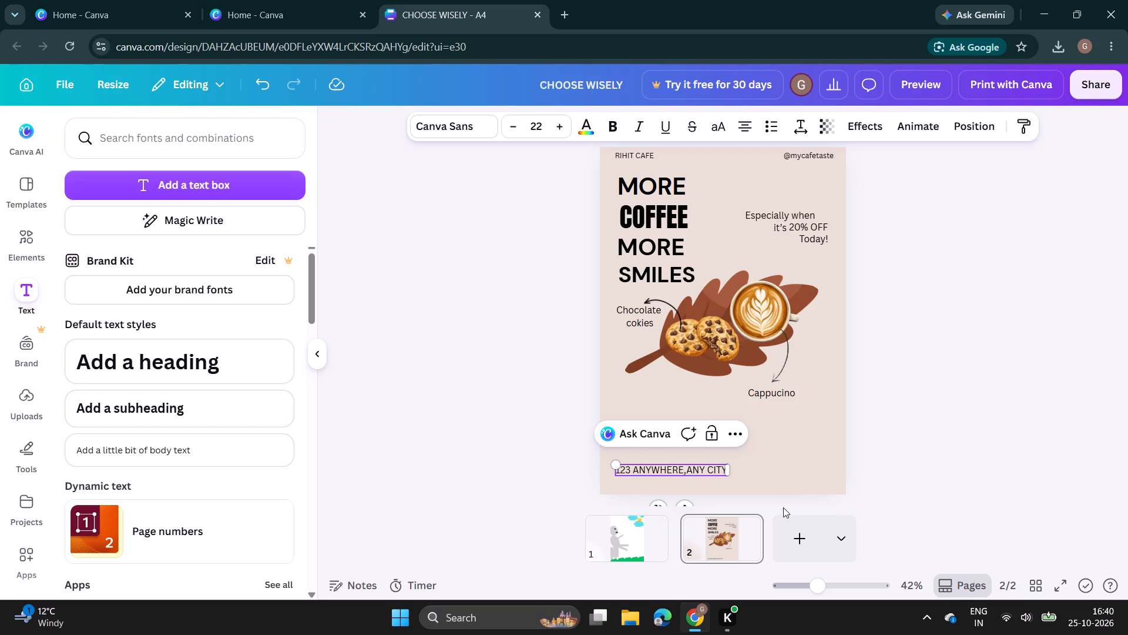
{"action": "left_click", "coordinate": [743, 486]}
Move the "123 ANYWHERE,ANY CITY" line into the page's bottom-left corner.
{"action": "left_click_drag", "start_coordinate": [686, 468], "coordinate": [667, 474]}
{"action": "left_click_drag", "start_coordinate": [667, 475], "coordinate": [677, 479]}
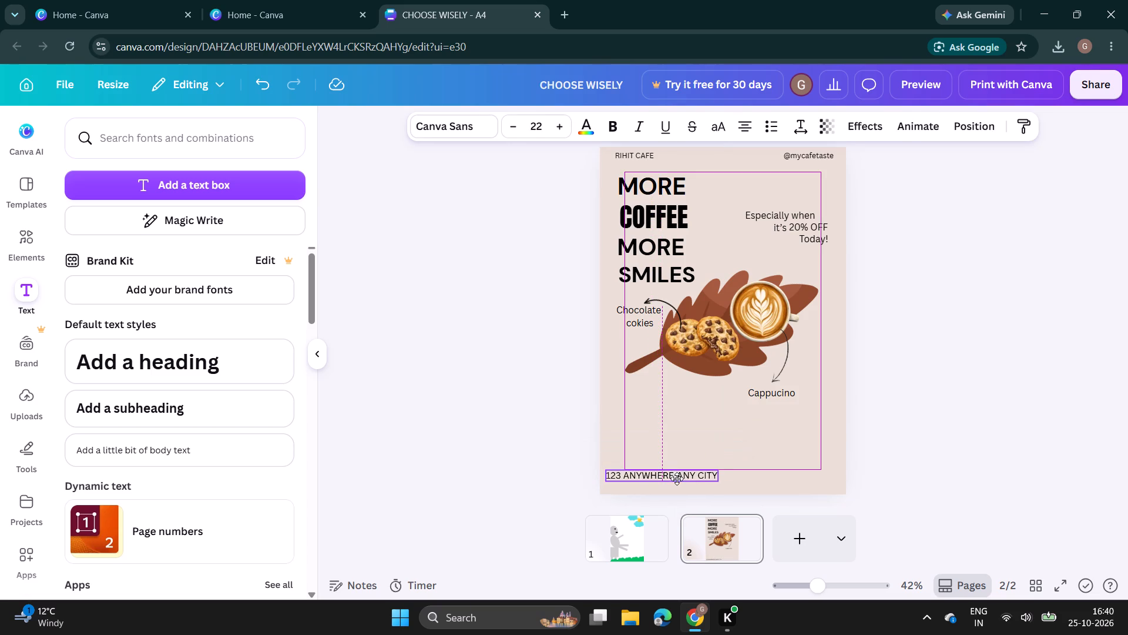
{"action": "left_click_drag", "start_coordinate": [677, 479], "coordinate": [678, 481]}
{"action": "left_click", "coordinate": [639, 460]}
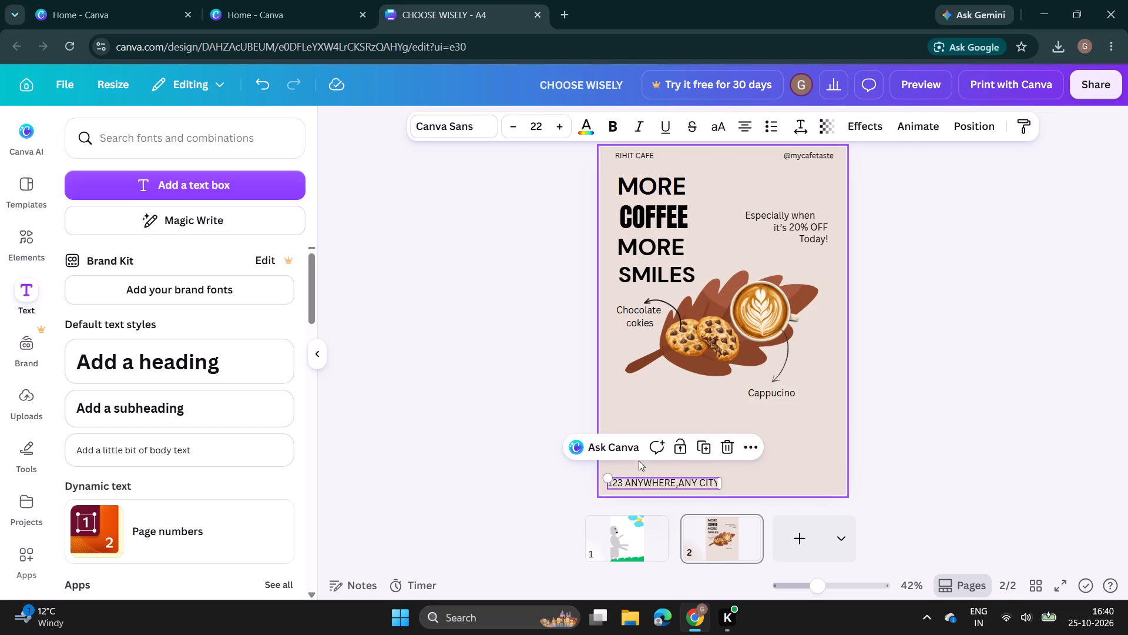
Add a body text placeholder and place it just above the "123 ANYWHERE,ANY CITY" line.
{"action": "left_click", "coordinate": [152, 456]}
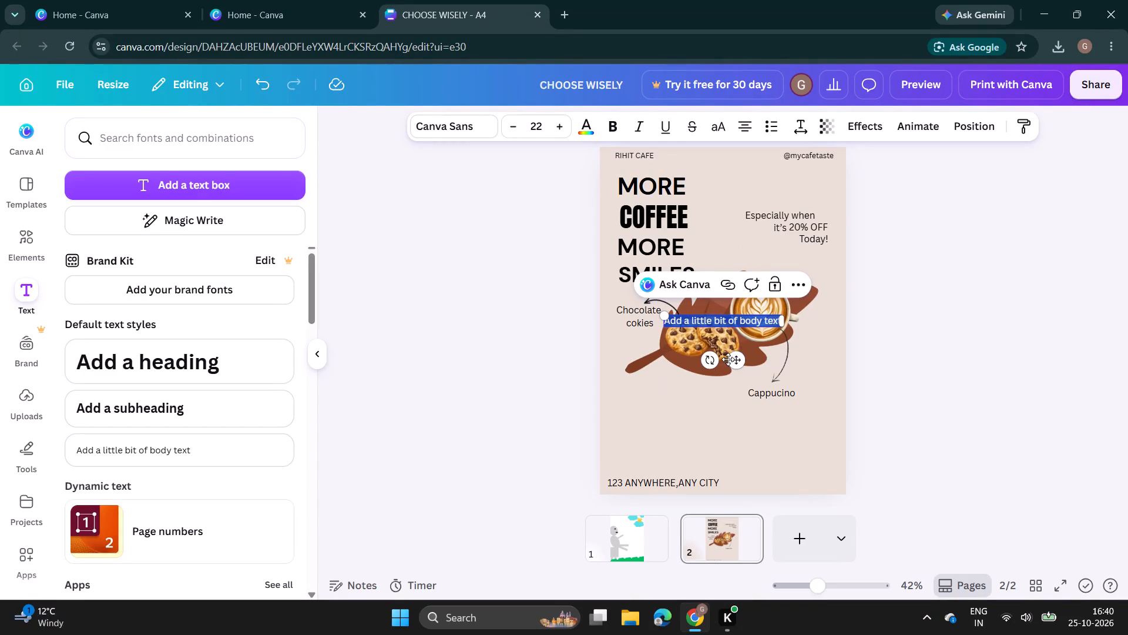
{"action": "left_click_drag", "start_coordinate": [732, 359], "coordinate": [673, 494]}
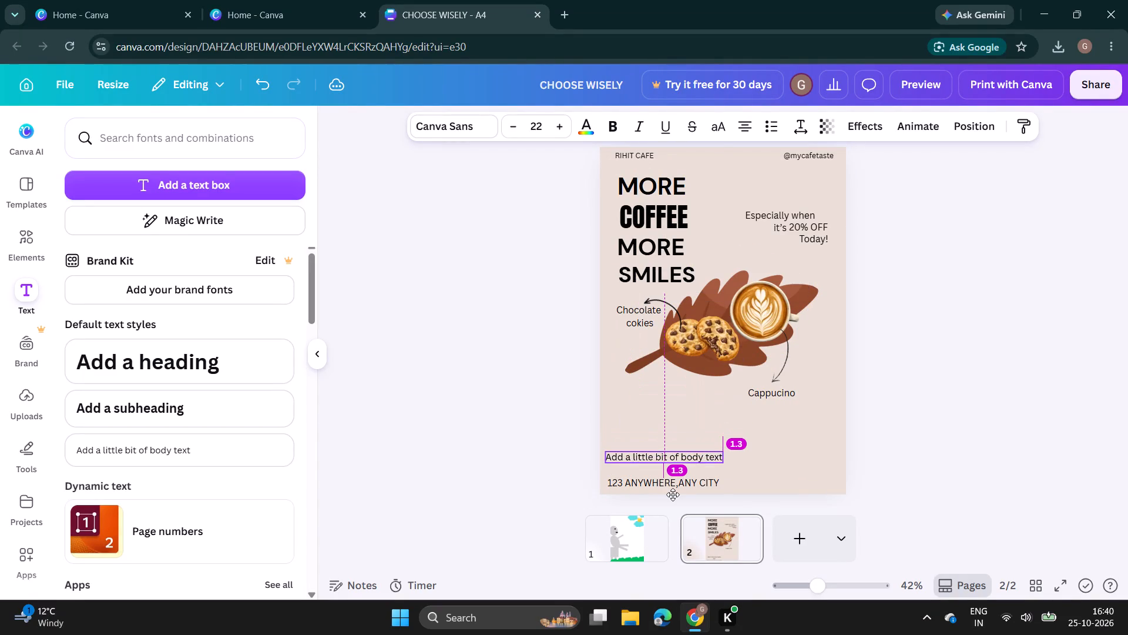
{"action": "left_click_drag", "start_coordinate": [673, 494], "coordinate": [673, 500]}
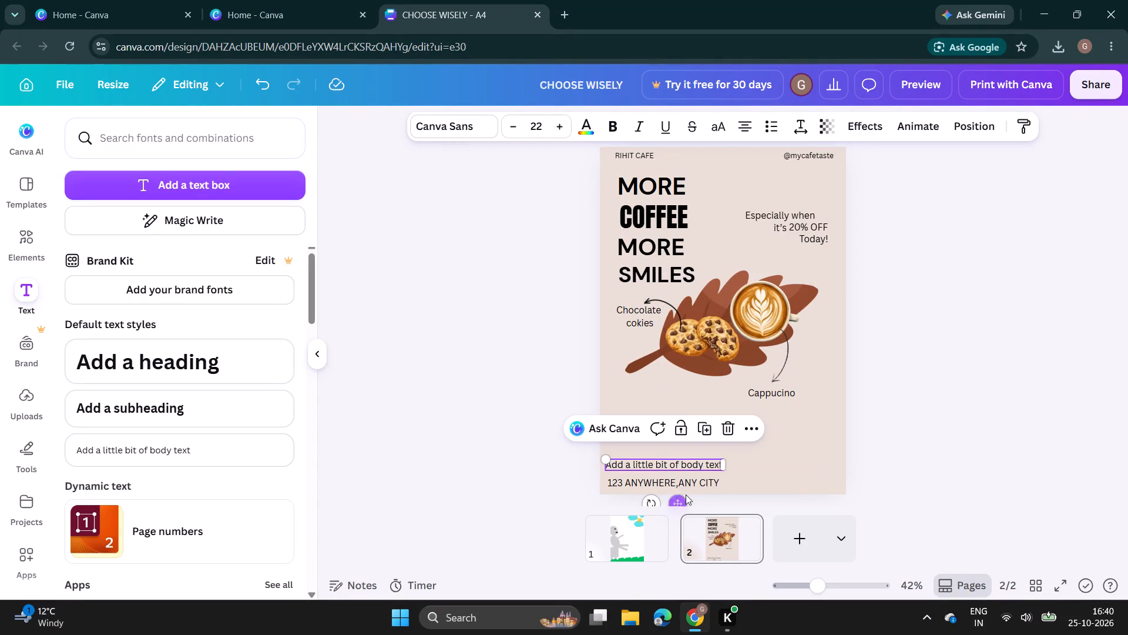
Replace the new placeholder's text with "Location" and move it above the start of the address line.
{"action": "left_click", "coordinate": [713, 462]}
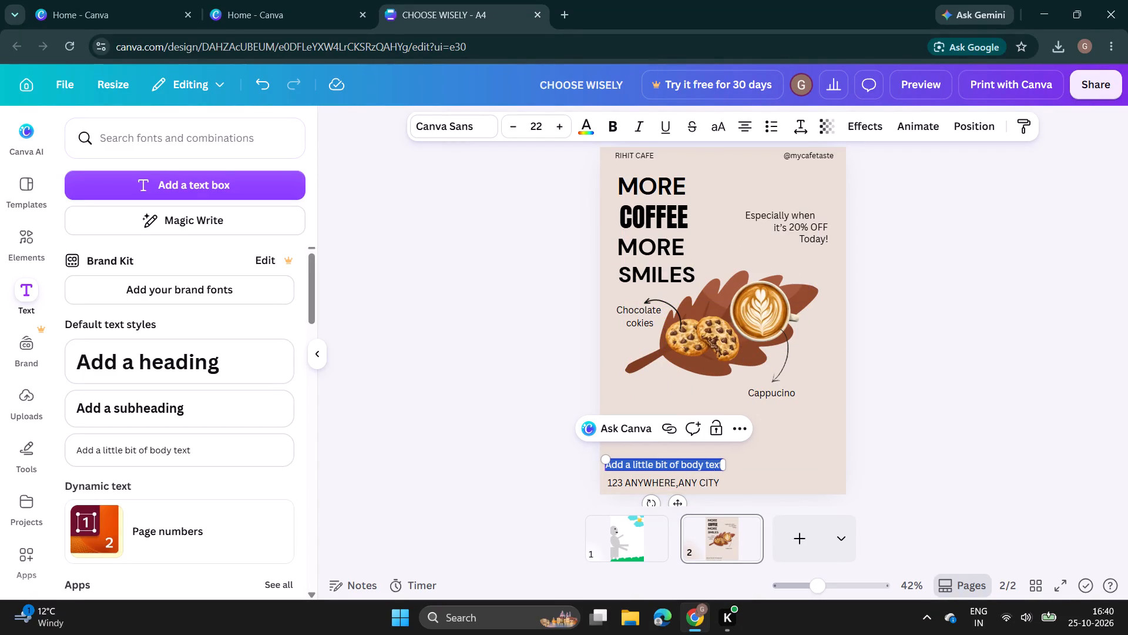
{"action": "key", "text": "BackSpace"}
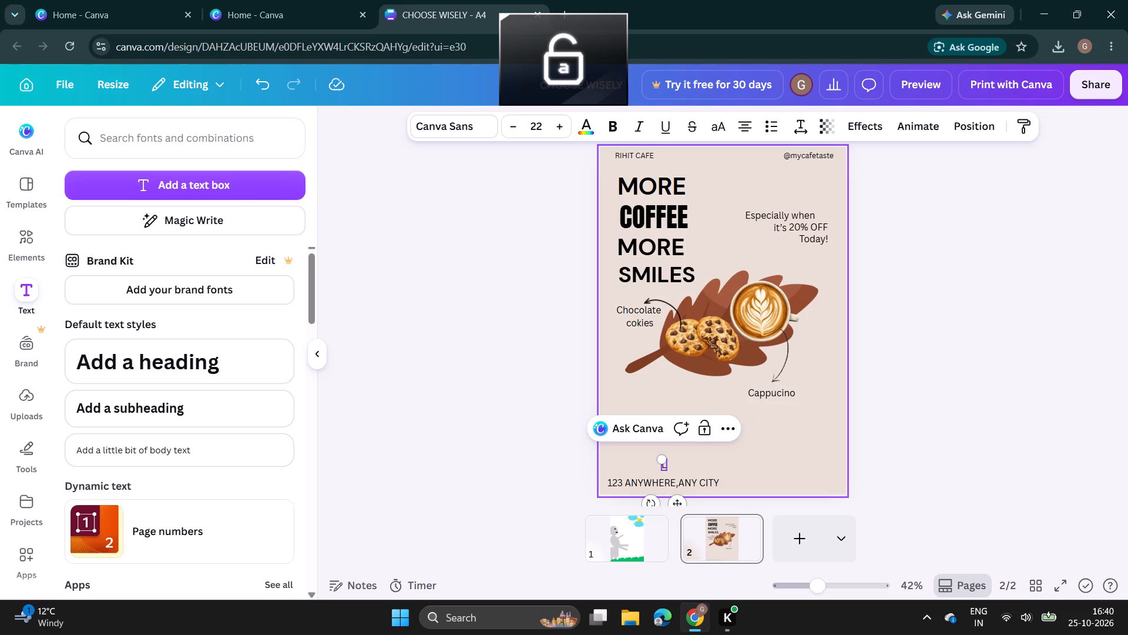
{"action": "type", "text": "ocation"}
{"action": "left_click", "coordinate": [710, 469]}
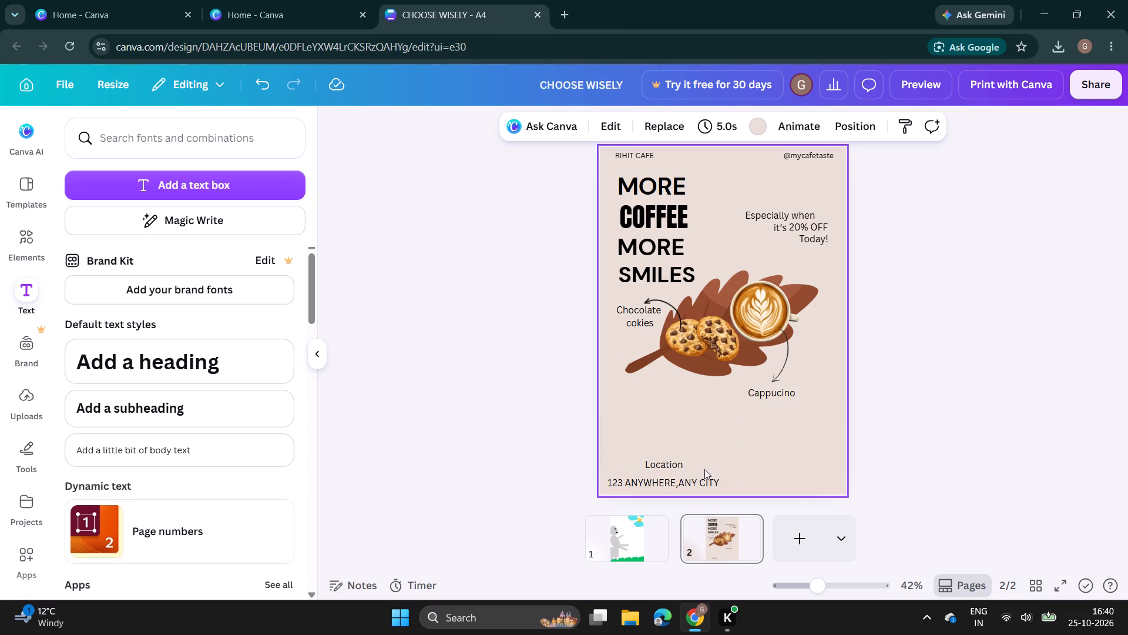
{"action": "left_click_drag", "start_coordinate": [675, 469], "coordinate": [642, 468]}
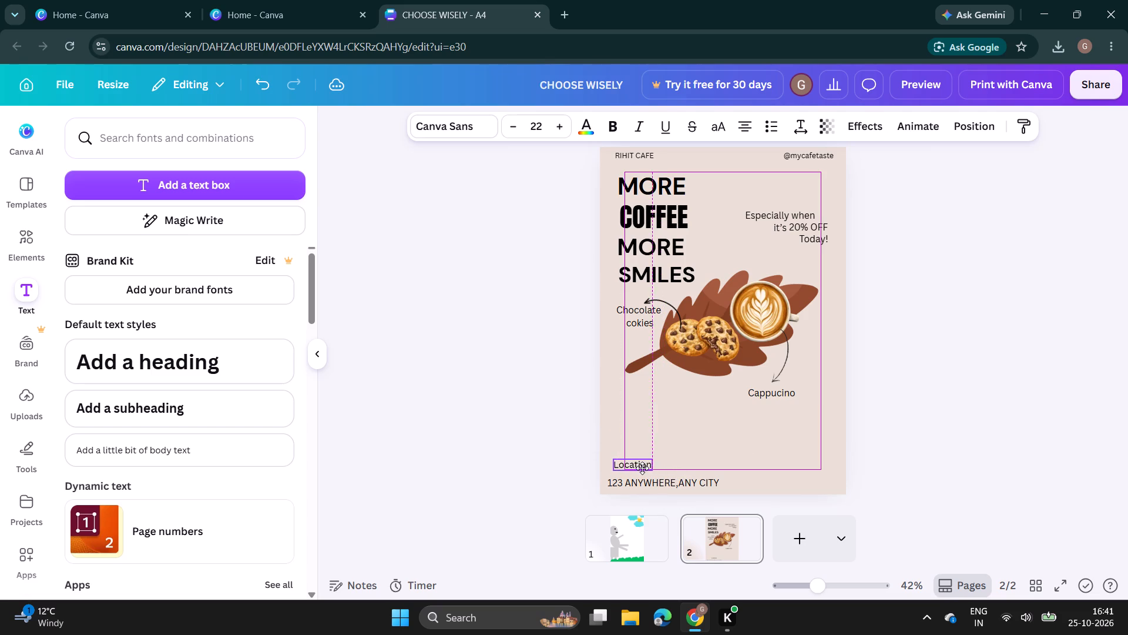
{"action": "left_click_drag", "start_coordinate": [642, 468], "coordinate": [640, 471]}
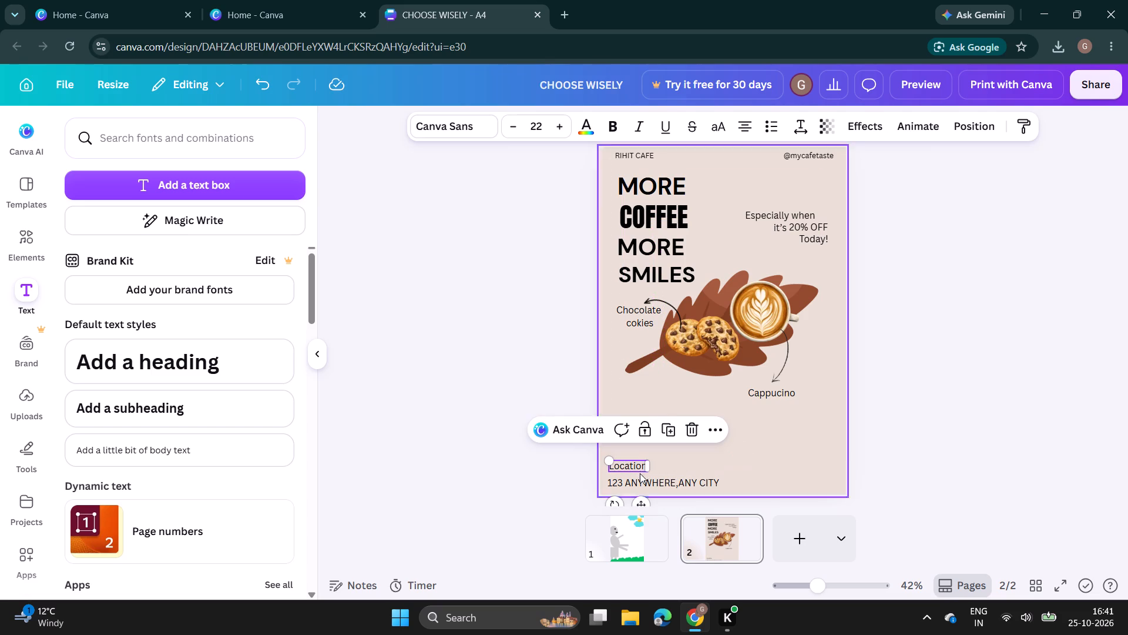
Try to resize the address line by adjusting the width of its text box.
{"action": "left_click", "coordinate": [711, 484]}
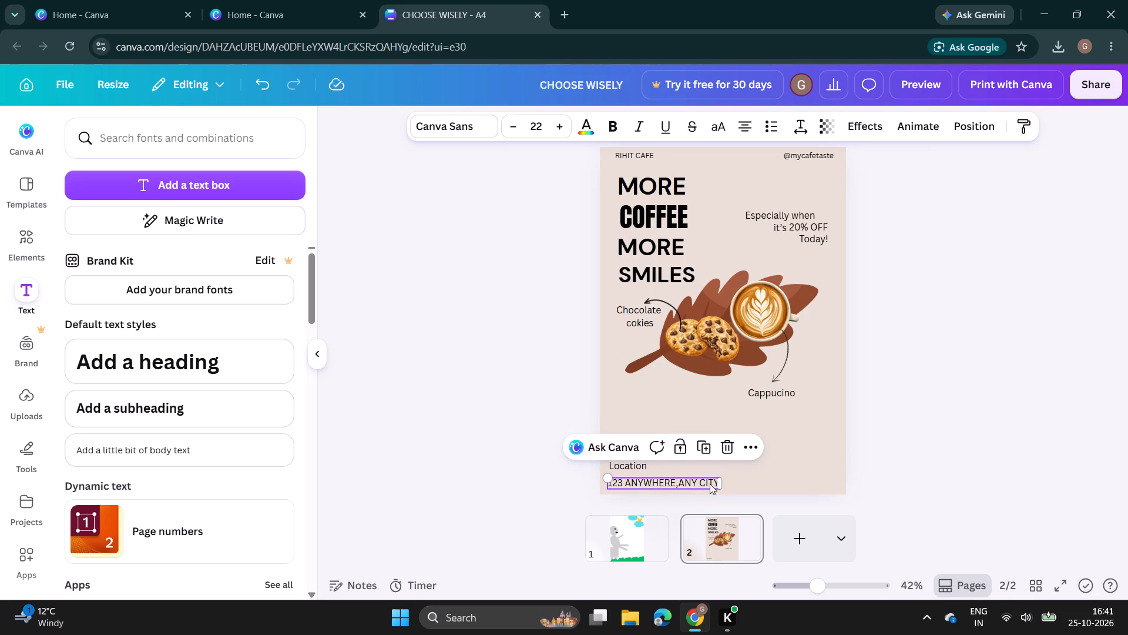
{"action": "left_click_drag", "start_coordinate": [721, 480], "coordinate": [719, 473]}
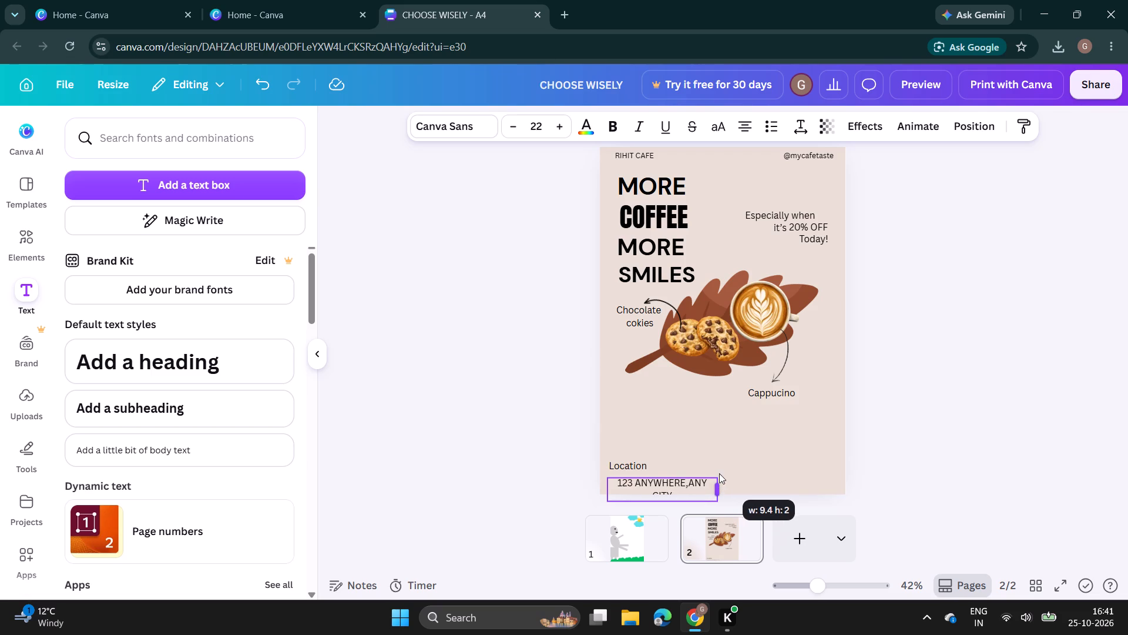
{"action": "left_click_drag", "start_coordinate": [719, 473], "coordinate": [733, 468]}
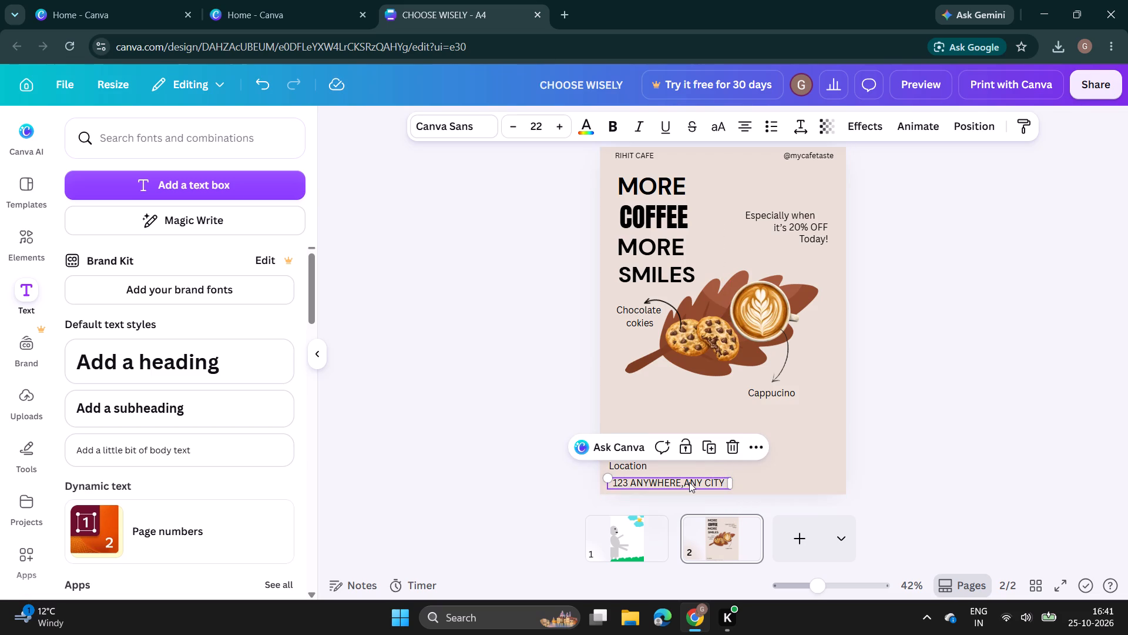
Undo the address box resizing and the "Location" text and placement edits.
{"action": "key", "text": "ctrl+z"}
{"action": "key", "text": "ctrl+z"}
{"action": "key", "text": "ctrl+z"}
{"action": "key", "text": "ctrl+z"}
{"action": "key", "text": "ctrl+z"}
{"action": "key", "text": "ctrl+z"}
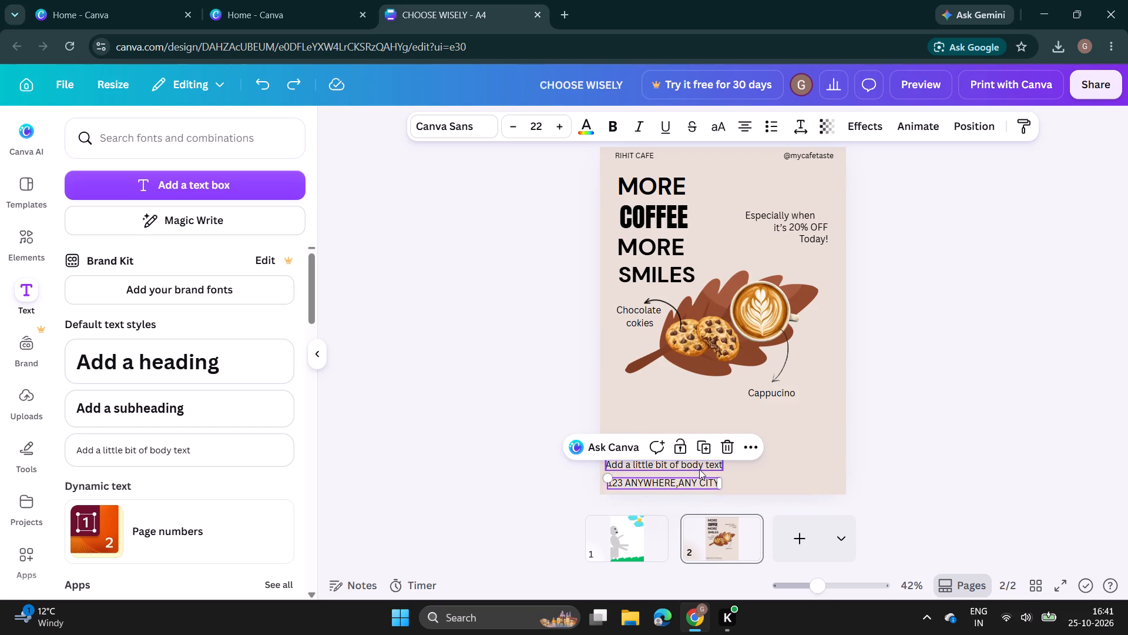
Reduce the "123 ANYWHERE,ANY CITY" line's font size to 20.
{"action": "key", "text": "ctrl+shift+comma"}
{"action": "key", "text": "ctrl+shift+comma"}
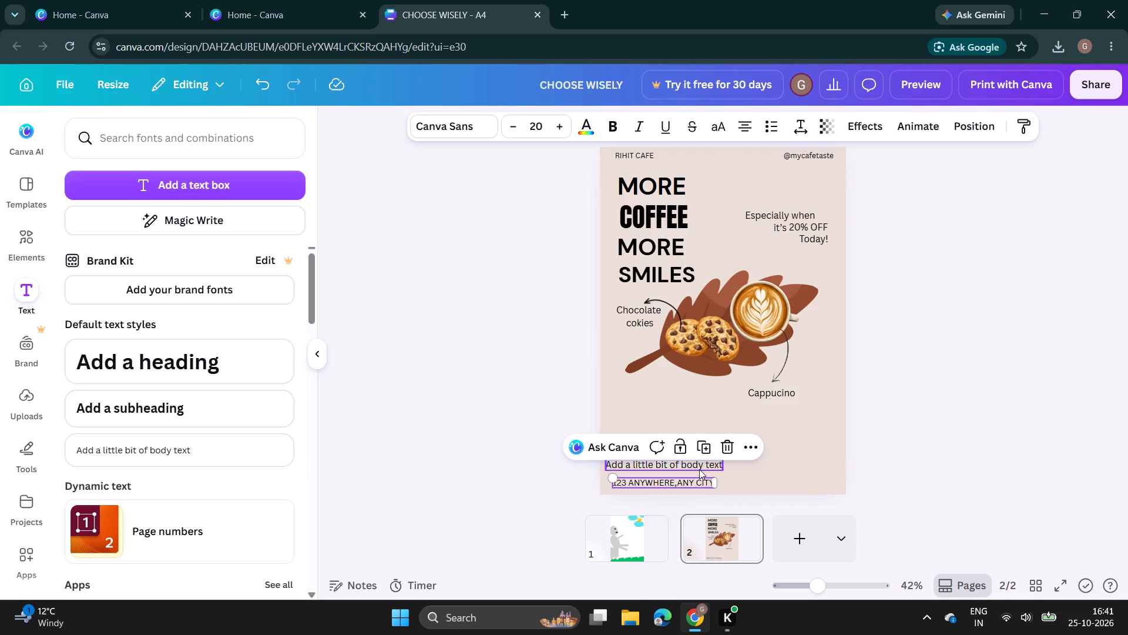
{"action": "left_click", "coordinate": [741, 474]}
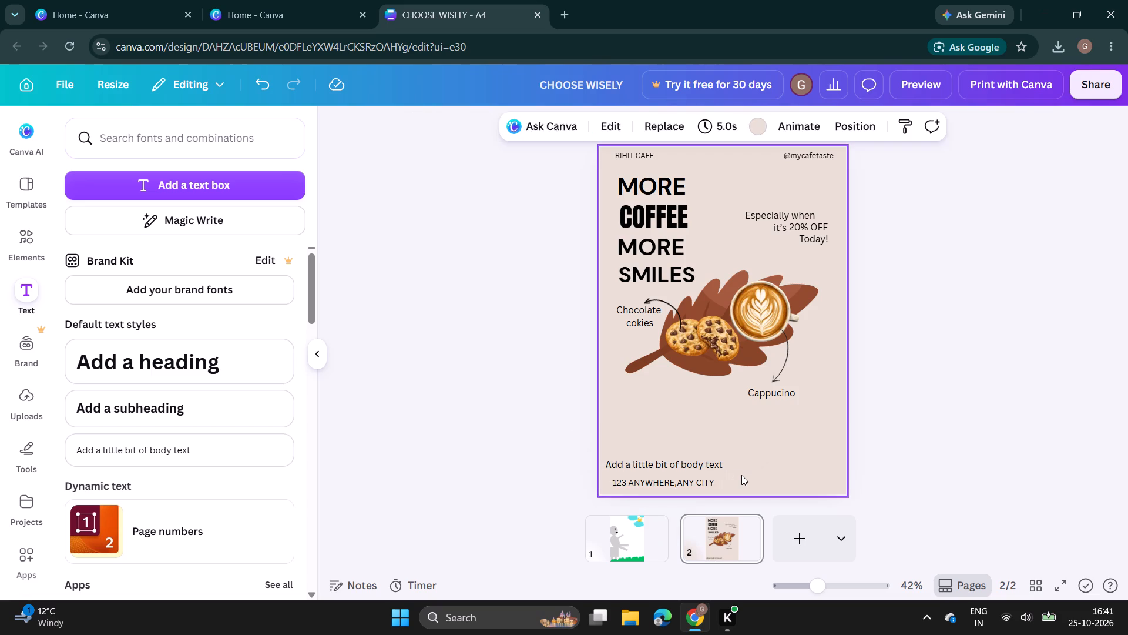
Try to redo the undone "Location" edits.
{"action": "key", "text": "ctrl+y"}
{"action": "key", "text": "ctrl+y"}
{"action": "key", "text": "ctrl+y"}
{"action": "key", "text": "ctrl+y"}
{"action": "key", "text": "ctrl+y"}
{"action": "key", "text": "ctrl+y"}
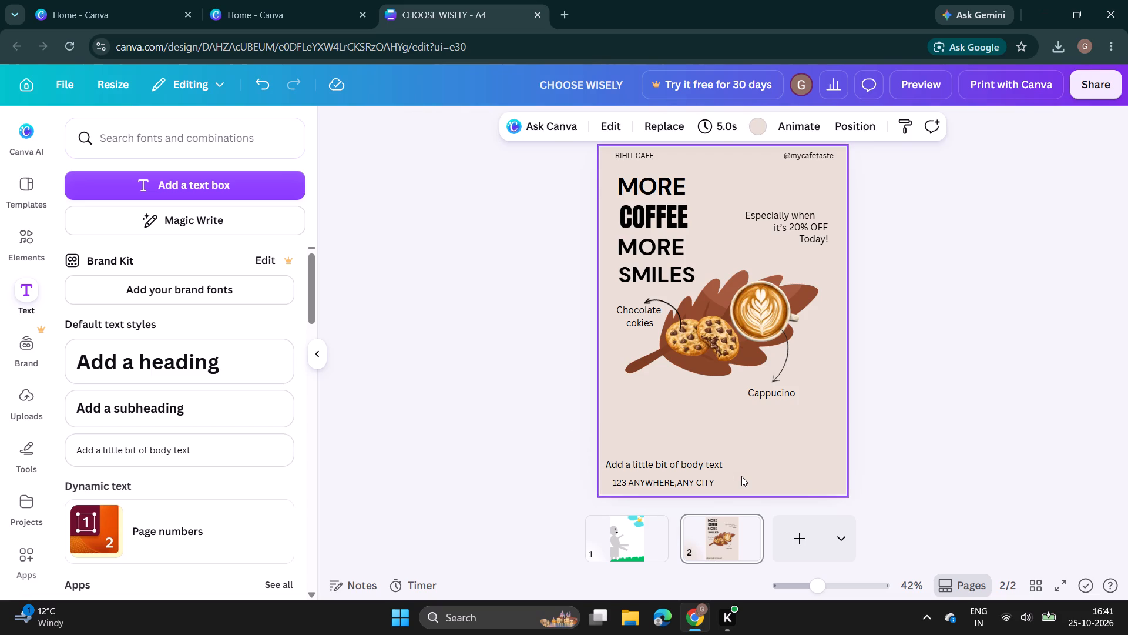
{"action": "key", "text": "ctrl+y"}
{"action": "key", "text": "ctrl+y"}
Replace the body text placeholder above the address with the single line "Location".
{"action": "left_click", "coordinate": [741, 476]}
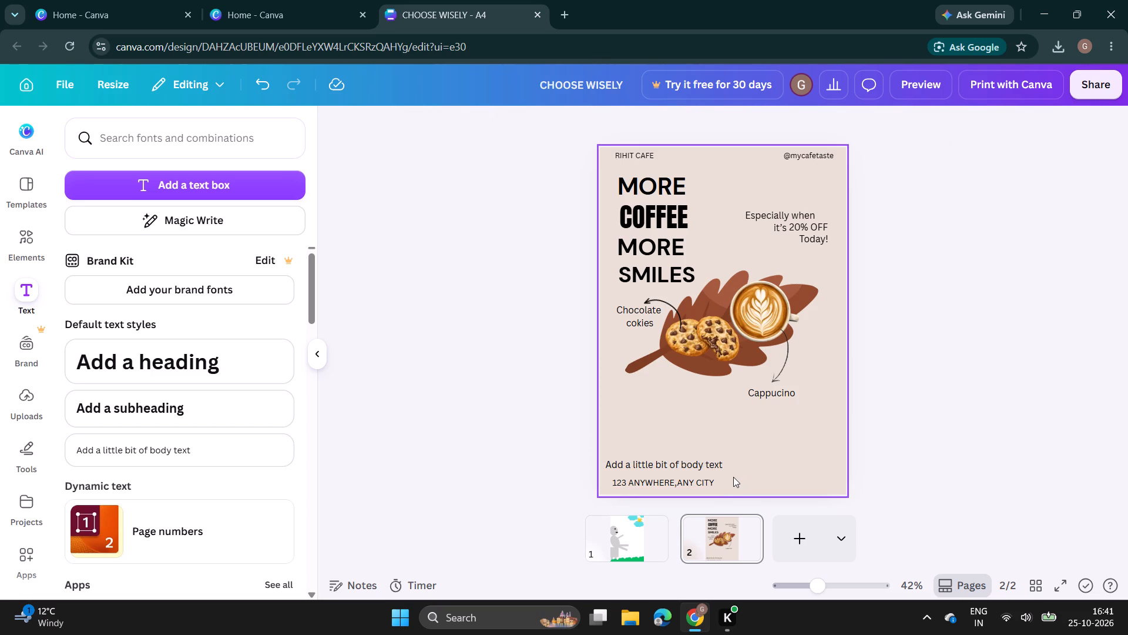
{"action": "left_click", "coordinate": [731, 473]}
{"action": "left_click", "coordinate": [723, 468]}
{"action": "left_click", "coordinate": [719, 462]}
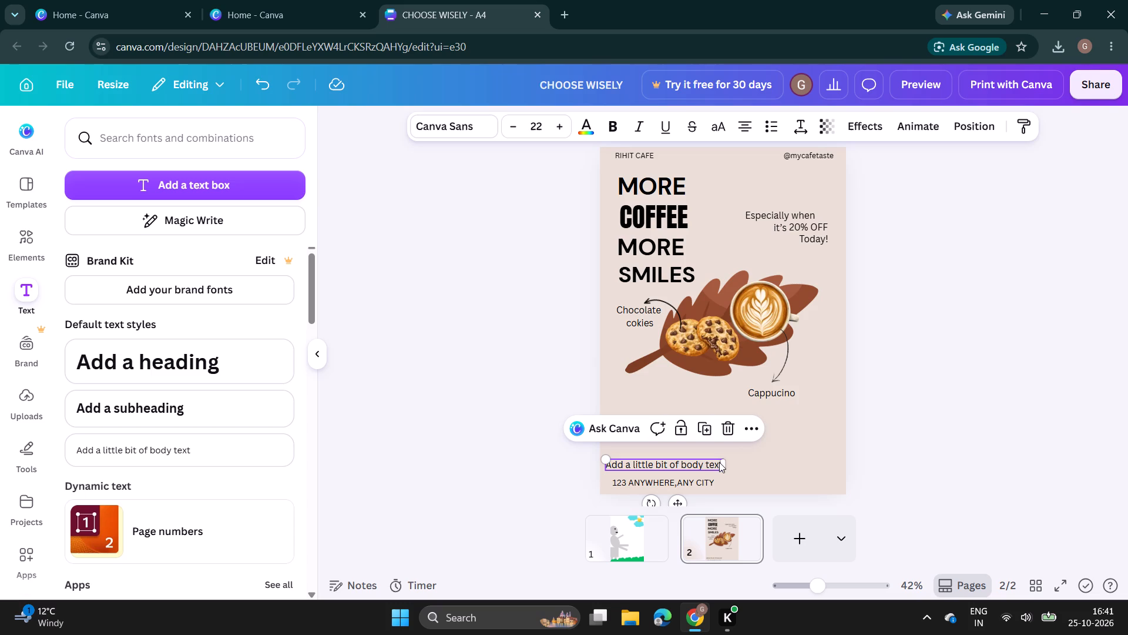
{"action": "left_click", "coordinate": [719, 462]}
{"action": "key", "text": "BackSpace"}
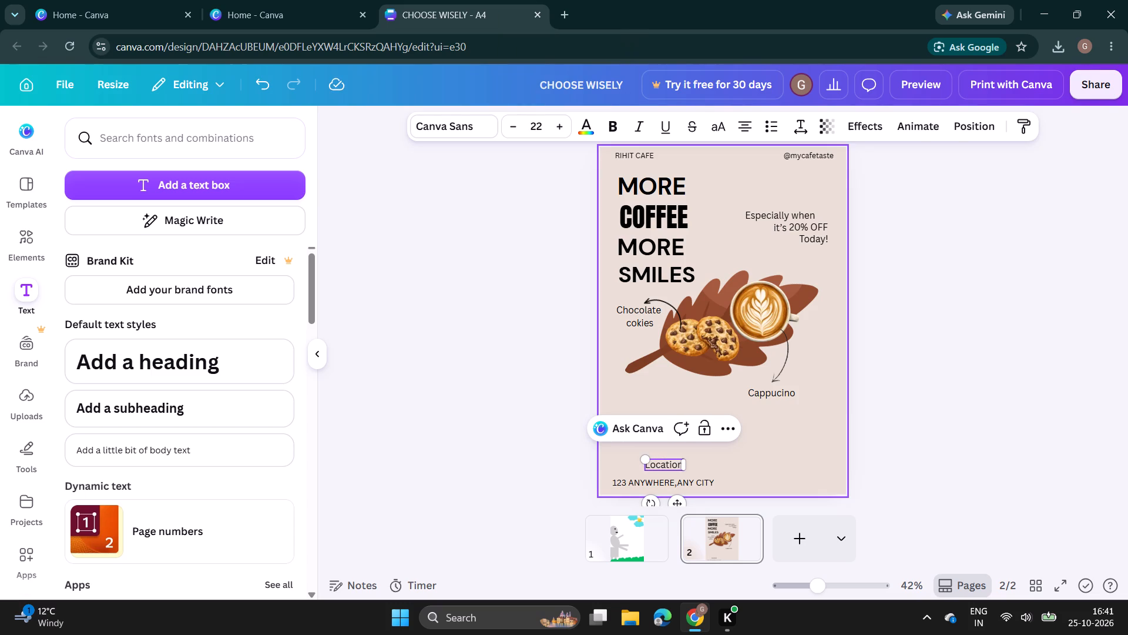
{"action": "key", "text": "Return"}
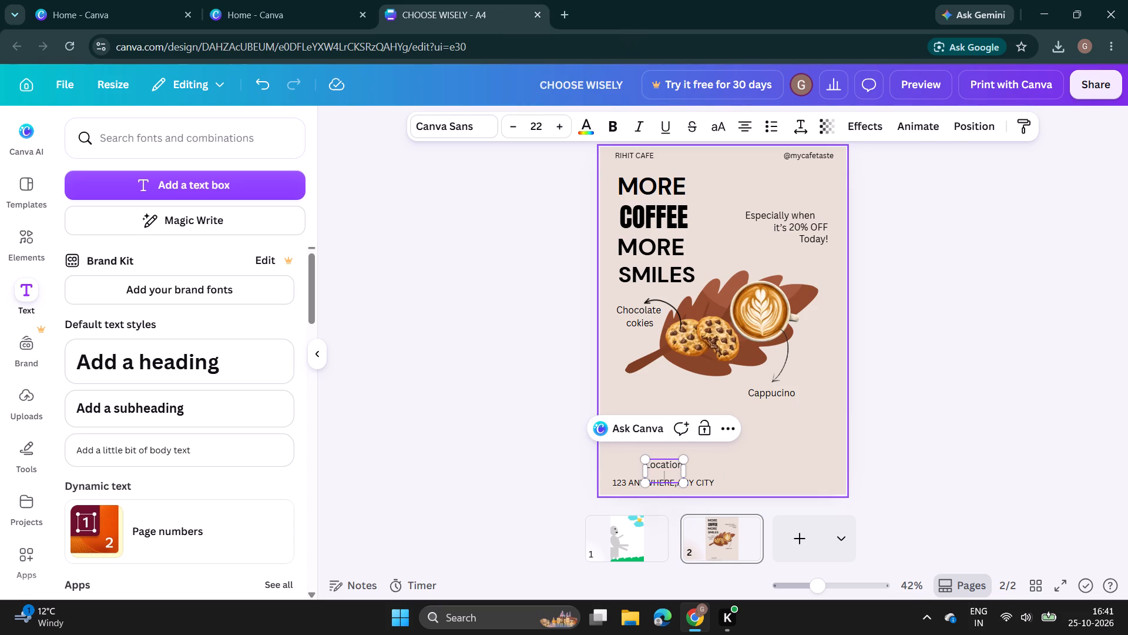
{"action": "key", "text": "BackSpace"}
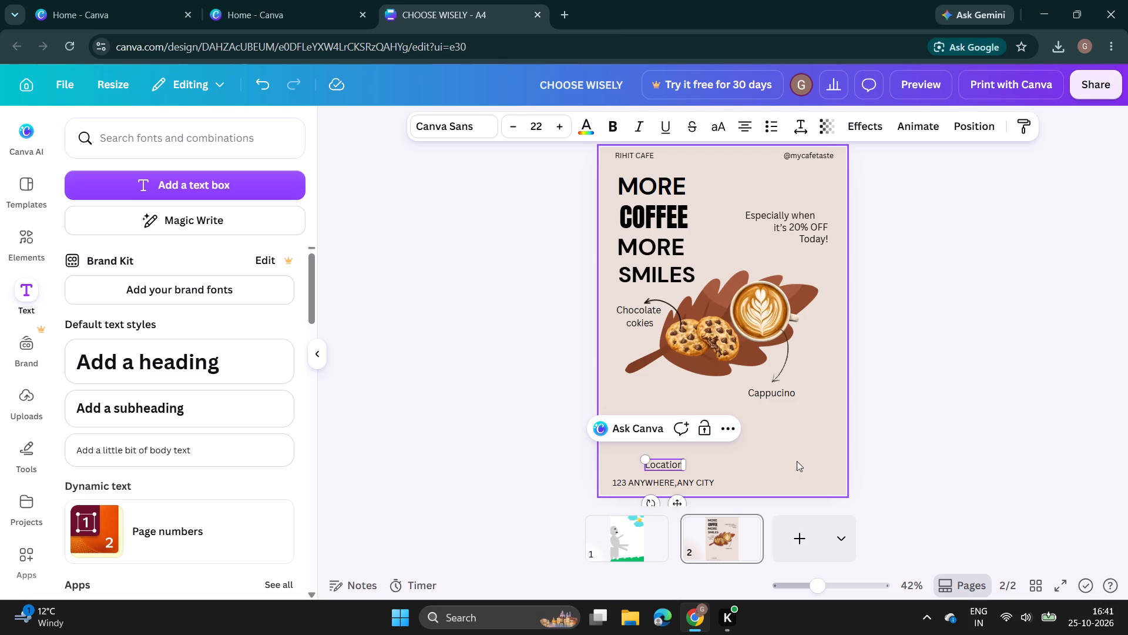
Move "Location" directly above the address line so their left edges roughly align.
{"action": "left_click", "coordinate": [725, 456]}
{"action": "left_click_drag", "start_coordinate": [669, 463], "coordinate": [650, 466]}
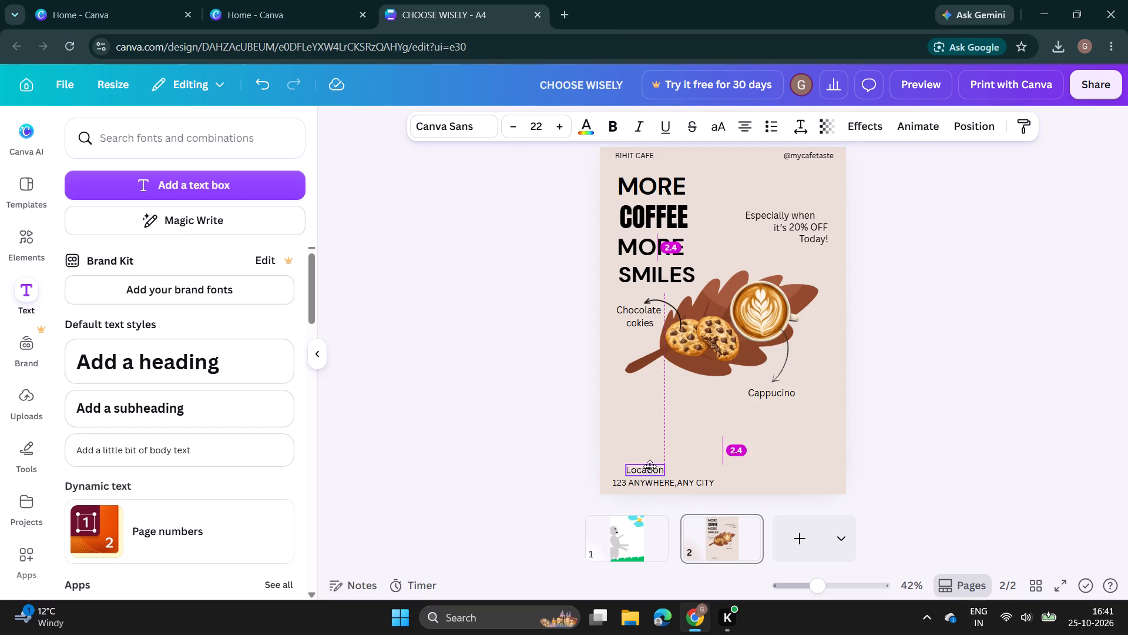
{"action": "left_click_drag", "start_coordinate": [650, 466], "coordinate": [638, 465]}
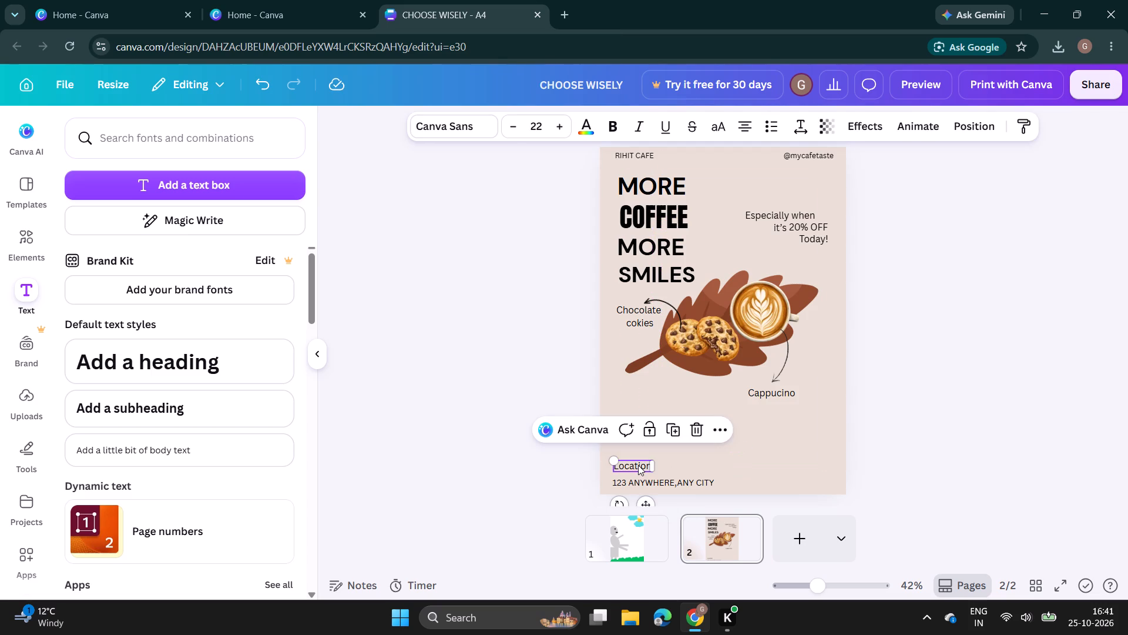
{"action": "left_click", "coordinate": [740, 456]}
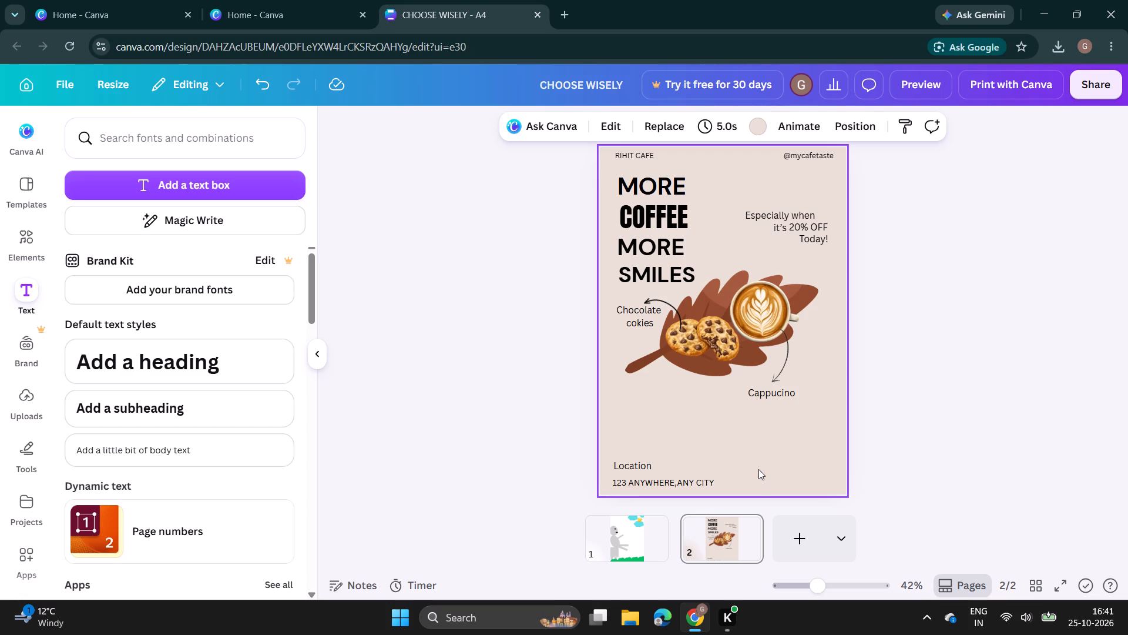
Duplicate the "Location" label and place the copy in the page's bottom-right area, level with the original.
{"action": "left_click", "coordinate": [637, 460]}
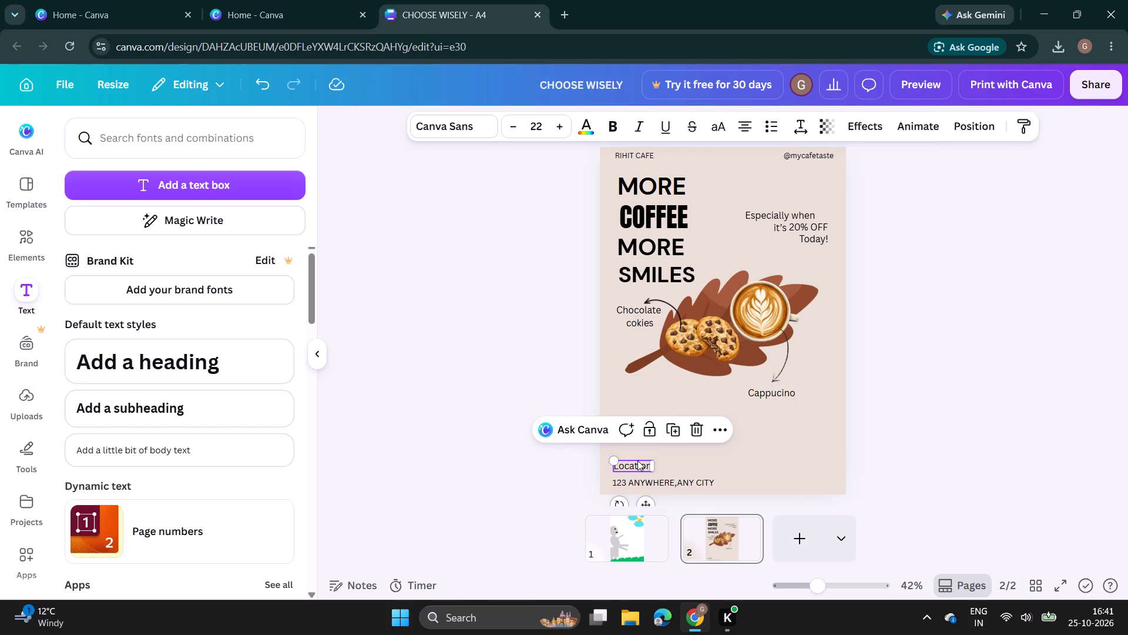
{"action": "left_click", "coordinate": [678, 430]}
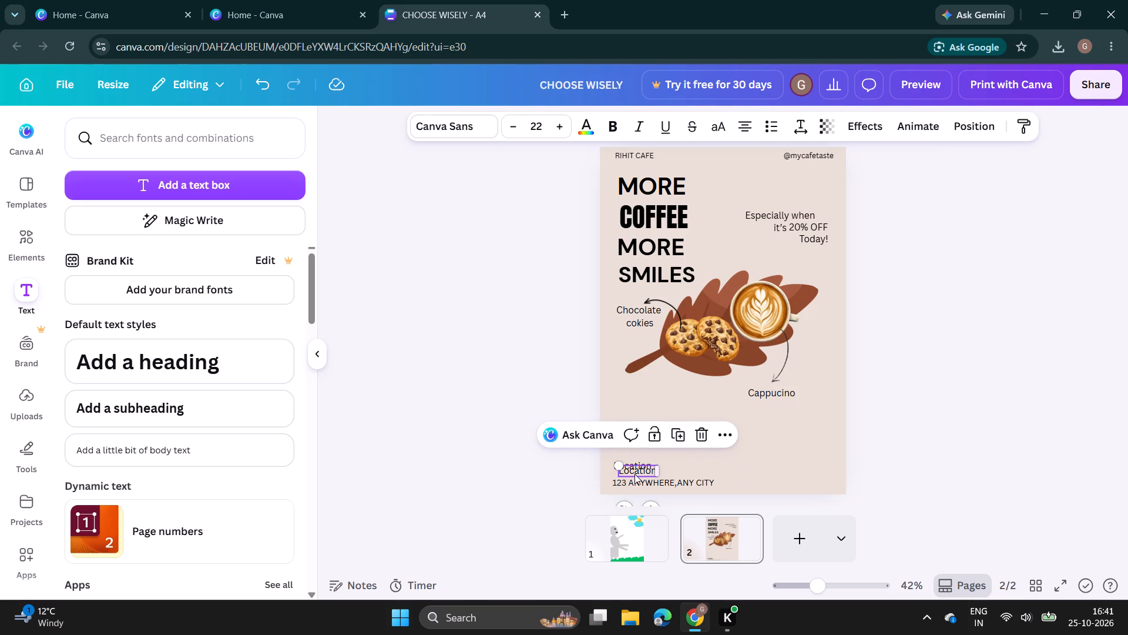
{"action": "left_click_drag", "start_coordinate": [633, 473], "coordinate": [801, 473]}
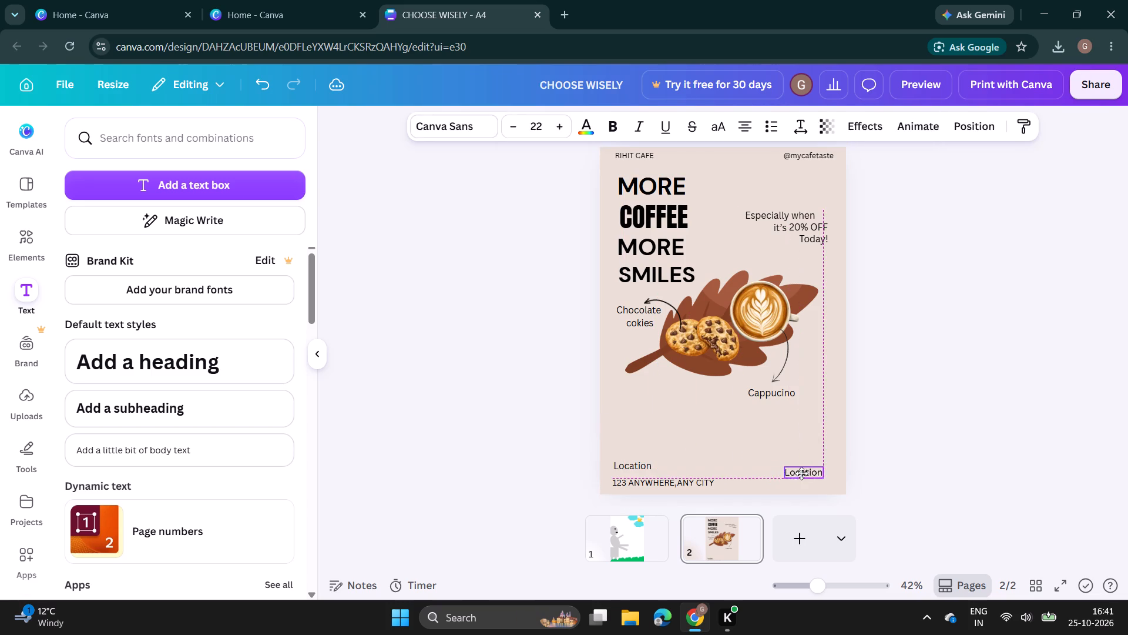
{"action": "left_click_drag", "start_coordinate": [801, 473], "coordinate": [808, 472]}
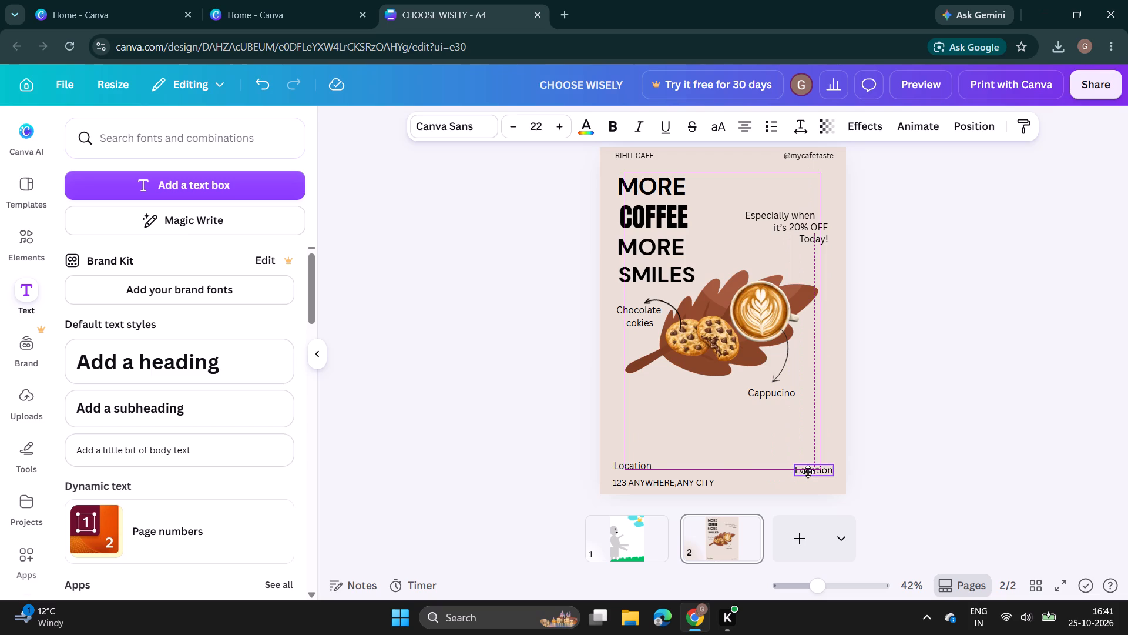
{"action": "left_click_drag", "start_coordinate": [808, 472], "coordinate": [808, 469]}
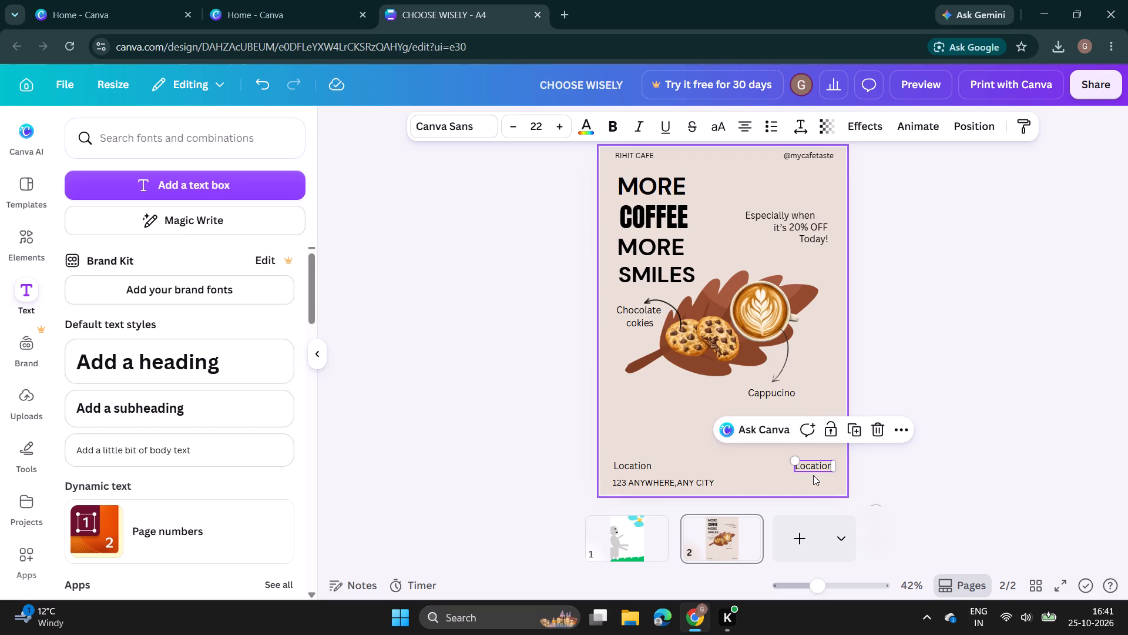
Change the copied label's text to "Website".
{"action": "left_click", "coordinate": [825, 467]}
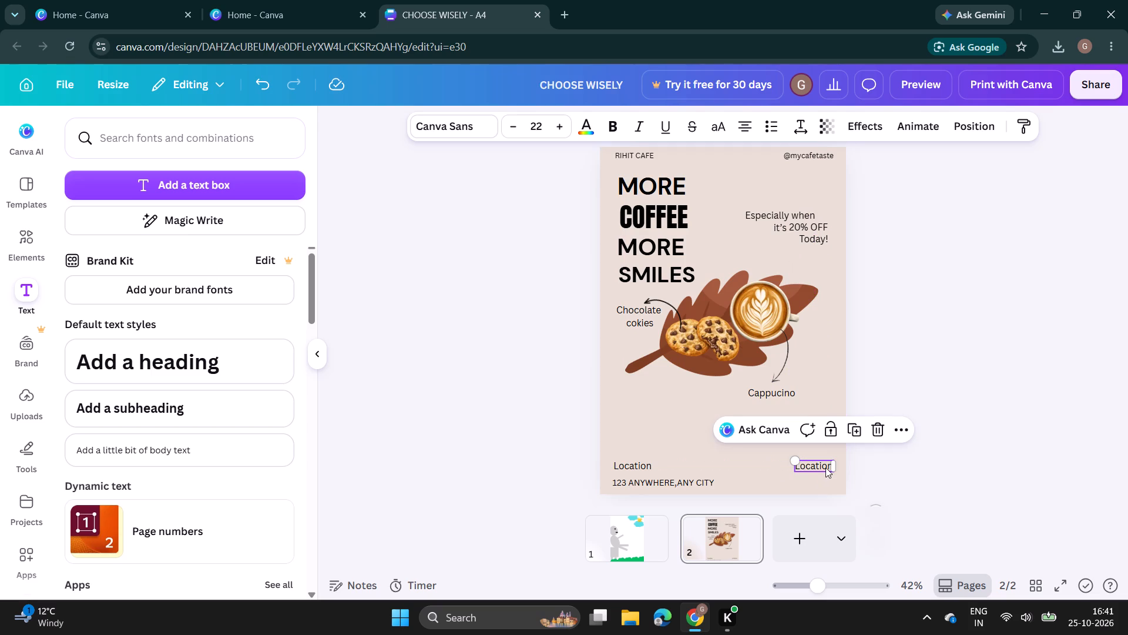
{"action": "key", "text": "BackSpace"}
{"action": "type", "text": "web"}
{"action": "key", "text": "BackSpace"}
{"action": "key", "text": "BackSpace"}
{"action": "key", "text": "BackSpace"}
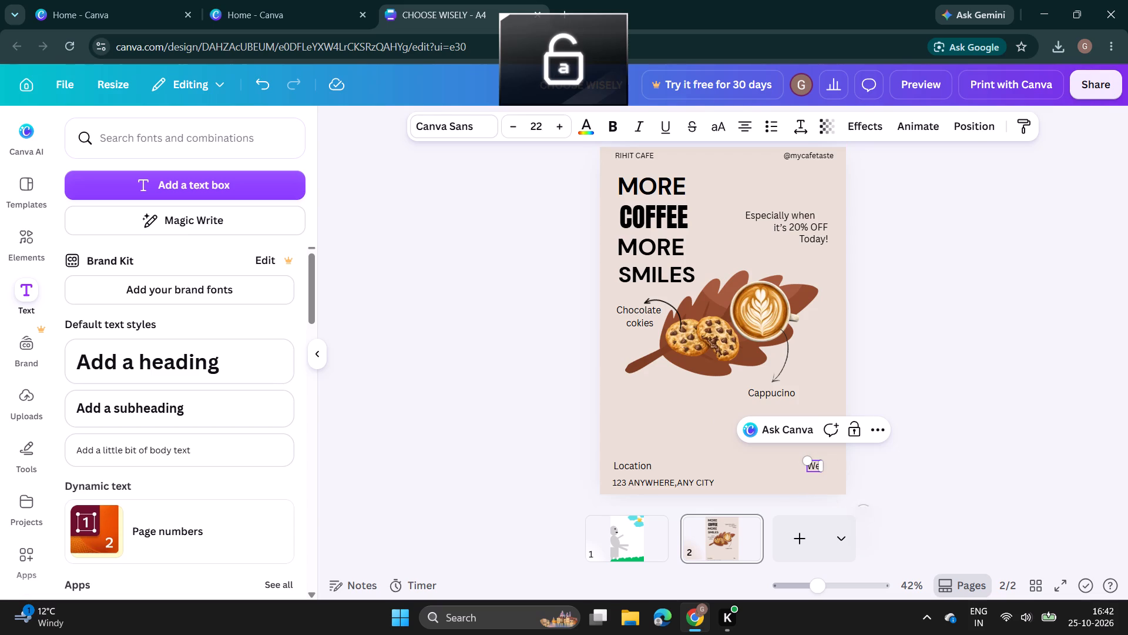
{"action": "type", "text": "bsite"}
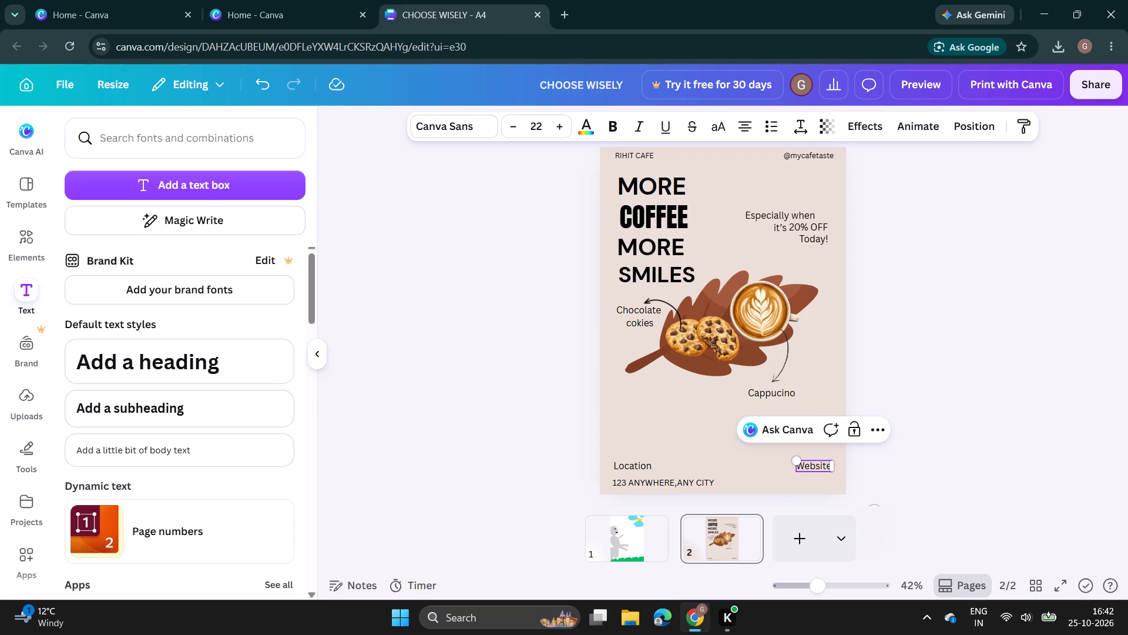
{"action": "left_click", "coordinate": [756, 483]}
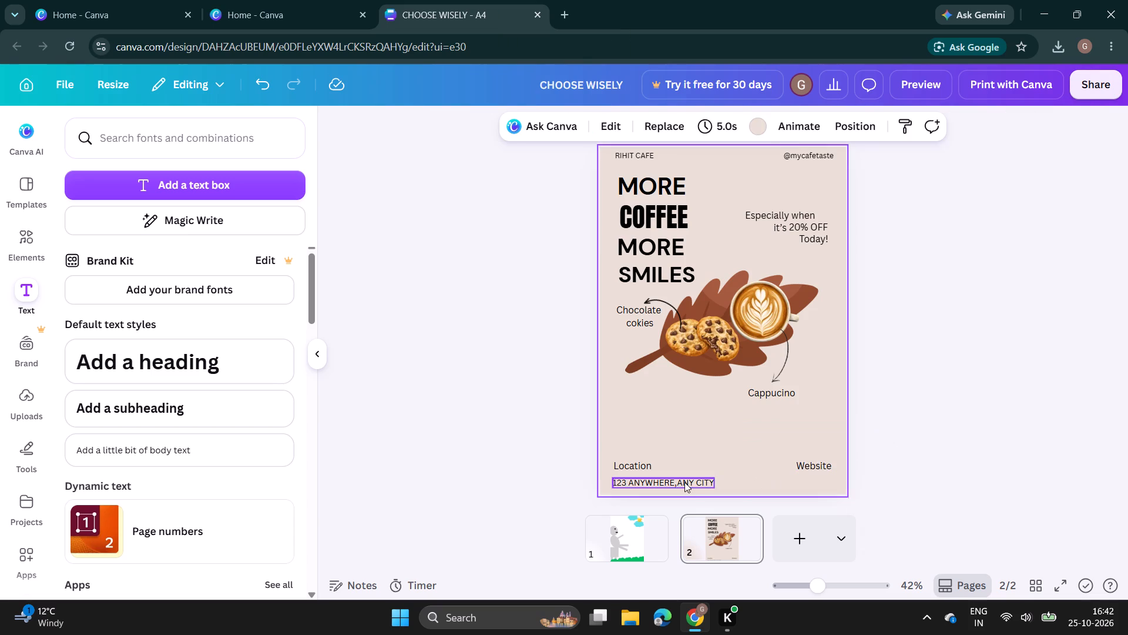
Duplicate the "123 ANYWHERE,ANY CITY" address line and place the copy directly beneath the "Website" label.
{"action": "left_click", "coordinate": [683, 481]}
{"action": "left_click", "coordinate": [707, 447]}
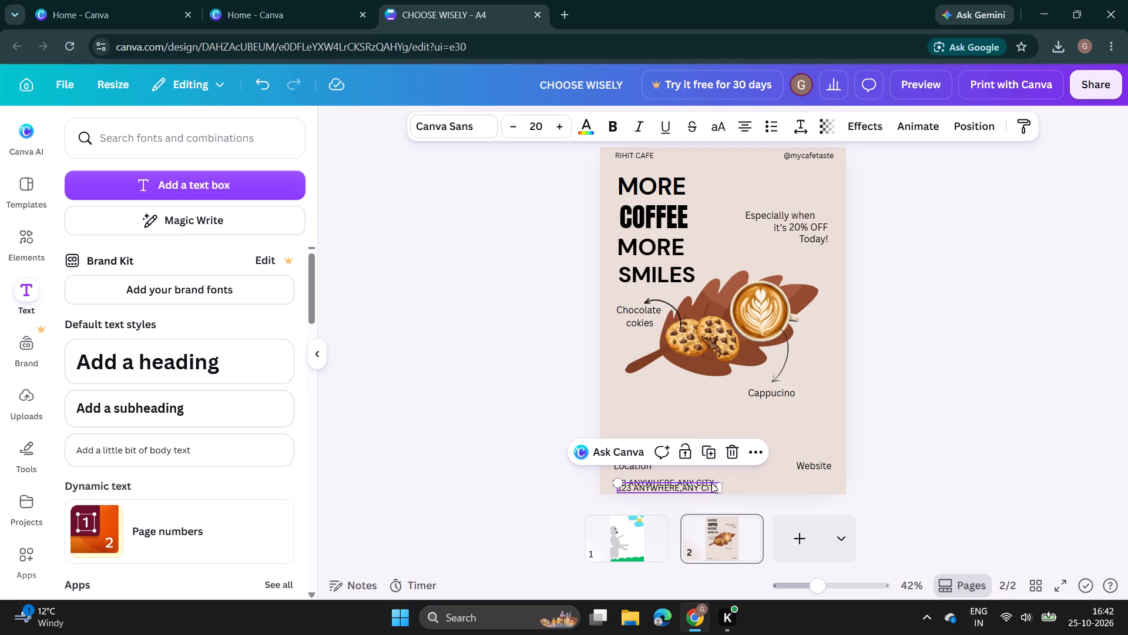
{"action": "left_click_drag", "start_coordinate": [703, 486], "coordinate": [840, 484]}
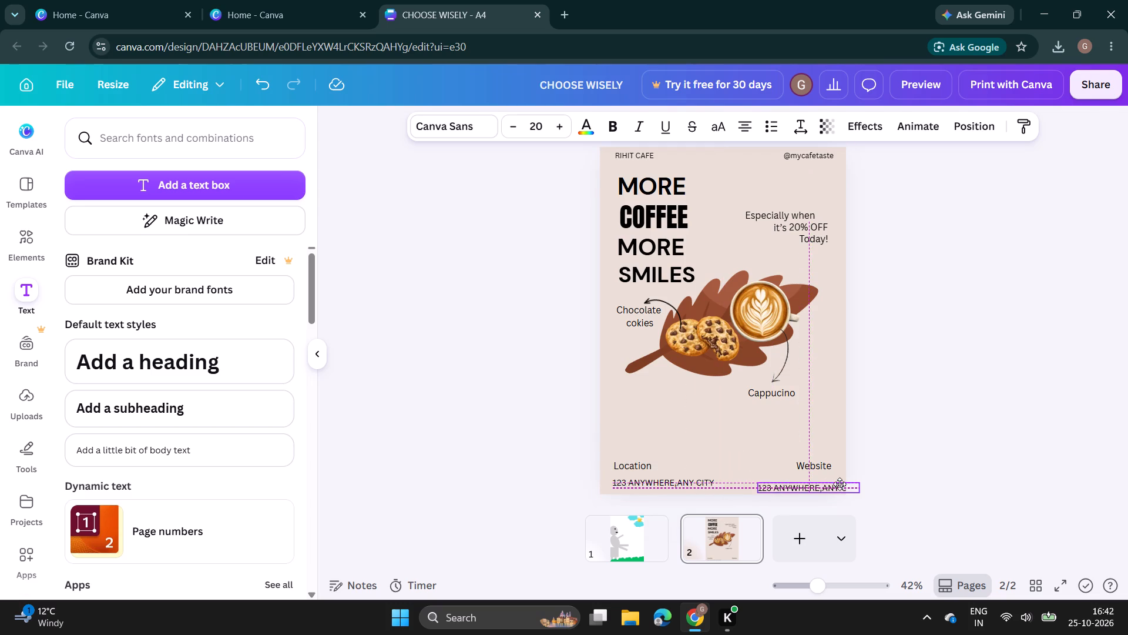
{"action": "left_click_drag", "start_coordinate": [840, 484], "coordinate": [825, 479]}
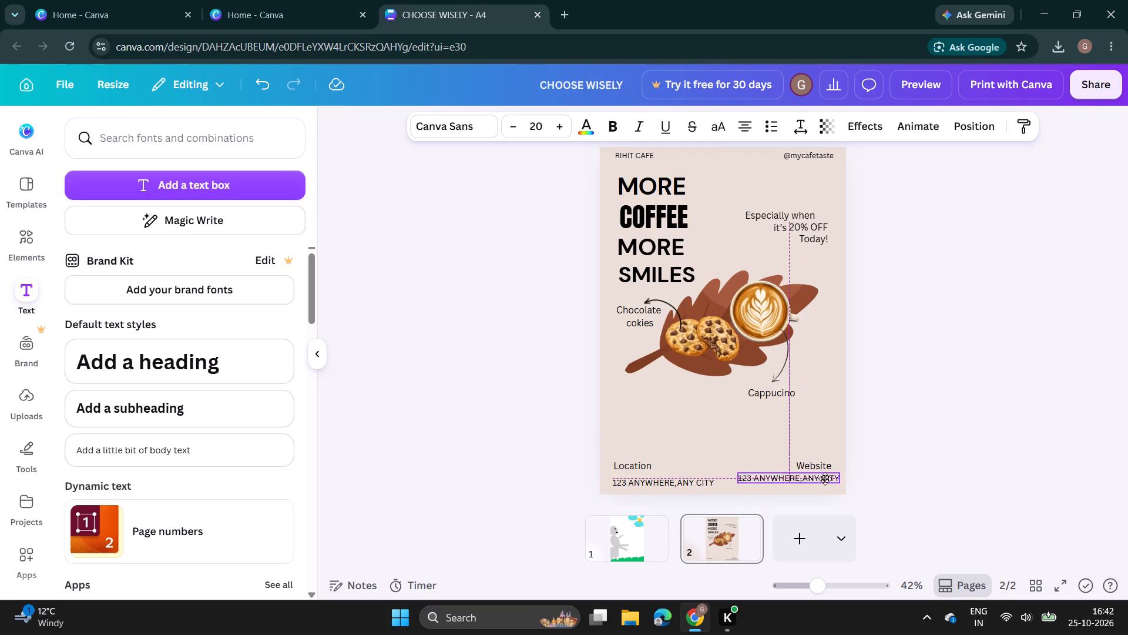
{"action": "left_click_drag", "start_coordinate": [825, 479], "coordinate": [824, 479]}
Replace the copied address text under "Website" with "reallygreatetaste.com".
{"action": "left_click", "coordinate": [824, 479]}
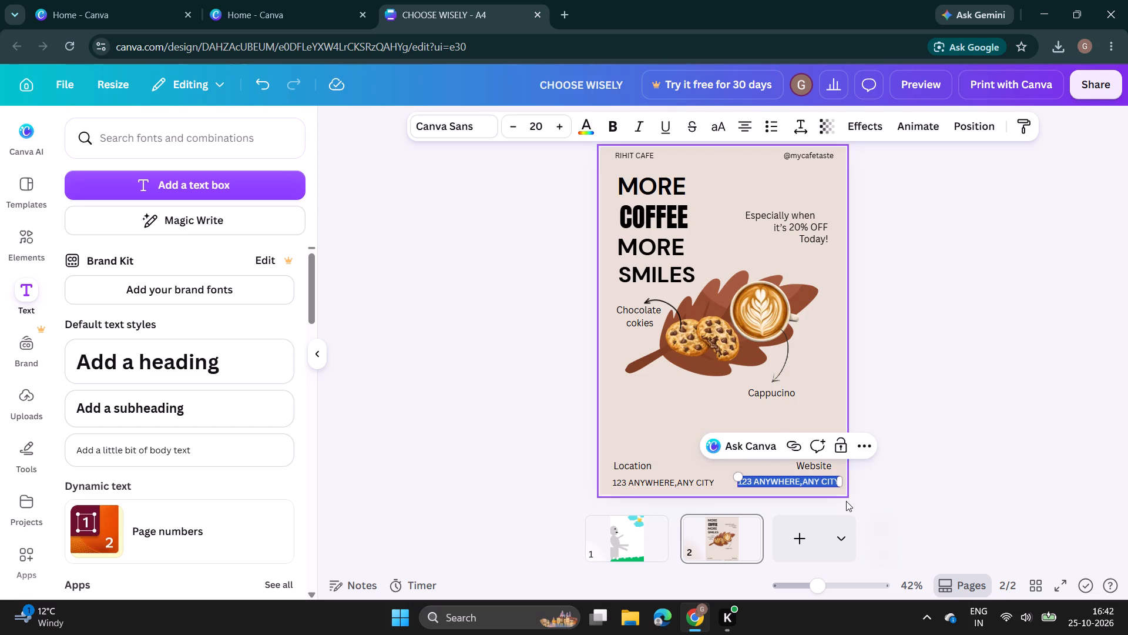
{"action": "key", "text": "BackSpace"}
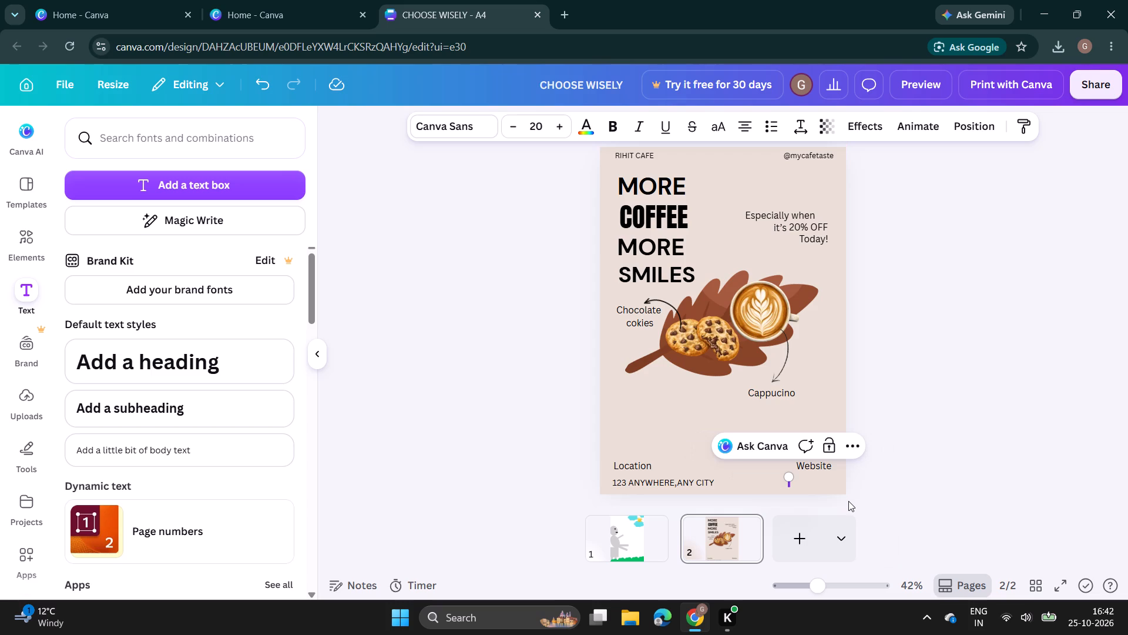
{"action": "type", "text": "rea"}
{"action": "type", "text": "llygreatetaste"}
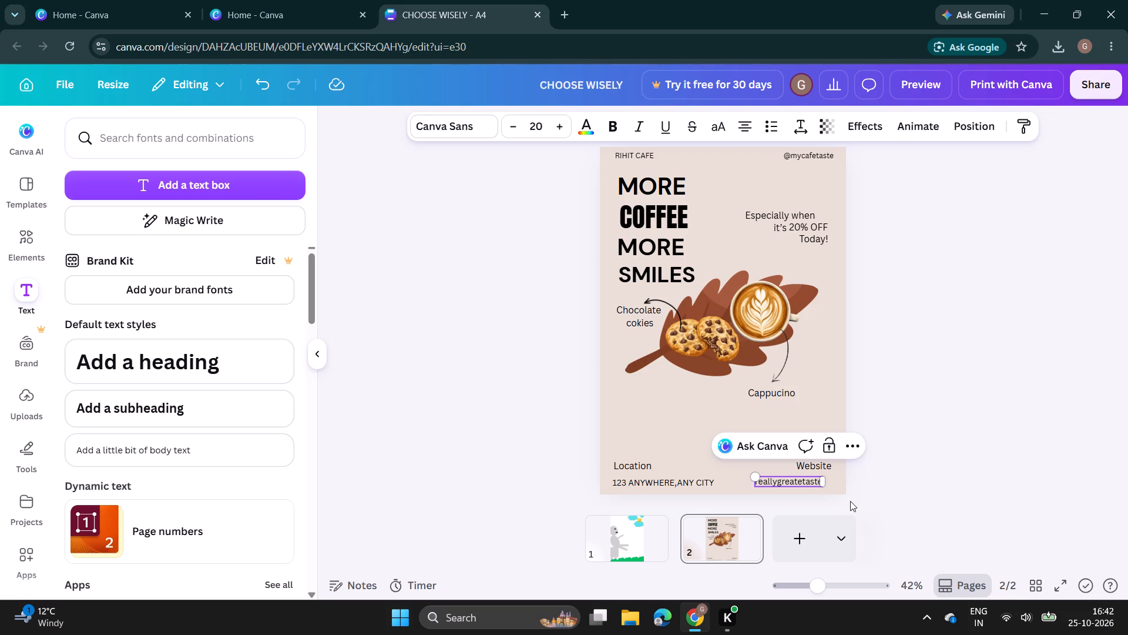
{"action": "type", "text": ".com"}
{"action": "key", "text": "Return"}
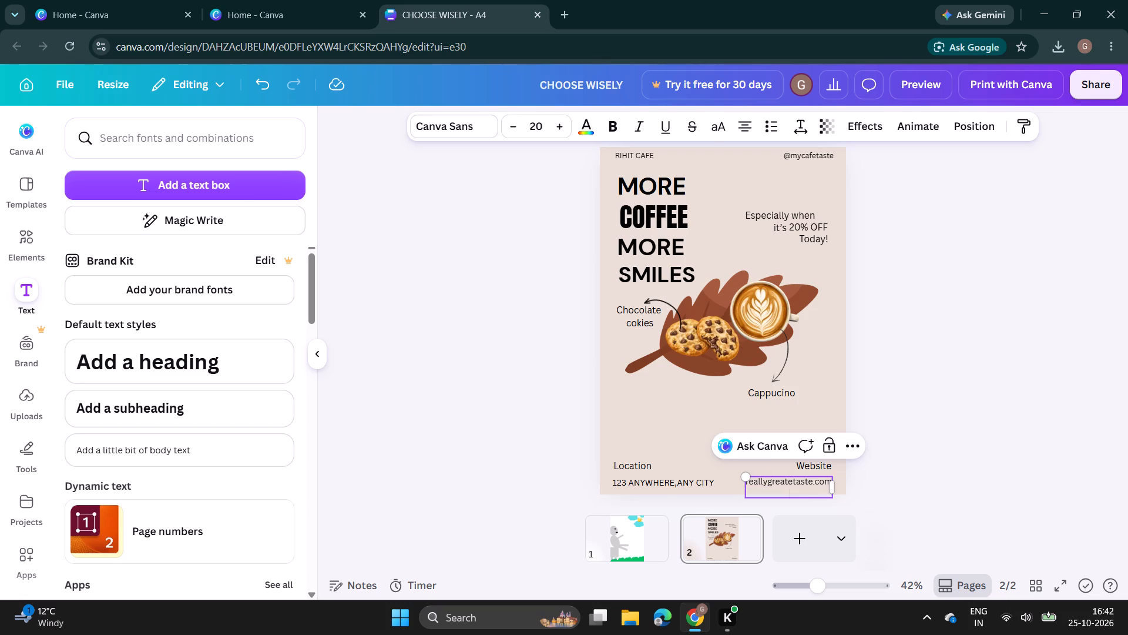
{"action": "key", "text": "BackSpace"}
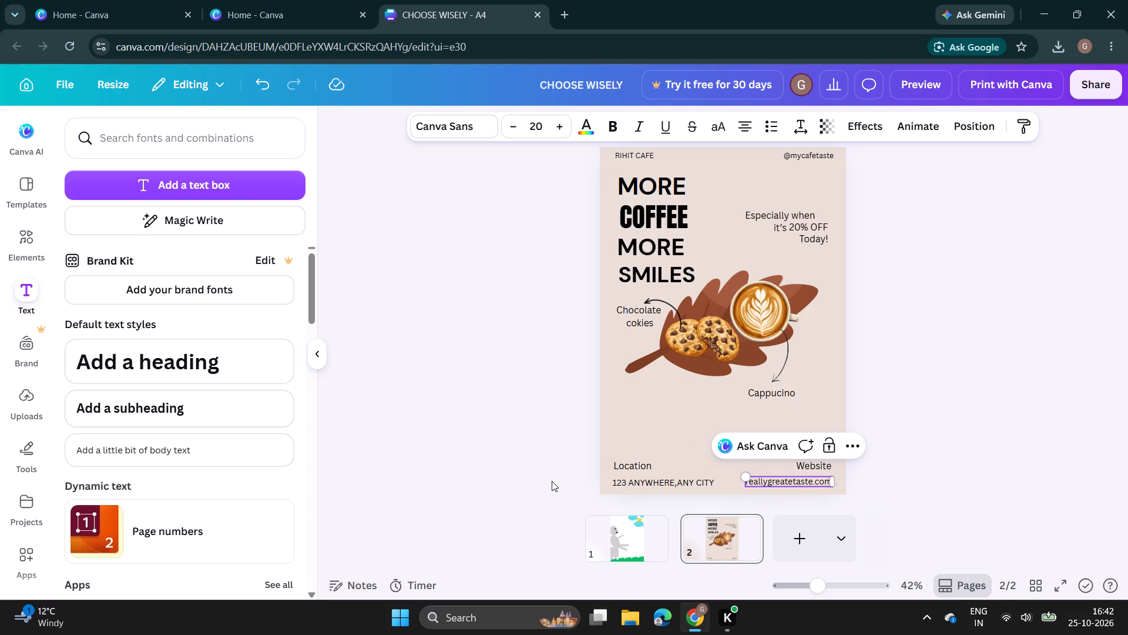
{"action": "left_click", "coordinate": [552, 481]}
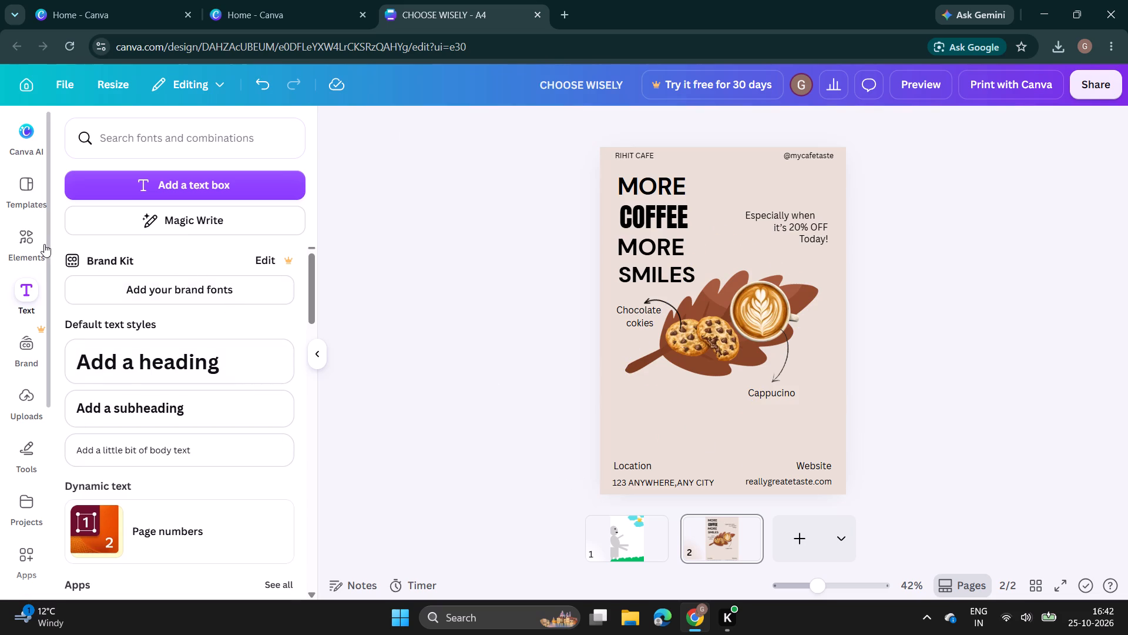
Browse the arrow graphics in the elements library for a suitable extra decoration.
{"action": "left_click", "coordinate": [28, 245]}
{"action": "scroll", "coordinate": [146, 360], "scroll_direction": "down", "scroll_amount": 3}
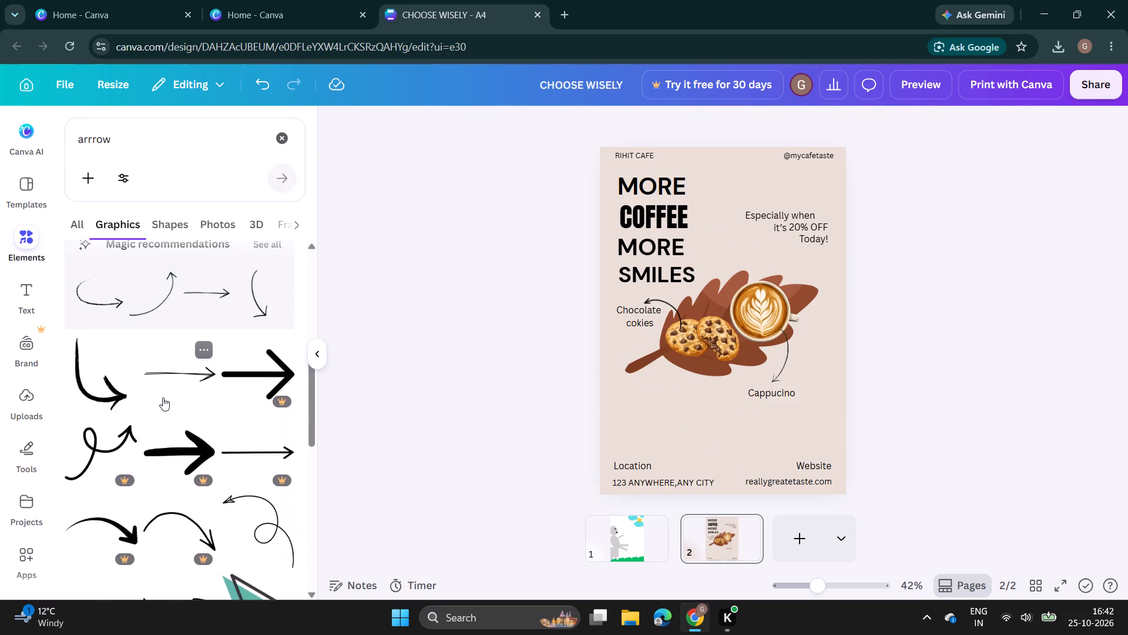
{"action": "scroll", "coordinate": [163, 397], "scroll_direction": "down", "scroll_amount": 4}
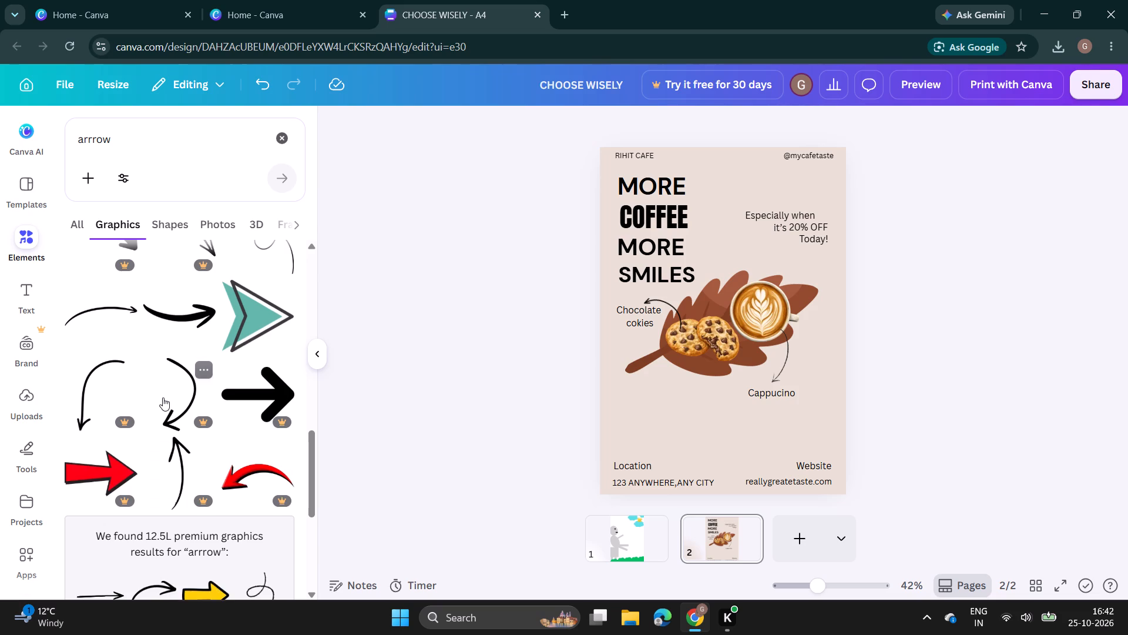
{"action": "scroll", "coordinate": [163, 397], "scroll_direction": "up", "scroll_amount": 6}
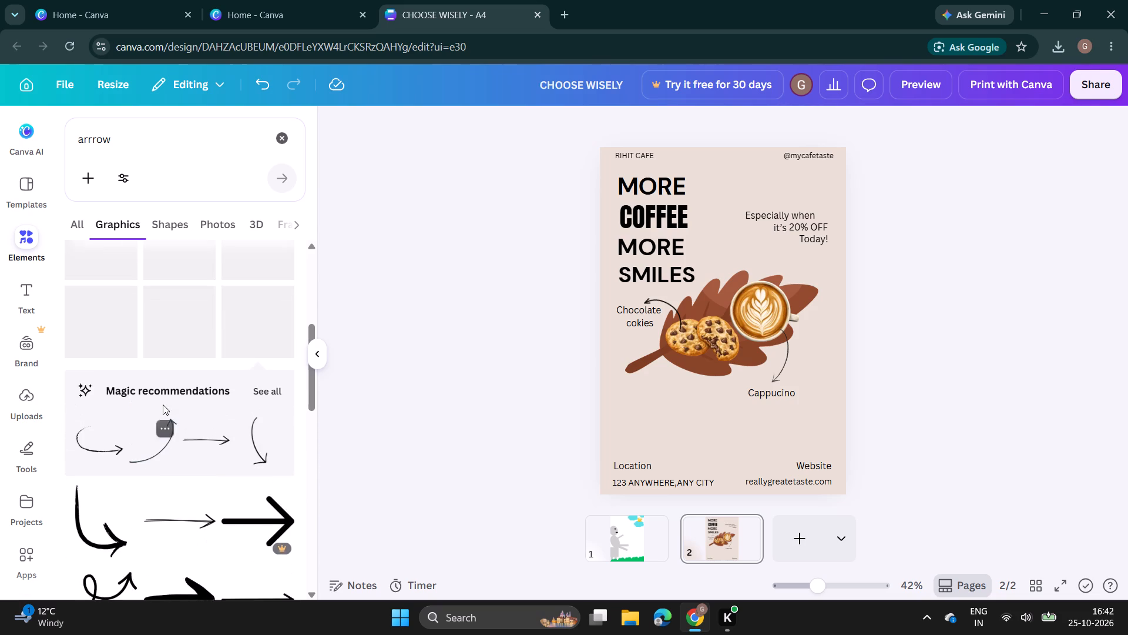
{"action": "scroll", "coordinate": [163, 405], "scroll_direction": "down", "scroll_amount": 2}
{"action": "scroll", "coordinate": [162, 410], "scroll_direction": "up", "scroll_amount": 7}
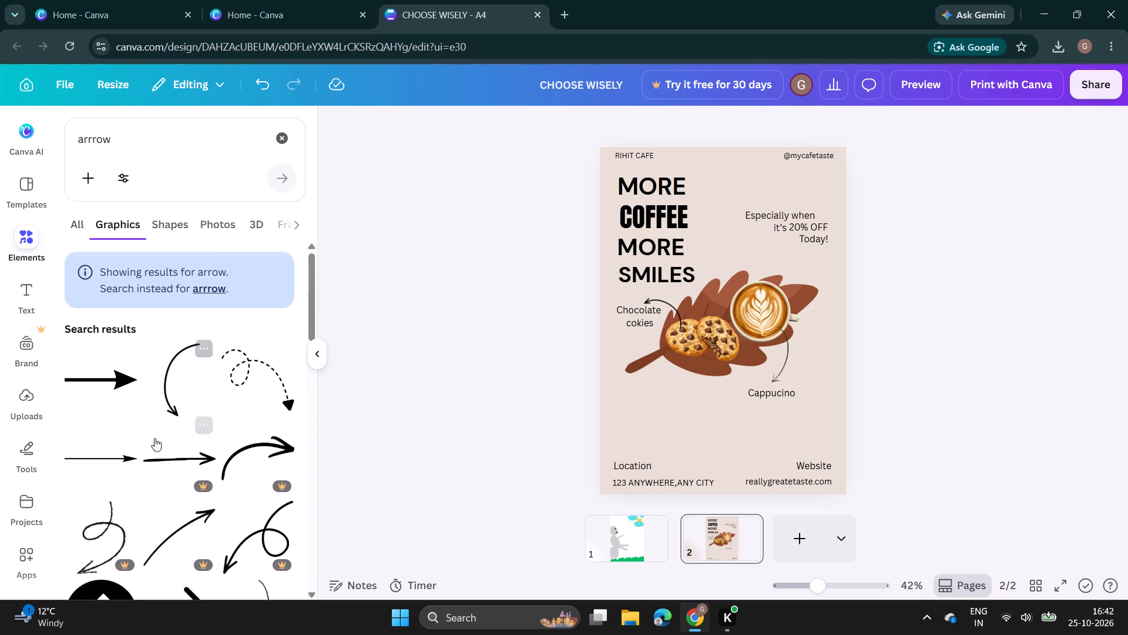
{"action": "scroll", "coordinate": [124, 531], "scroll_direction": "down", "scroll_amount": 7}
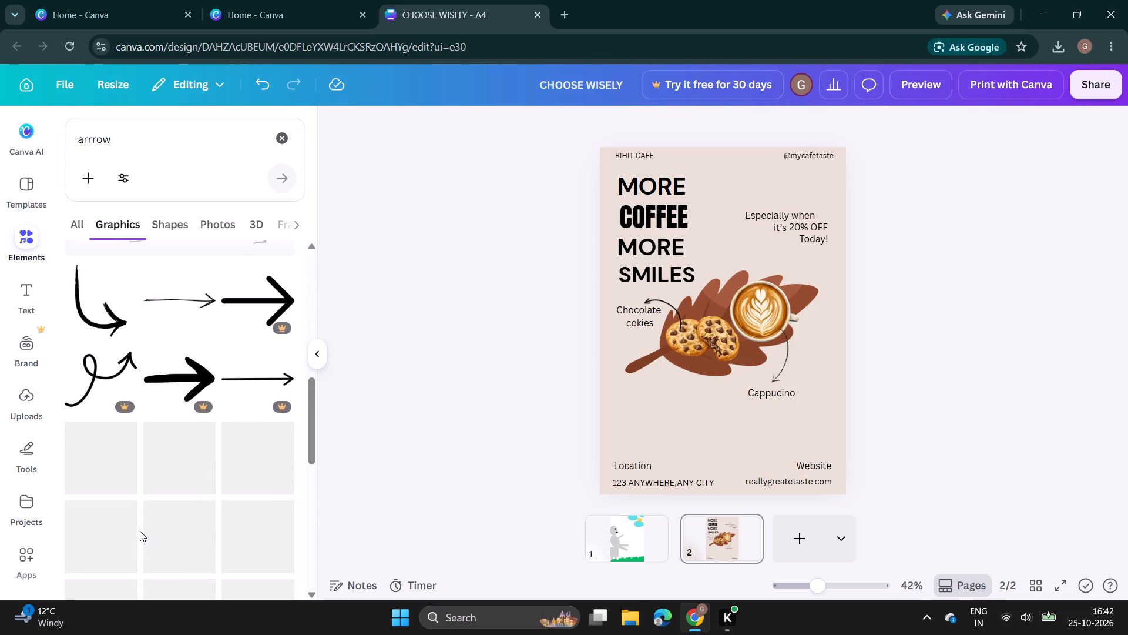
{"action": "scroll", "coordinate": [140, 531], "scroll_direction": "down", "scroll_amount": 11}
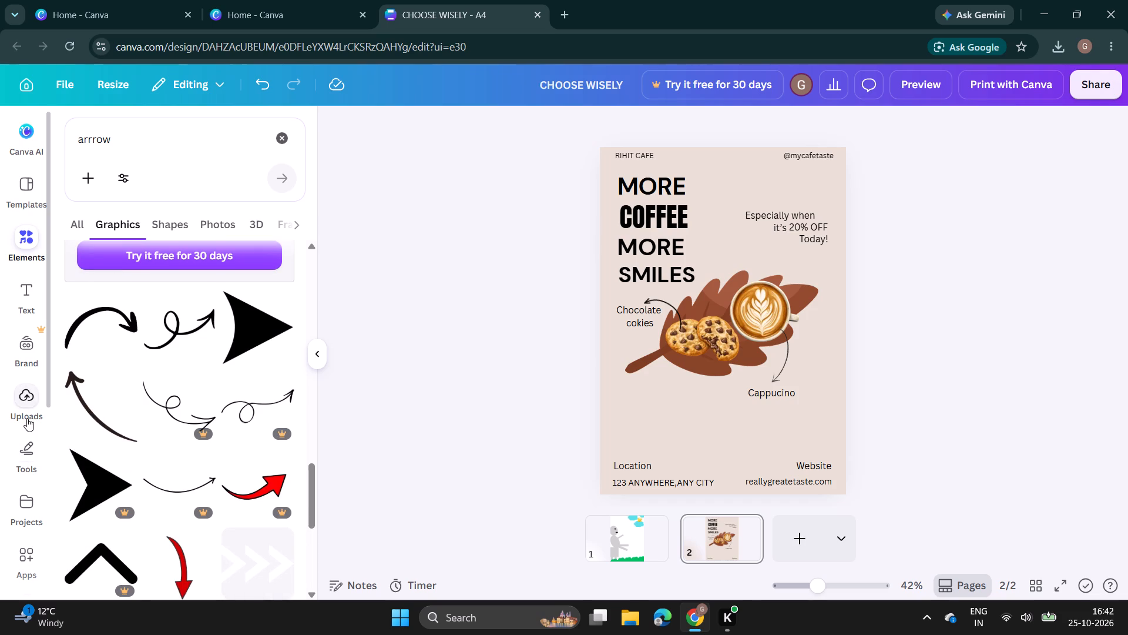
Add a circle shape, shrink it proportionally to about the headline's letter height, and place it beside the first "MORE".
{"action": "left_click", "coordinate": [25, 439]}
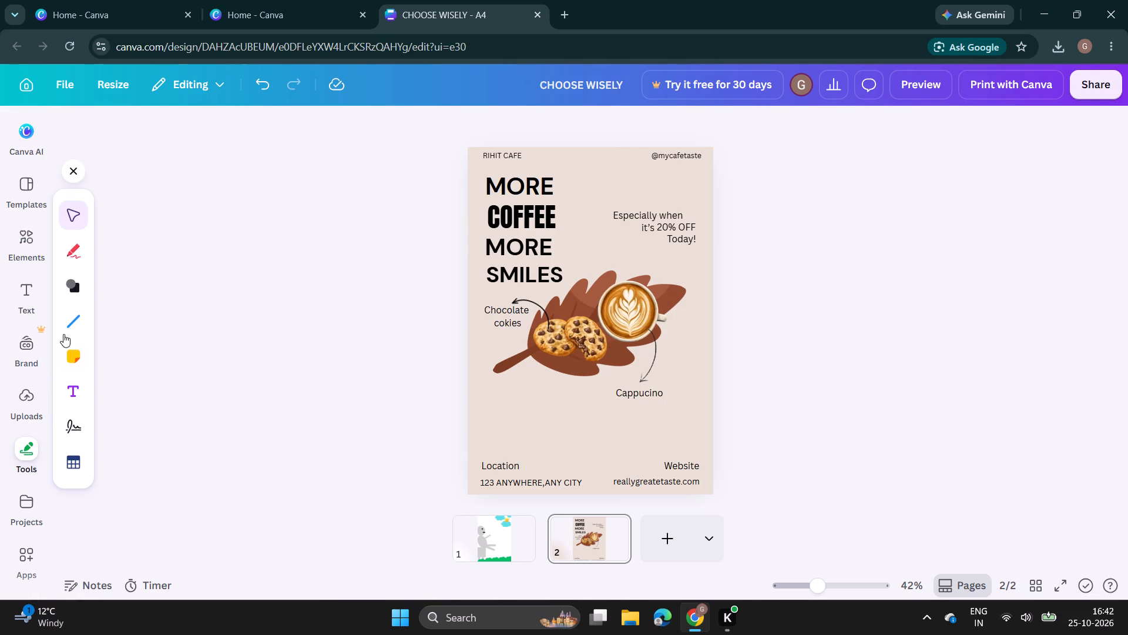
{"action": "left_click", "coordinate": [76, 290]}
{"action": "left_click", "coordinate": [117, 269]}
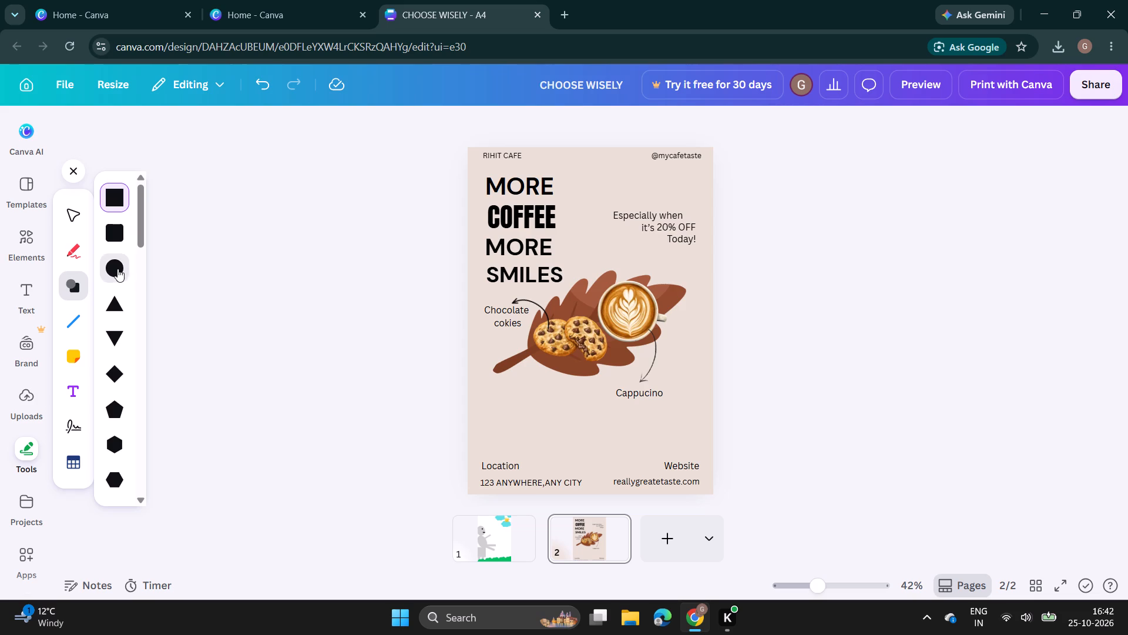
{"action": "left_click", "coordinate": [558, 160]}
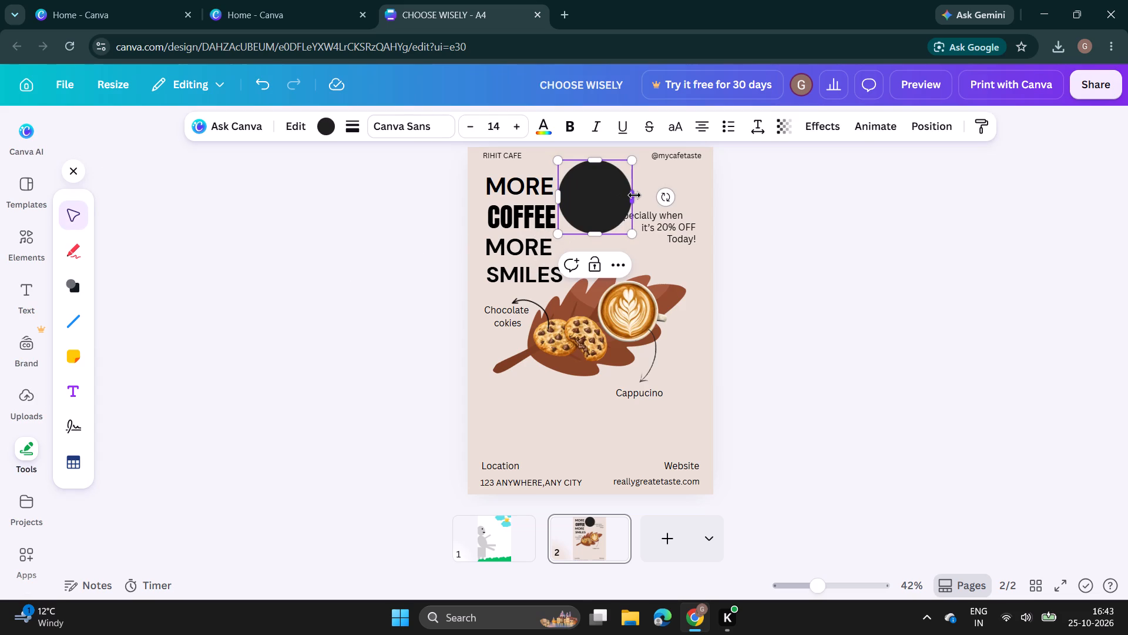
{"action": "left_click_drag", "start_coordinate": [634, 195], "coordinate": [620, 196]}
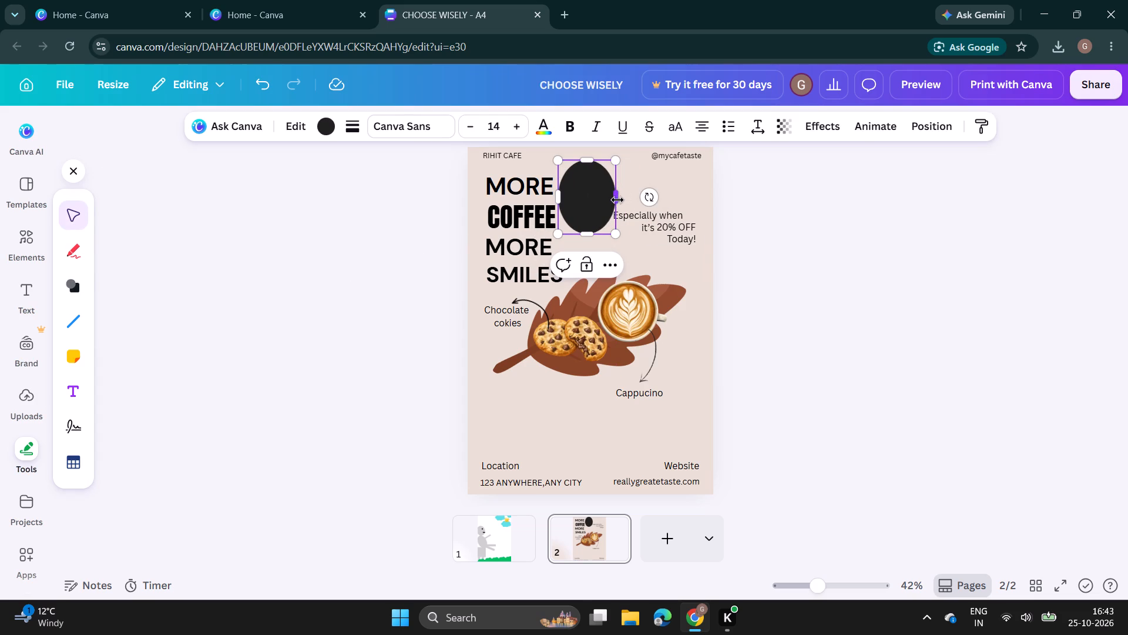
{"action": "key", "text": "ctrl+z"}
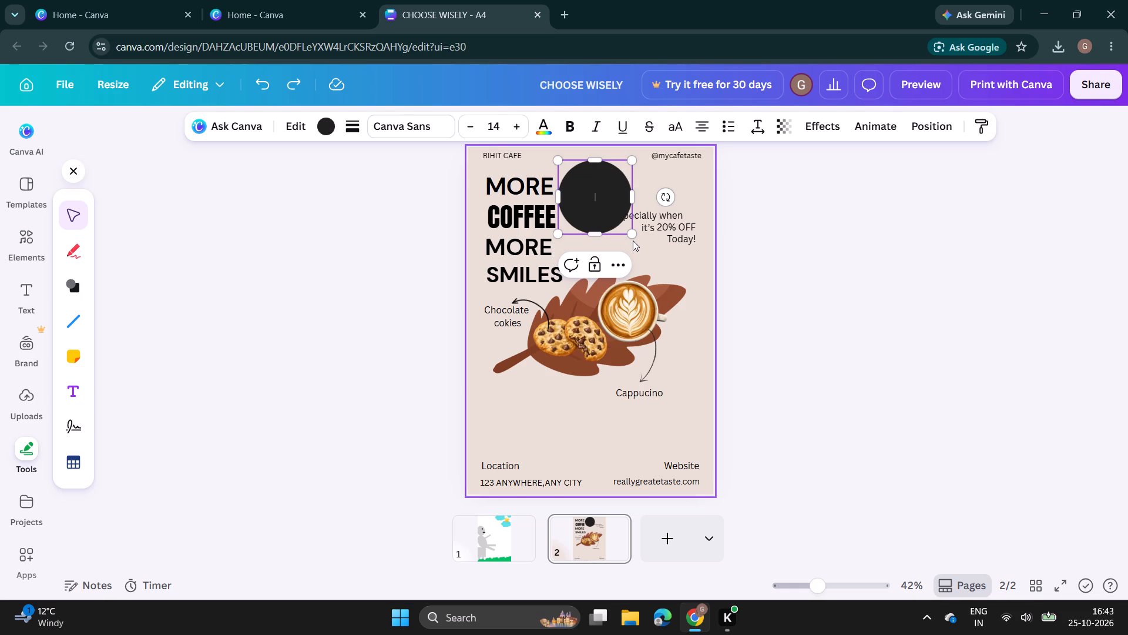
{"action": "left_click_drag", "start_coordinate": [632, 235], "coordinate": [602, 193]}
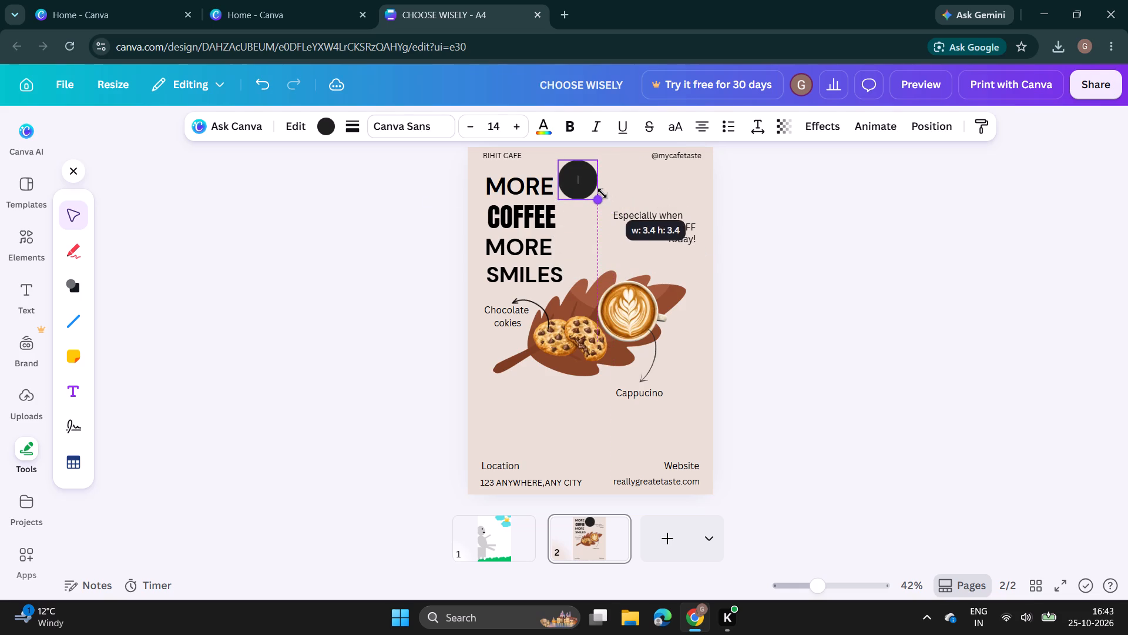
{"action": "left_click_drag", "start_coordinate": [602, 193], "coordinate": [589, 186]}
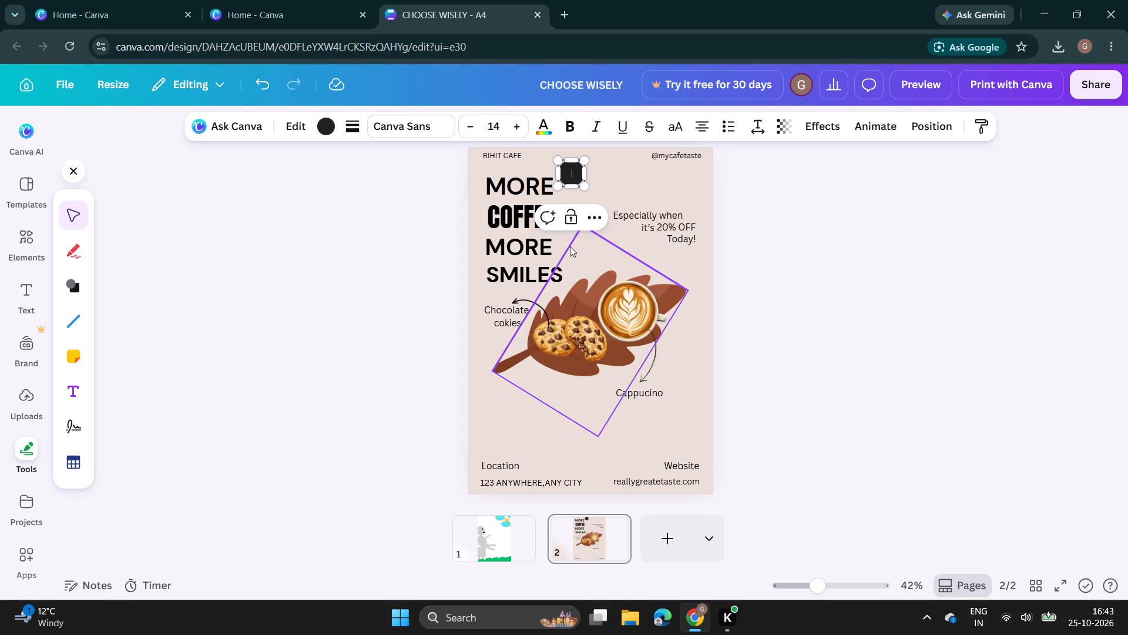
{"action": "left_click", "coordinate": [603, 196]}
{"action": "left_click_drag", "start_coordinate": [573, 176], "coordinate": [573, 186]}
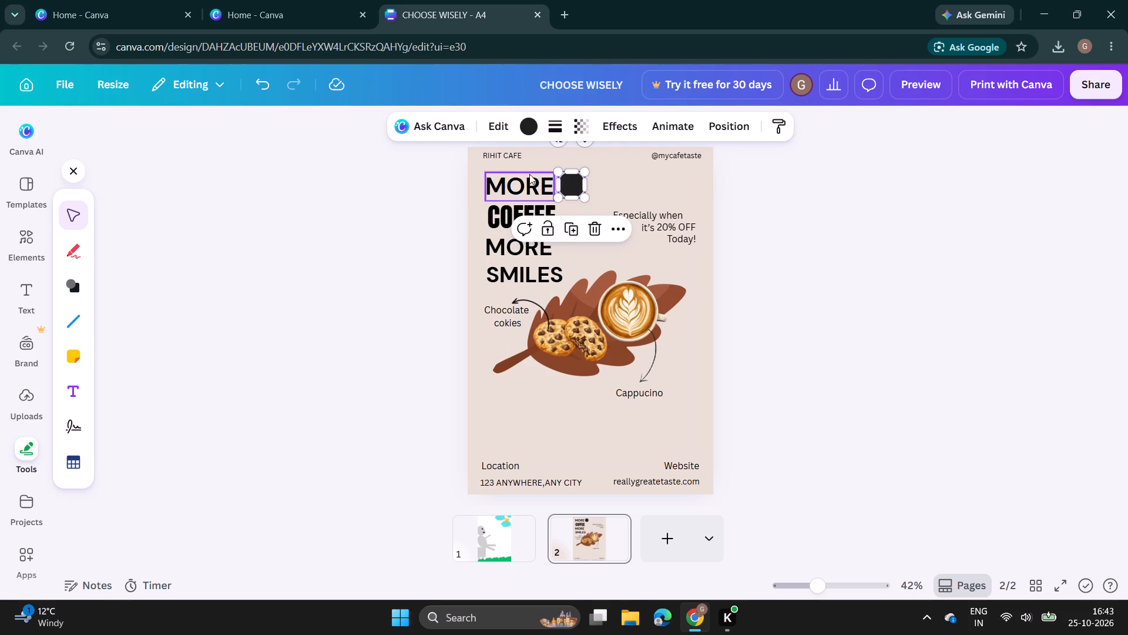
Look through the alternative shapes available for the circle, from basic shapes to abstract shapes.
{"action": "left_click", "coordinate": [503, 126]}
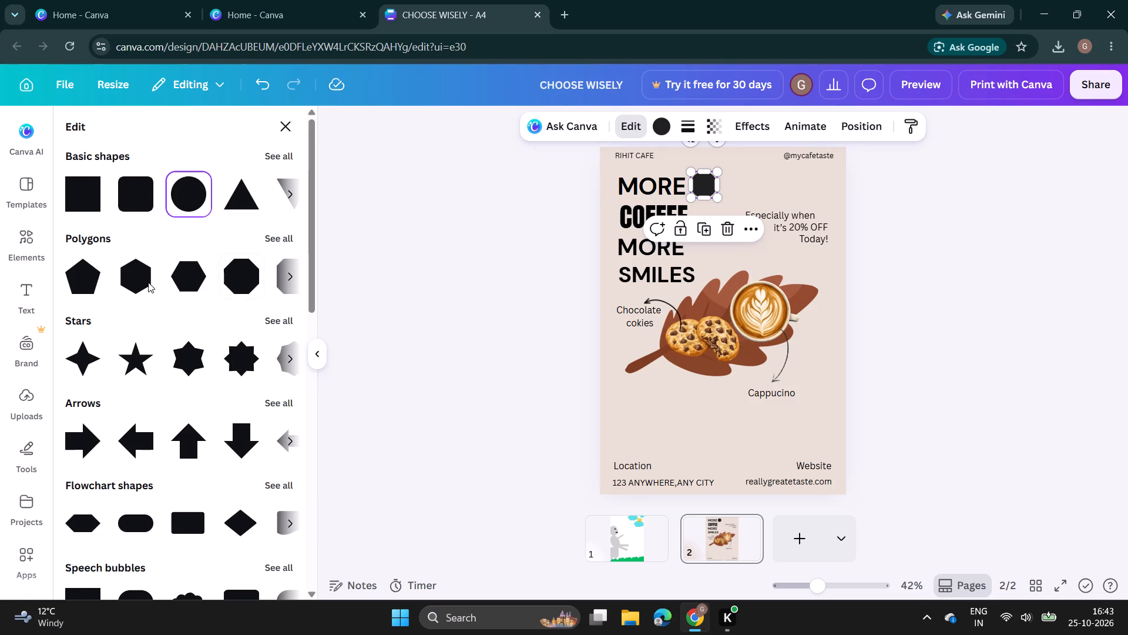
{"action": "scroll", "coordinate": [140, 278], "scroll_direction": "up", "scroll_amount": 3}
{"action": "scroll", "coordinate": [183, 251], "scroll_direction": "down", "scroll_amount": 3}
{"action": "scroll", "coordinate": [157, 406], "scroll_direction": "down", "scroll_amount": 10}
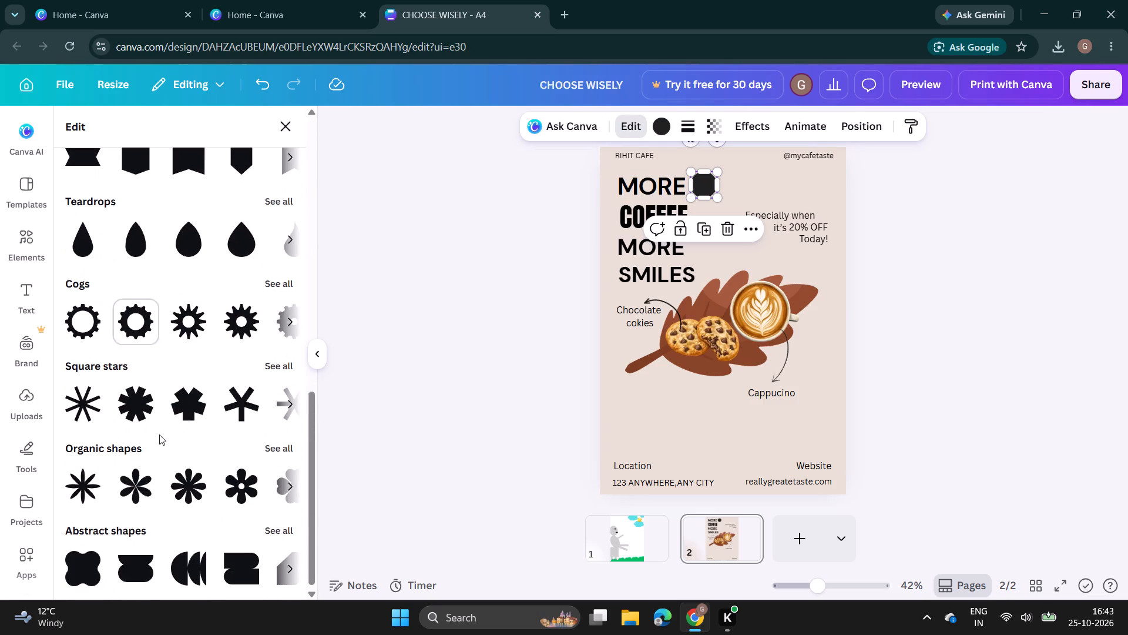
{"action": "scroll", "coordinate": [159, 435], "scroll_direction": "down", "scroll_amount": 6}
{"action": "scroll", "coordinate": [159, 435], "scroll_direction": "up", "scroll_amount": 17}
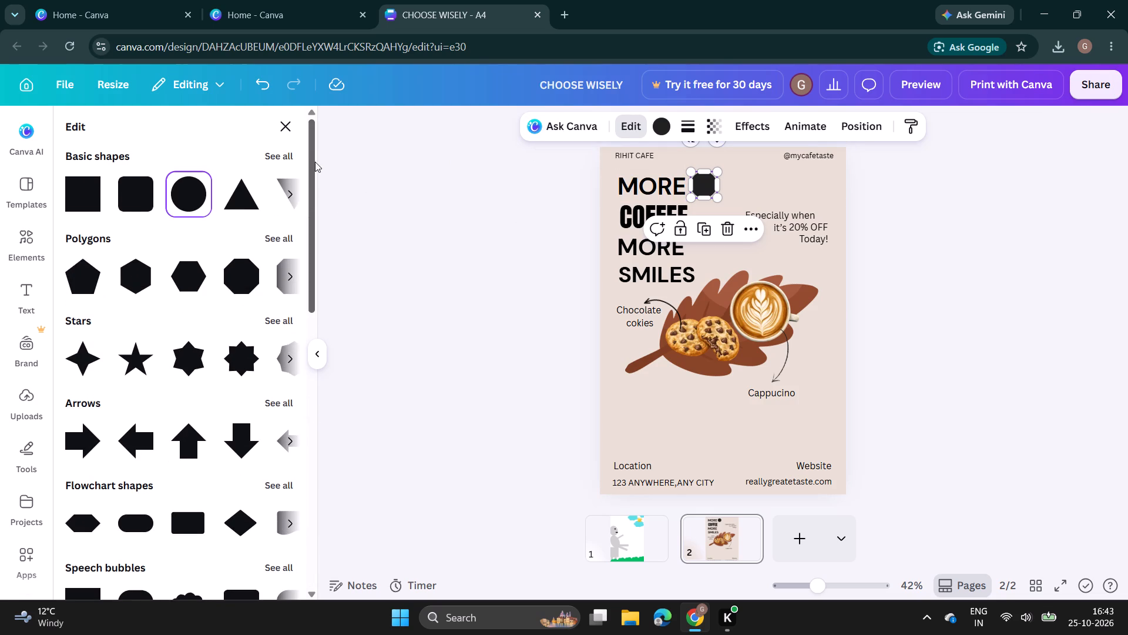
{"action": "left_click", "coordinate": [286, 125]}
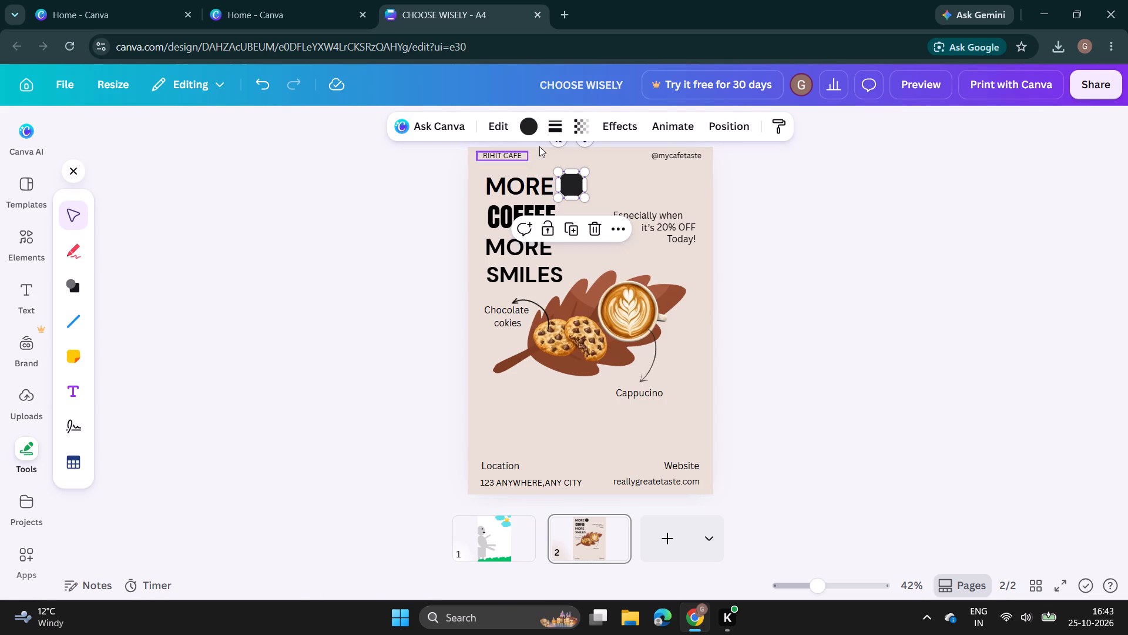
Change the circle's fill colour to white (#ffffff) from the colours used in this design.
{"action": "left_click", "coordinate": [505, 125]}
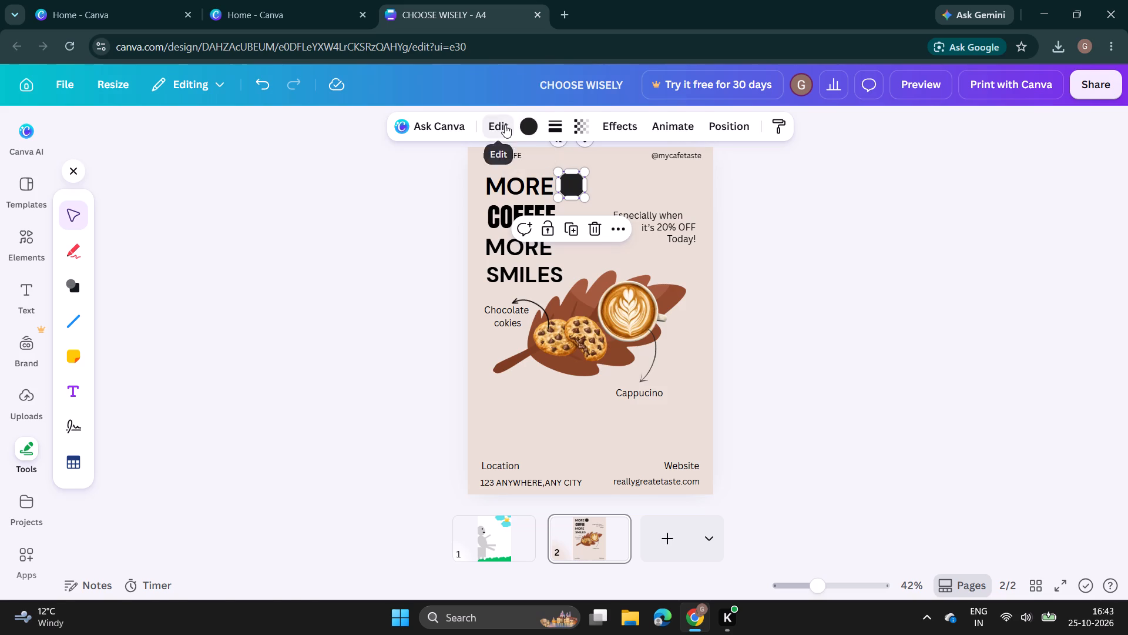
{"action": "left_click", "coordinate": [663, 116]}
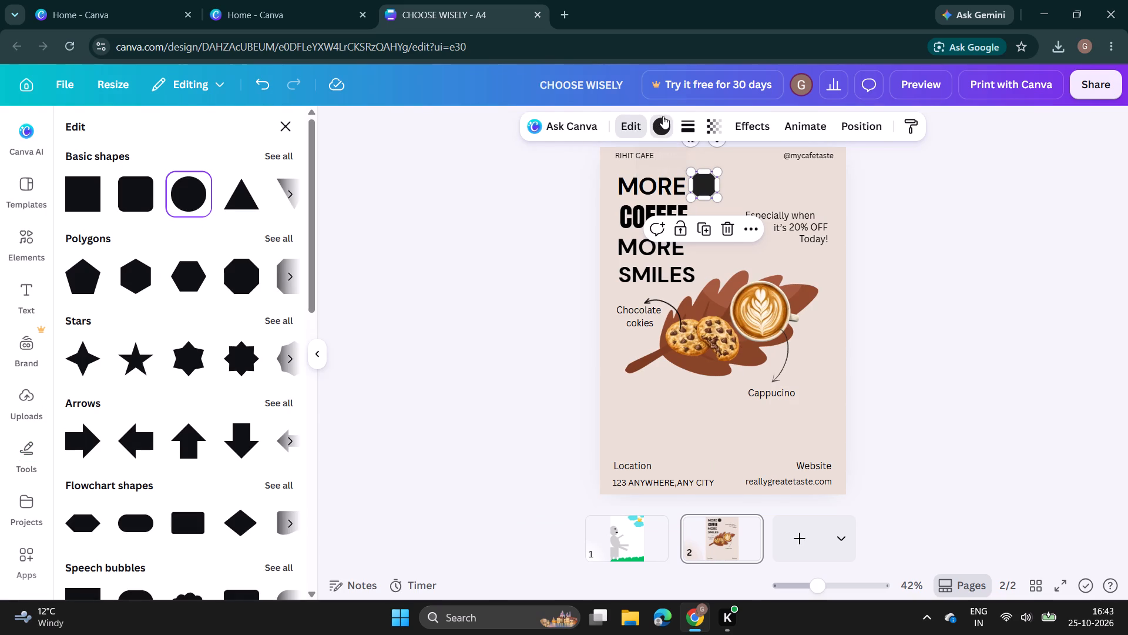
{"action": "scroll", "coordinate": [232, 347], "scroll_direction": "down", "scroll_amount": 5}
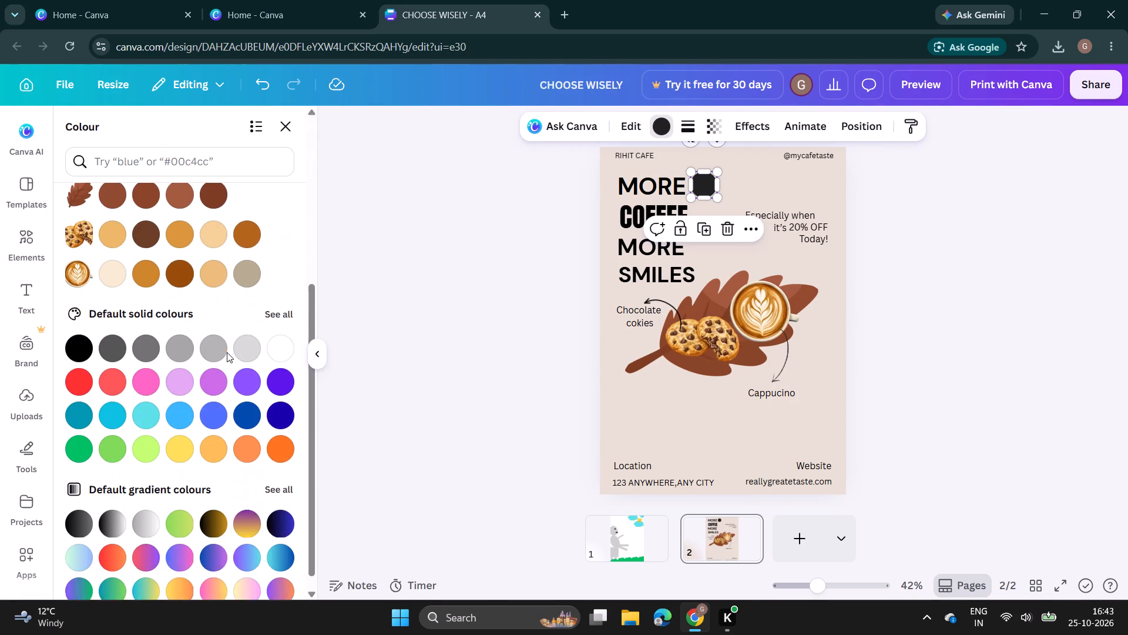
{"action": "scroll", "coordinate": [226, 353], "scroll_direction": "down", "scroll_amount": 6}
{"action": "scroll", "coordinate": [226, 353], "scroll_direction": "up", "scroll_amount": 5}
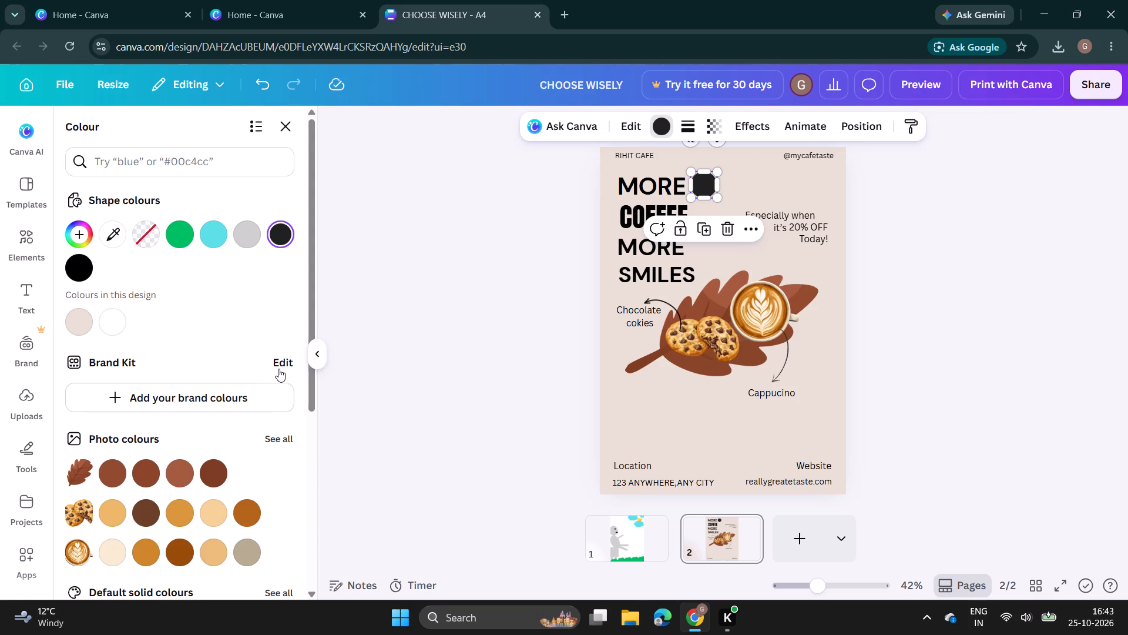
{"action": "left_click", "coordinate": [110, 332]}
{"action": "left_click", "coordinate": [398, 372]}
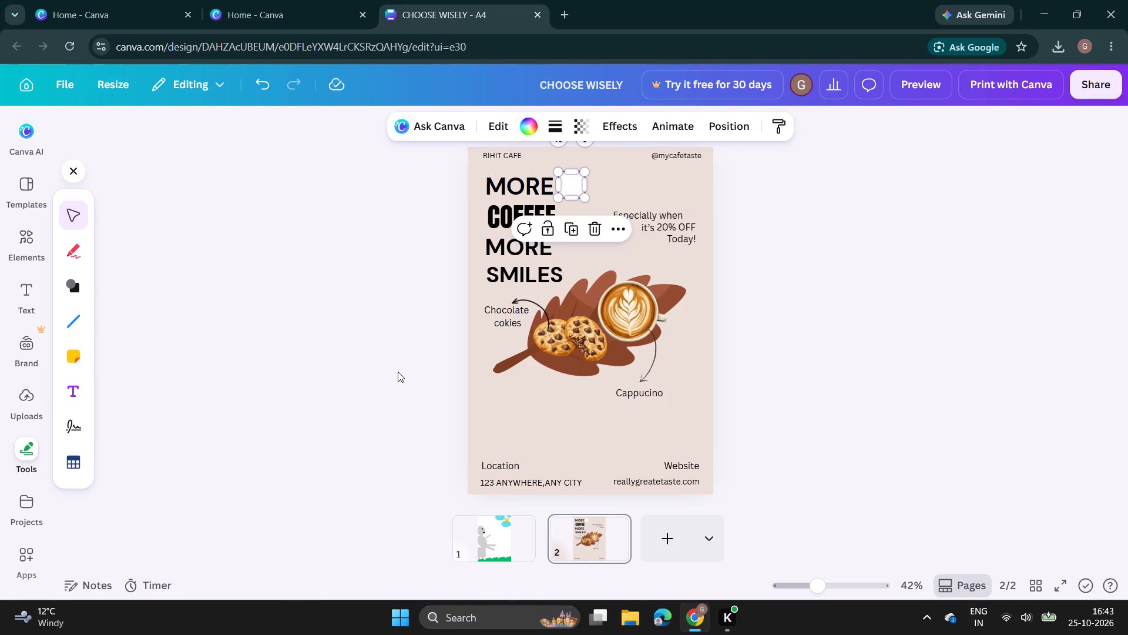
{"action": "left_click", "coordinate": [941, 249]}
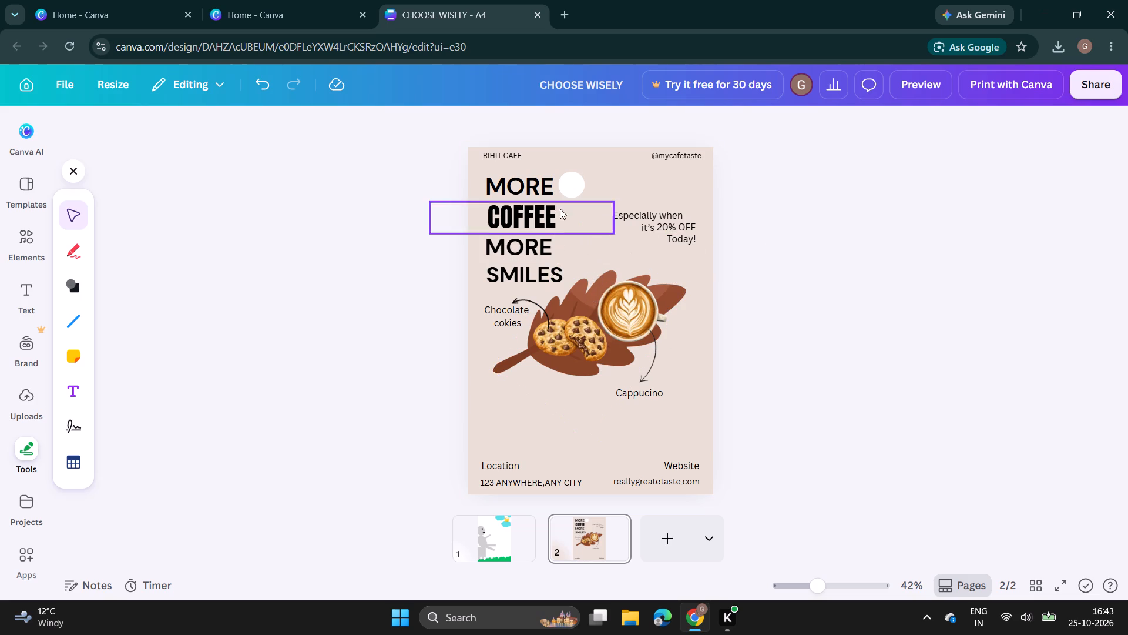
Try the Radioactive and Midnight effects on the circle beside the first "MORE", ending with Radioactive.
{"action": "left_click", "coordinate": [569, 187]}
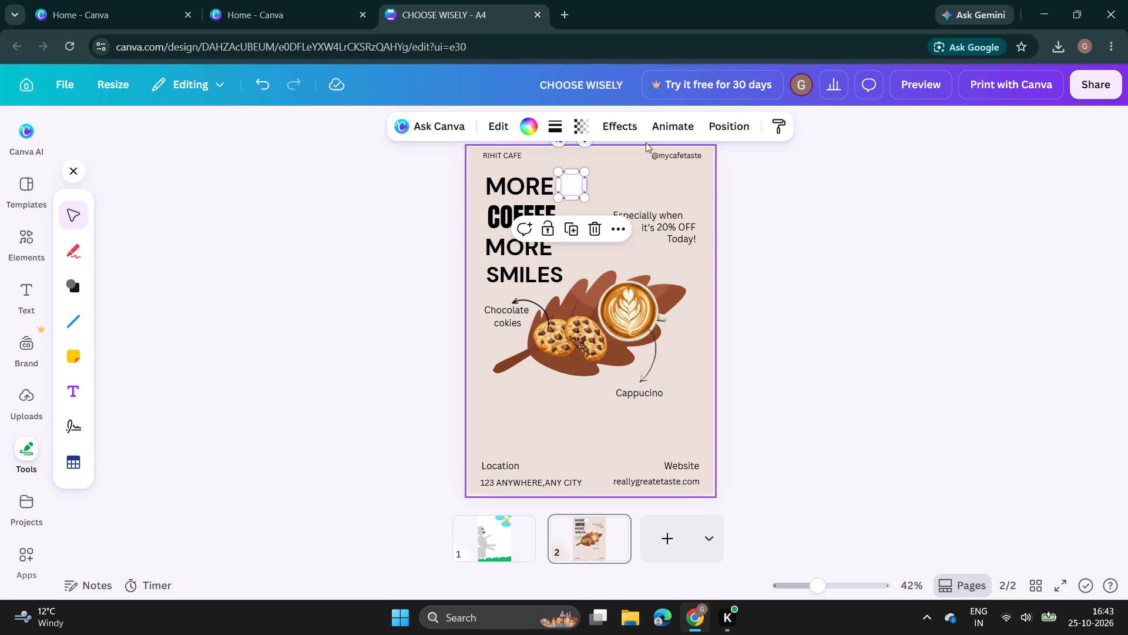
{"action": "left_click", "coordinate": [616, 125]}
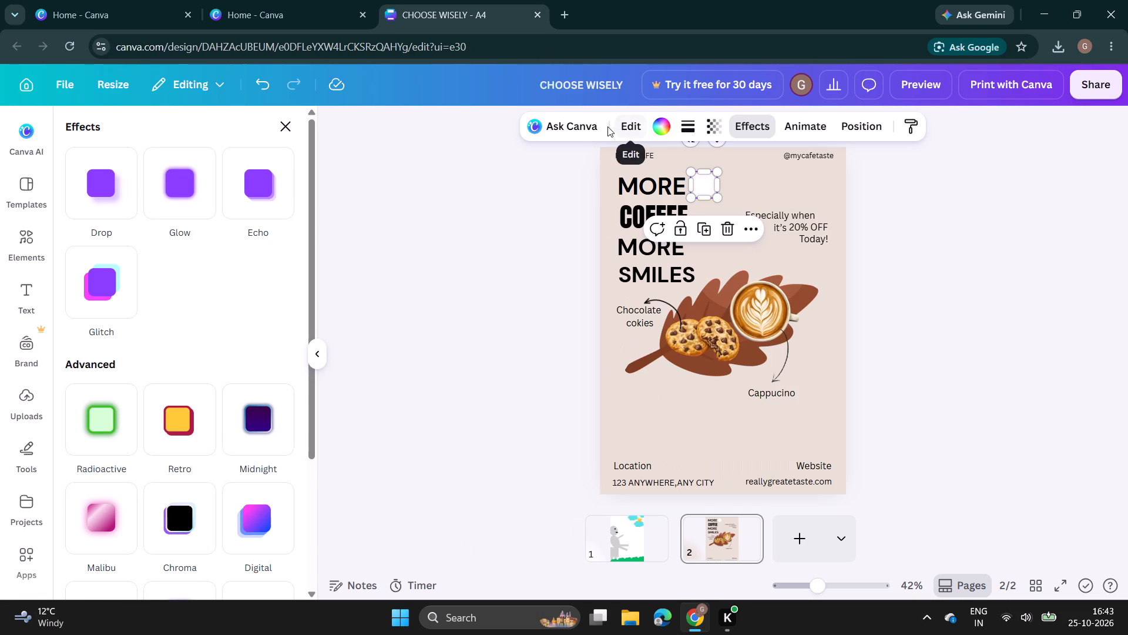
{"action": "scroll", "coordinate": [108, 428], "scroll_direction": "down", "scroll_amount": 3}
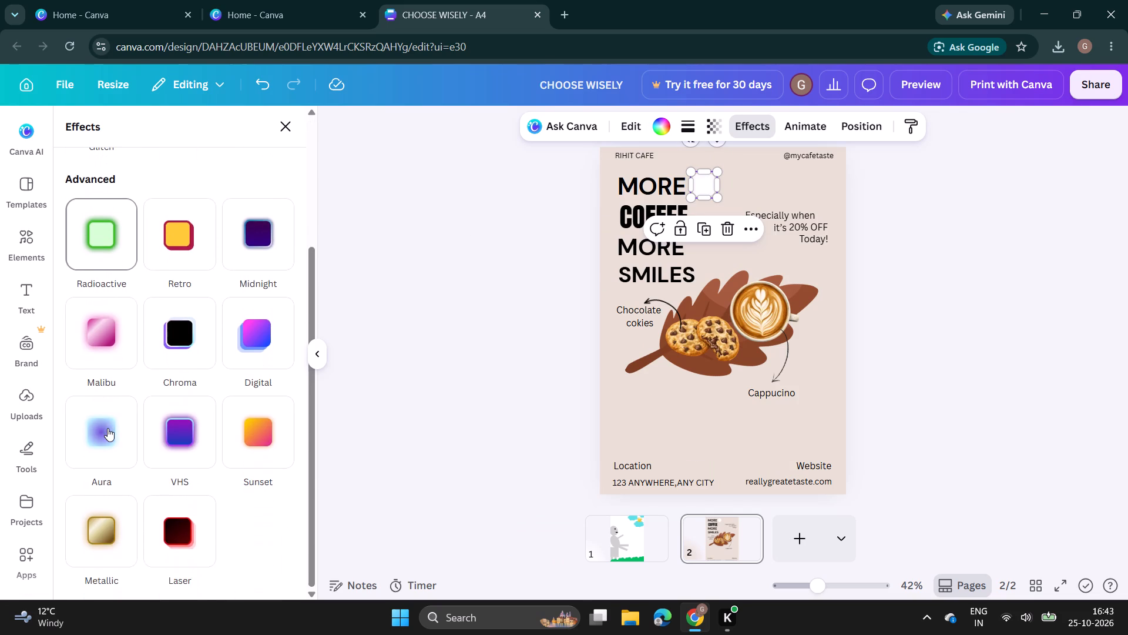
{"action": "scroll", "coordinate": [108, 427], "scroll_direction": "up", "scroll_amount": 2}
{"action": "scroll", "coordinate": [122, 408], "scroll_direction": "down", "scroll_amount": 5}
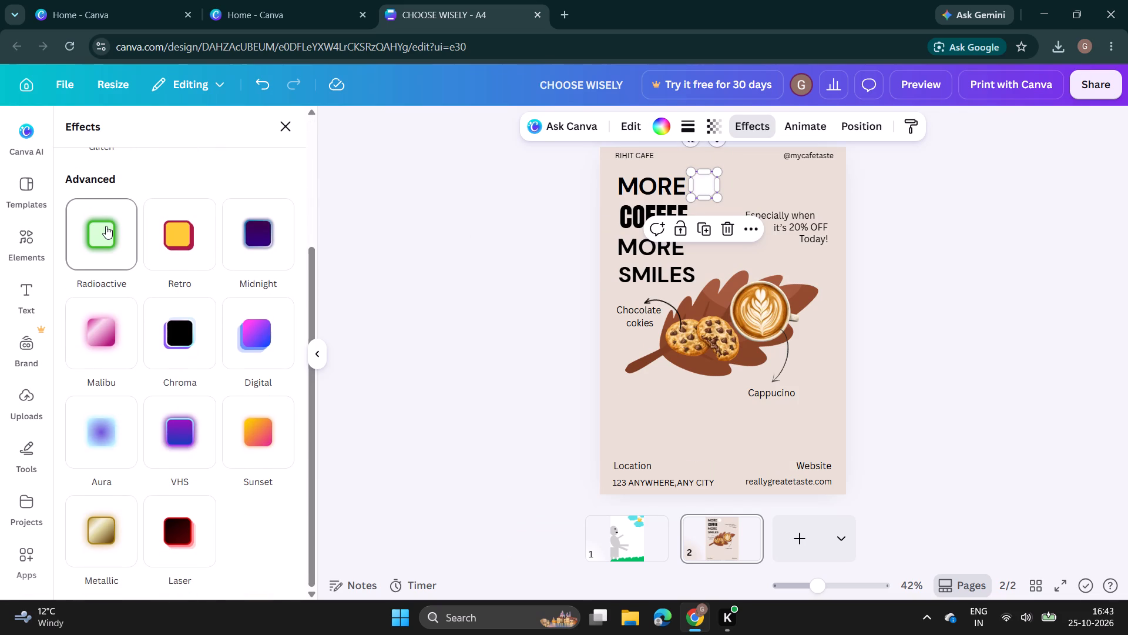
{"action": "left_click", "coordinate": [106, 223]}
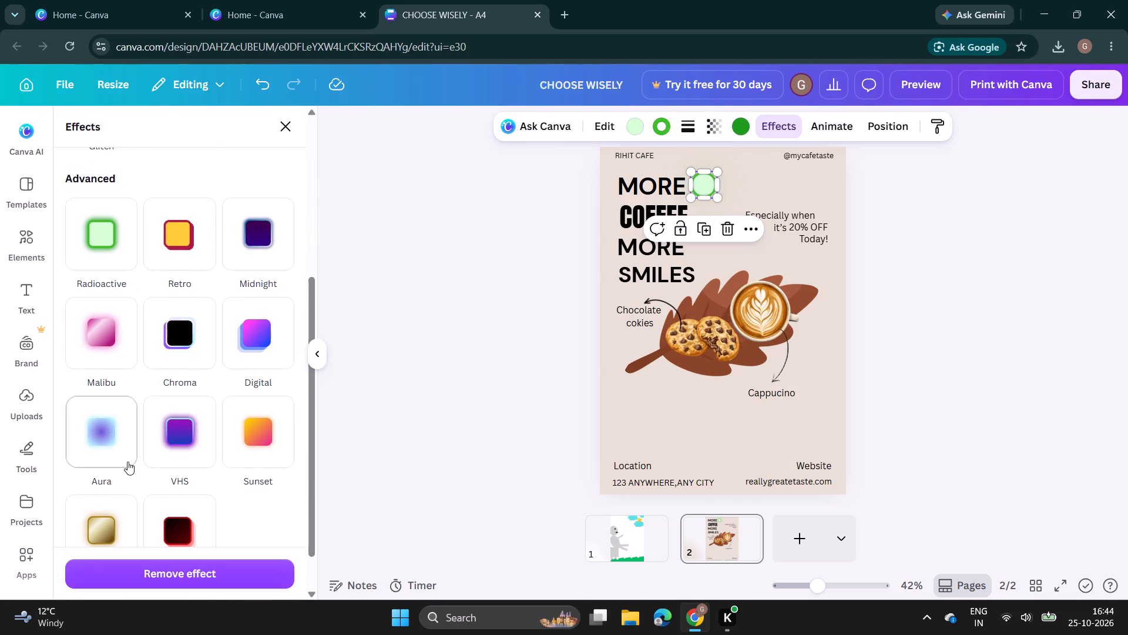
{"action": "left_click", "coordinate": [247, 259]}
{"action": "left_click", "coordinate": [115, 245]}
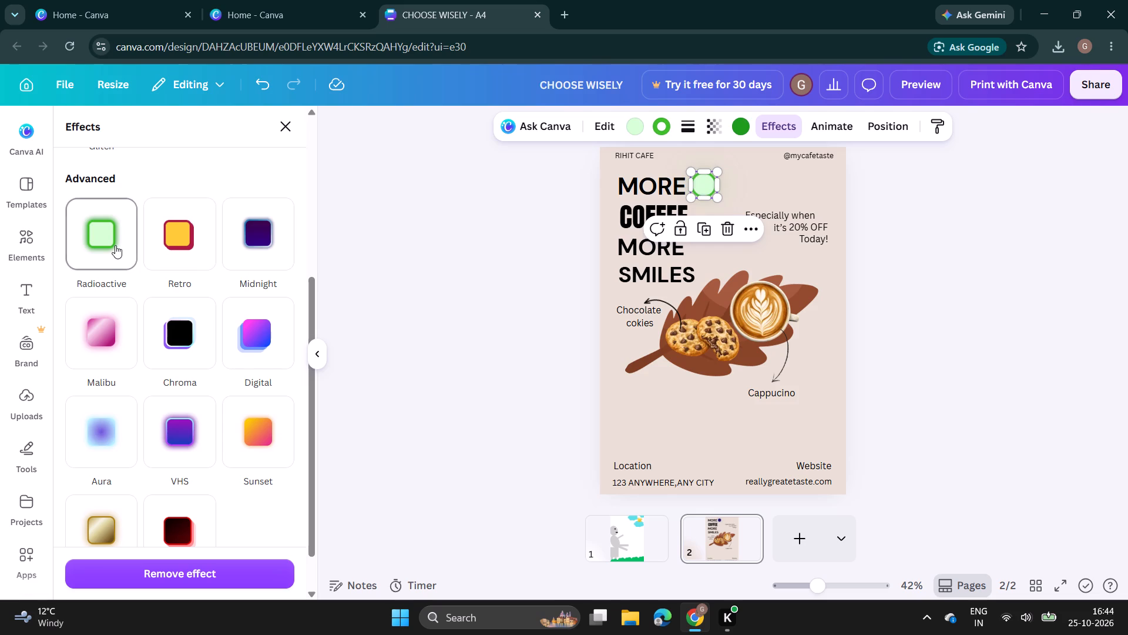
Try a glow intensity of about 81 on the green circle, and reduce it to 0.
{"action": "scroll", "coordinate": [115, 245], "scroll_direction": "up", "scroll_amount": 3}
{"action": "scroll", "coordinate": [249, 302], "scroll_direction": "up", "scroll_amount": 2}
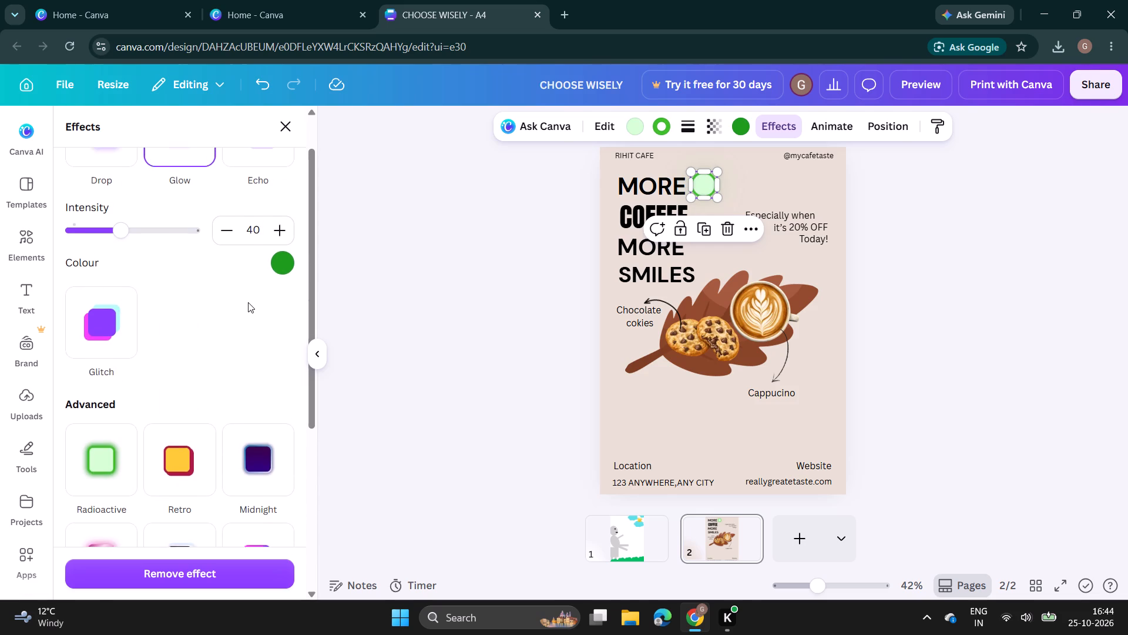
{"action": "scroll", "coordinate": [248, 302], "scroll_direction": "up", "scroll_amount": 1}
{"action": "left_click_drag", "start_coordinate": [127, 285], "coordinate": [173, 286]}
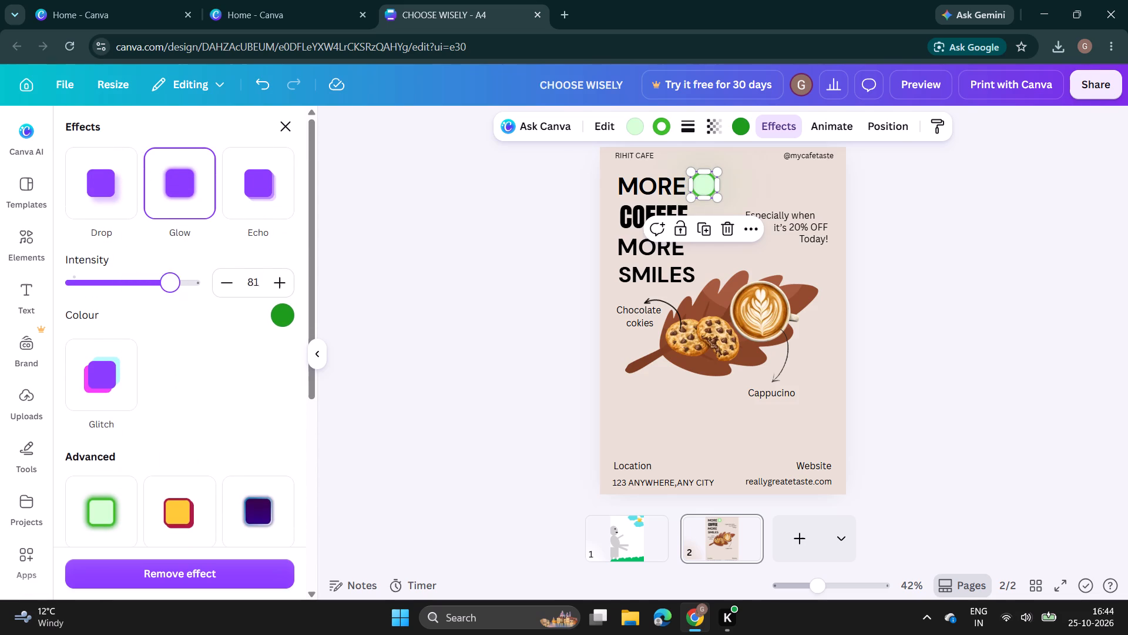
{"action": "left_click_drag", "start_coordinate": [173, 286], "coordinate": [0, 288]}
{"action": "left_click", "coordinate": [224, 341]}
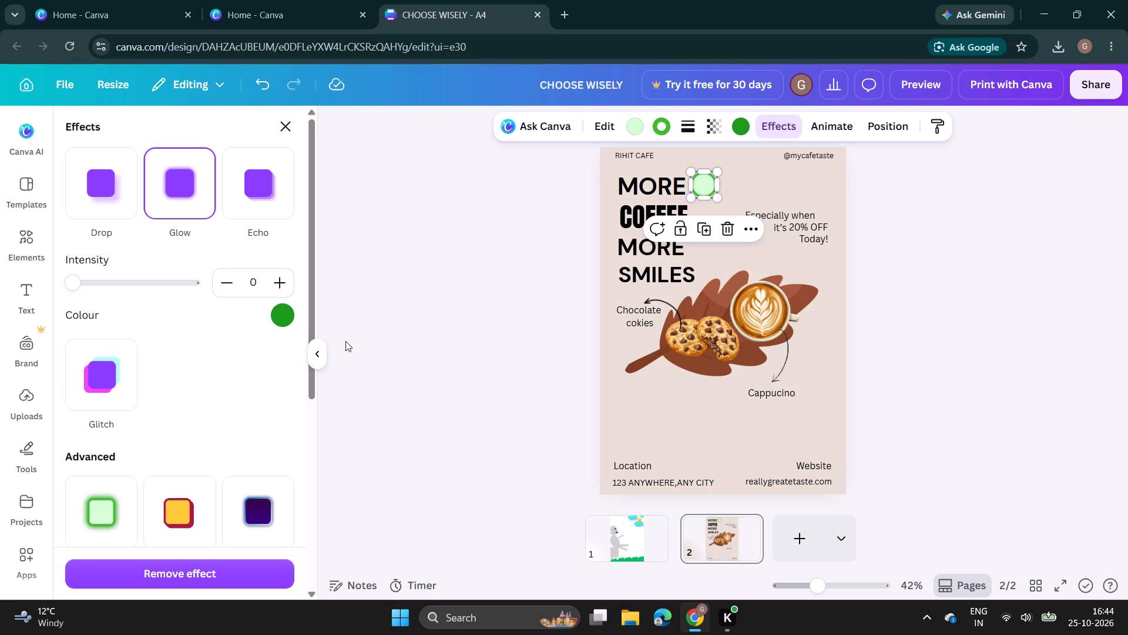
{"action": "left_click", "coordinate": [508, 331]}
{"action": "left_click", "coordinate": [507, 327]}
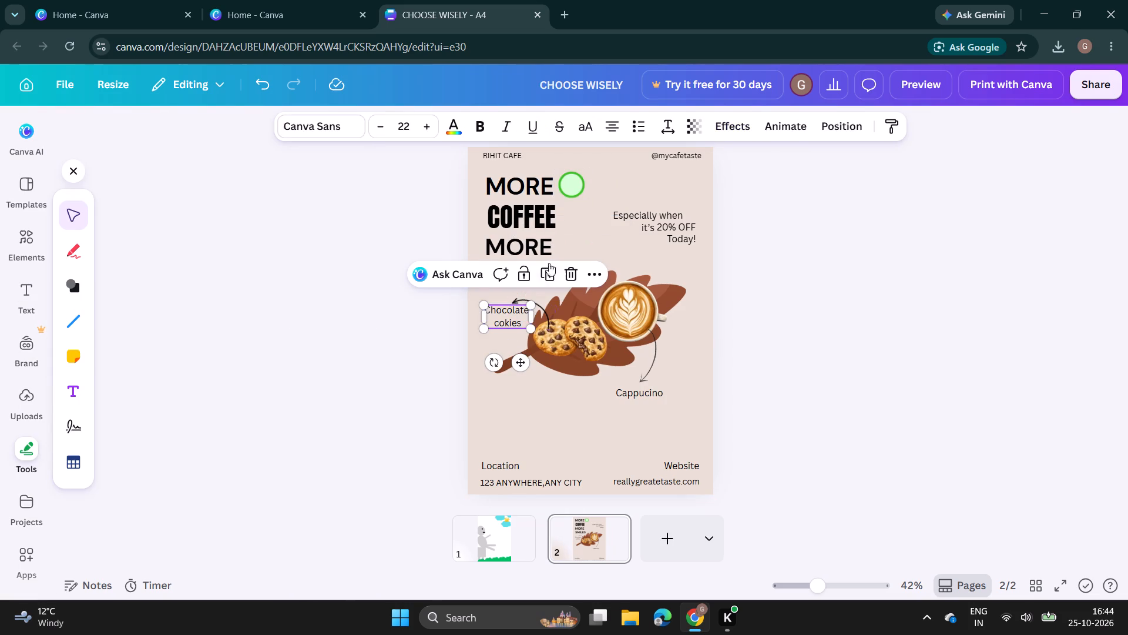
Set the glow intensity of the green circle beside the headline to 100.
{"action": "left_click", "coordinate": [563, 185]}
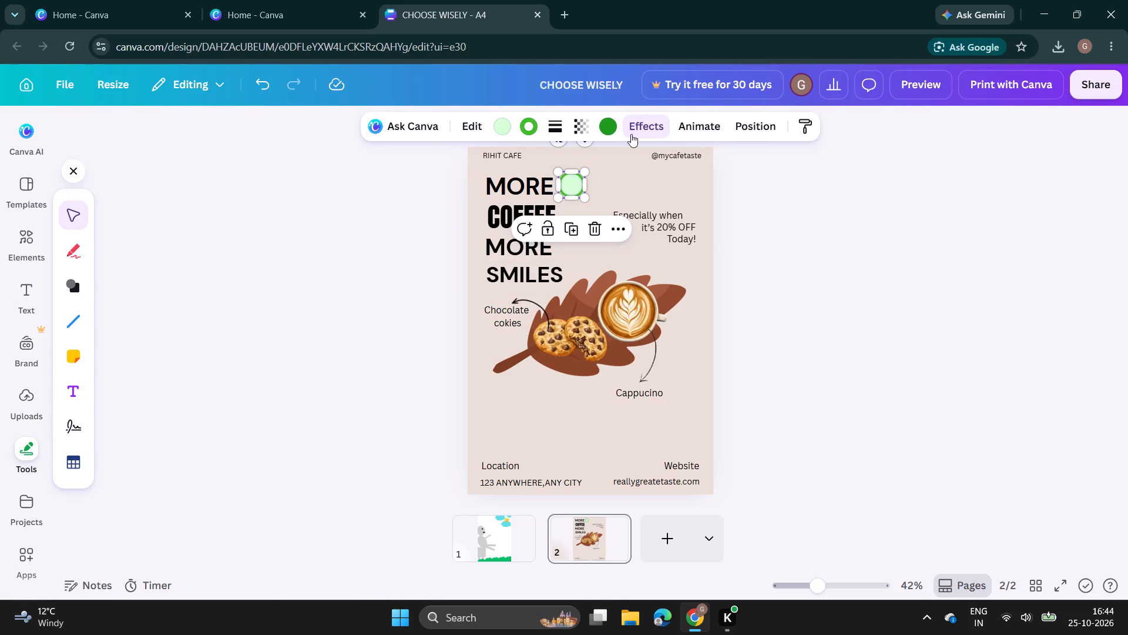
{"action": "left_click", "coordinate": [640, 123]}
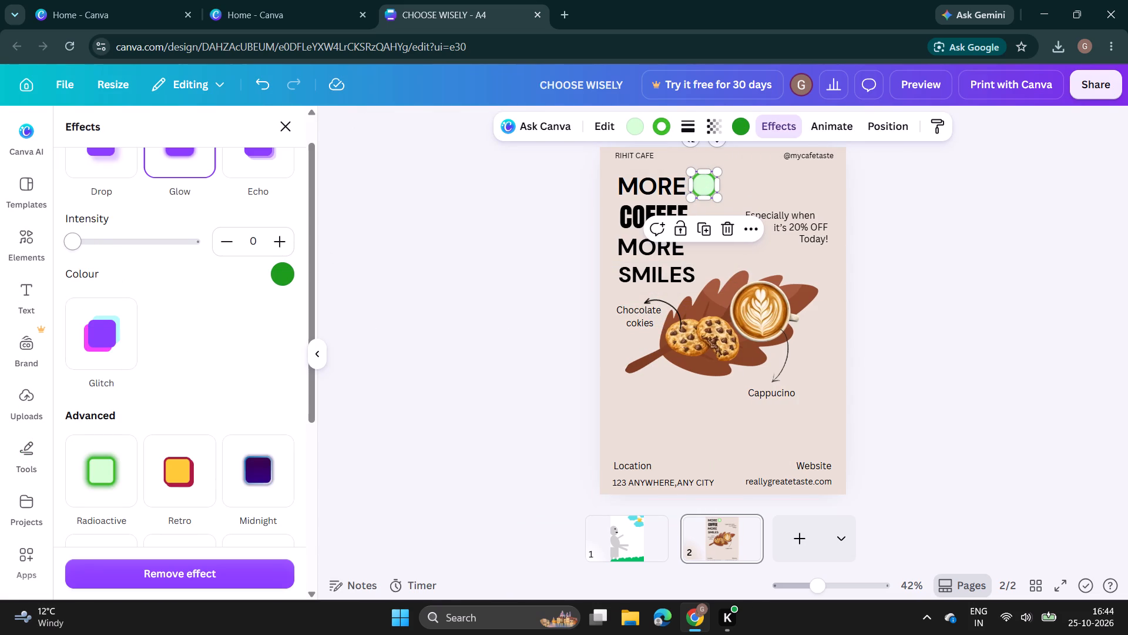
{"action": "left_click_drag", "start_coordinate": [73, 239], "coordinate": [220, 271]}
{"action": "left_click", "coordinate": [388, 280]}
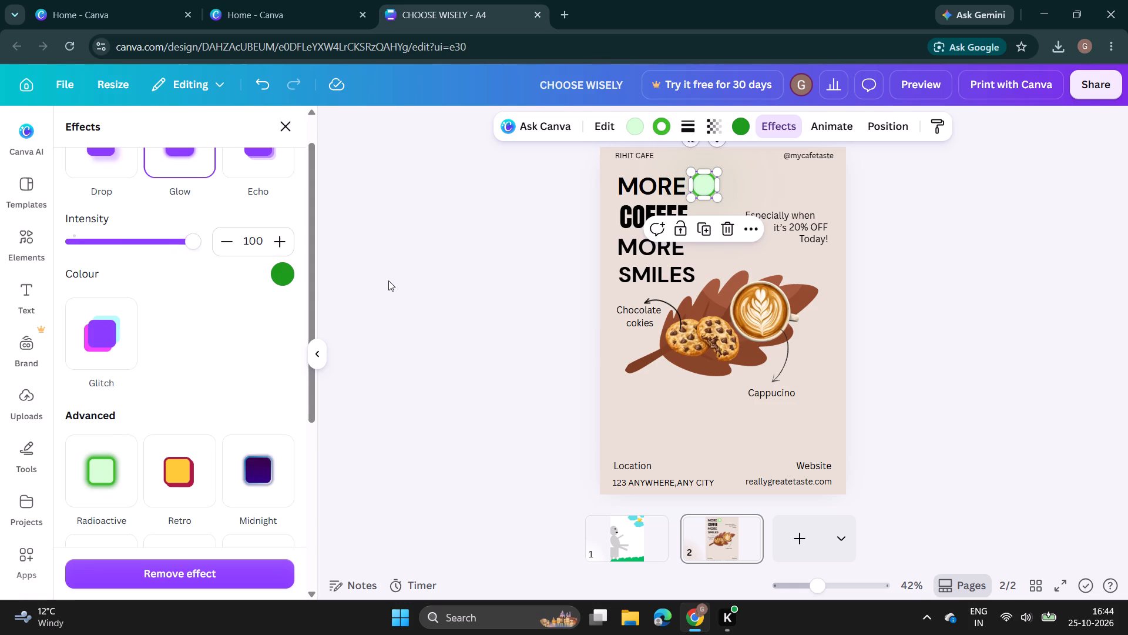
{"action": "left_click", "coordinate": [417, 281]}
Delete the glowing green circle beside the first "MORE" on page 2.
{"action": "left_click", "coordinate": [572, 189]}
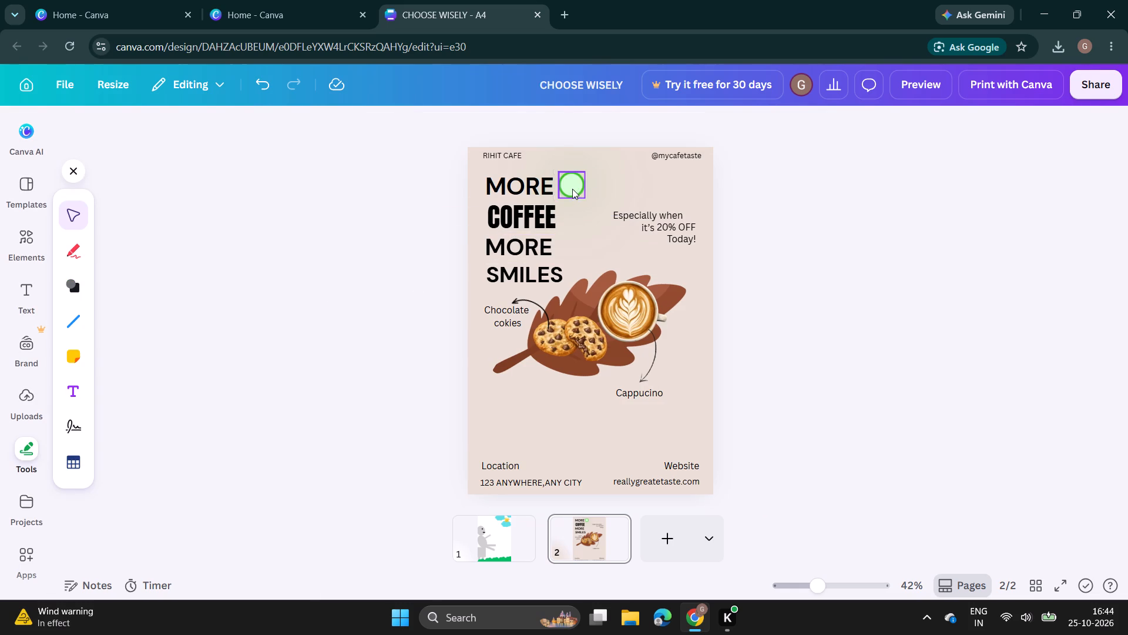
{"action": "left_click", "coordinate": [596, 230]}
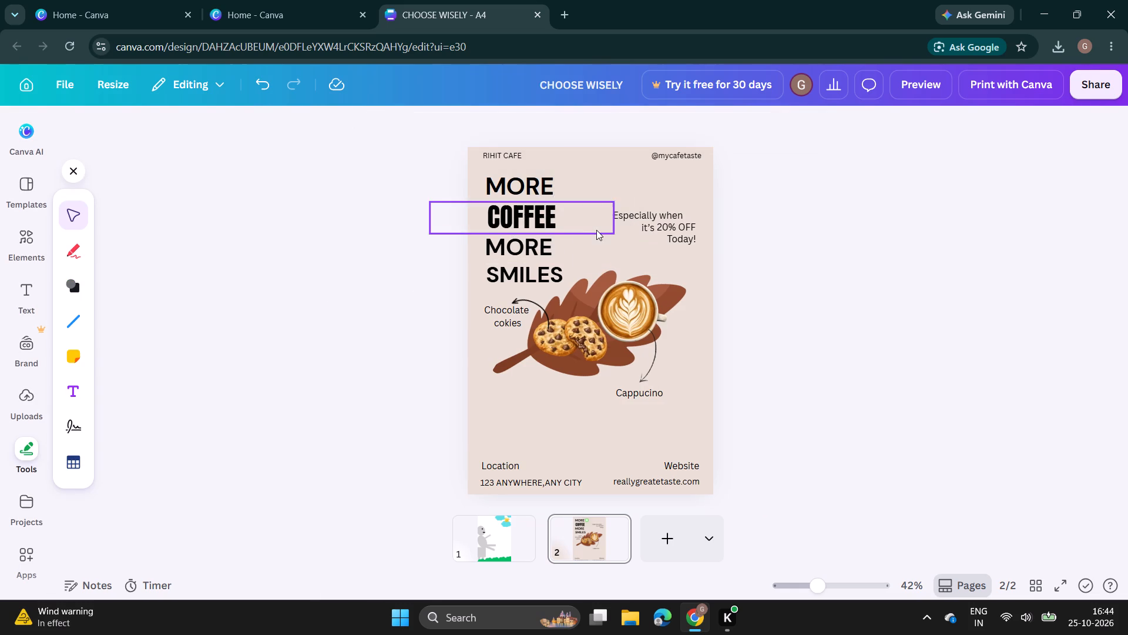
{"action": "scroll", "coordinate": [607, 271], "scroll_direction": "up", "scroll_amount": 3}
{"action": "left_click", "coordinate": [583, 530]}
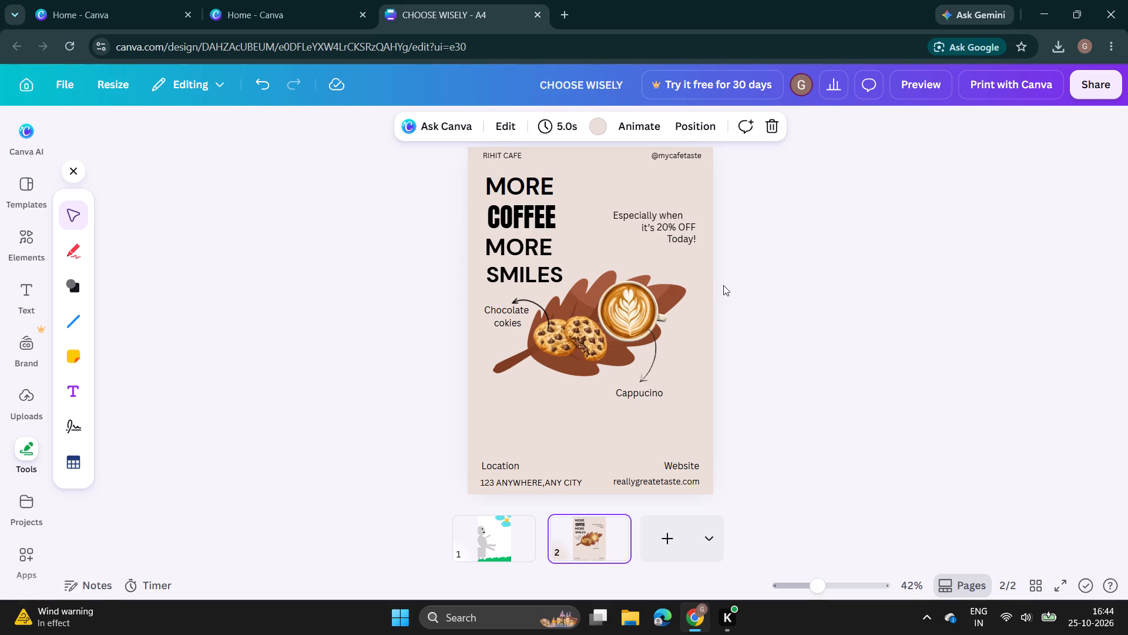
Make the "20% OFF" text in the promotional message bold.
{"action": "left_click", "coordinate": [661, 223]}
{"action": "left_click", "coordinate": [481, 124]}
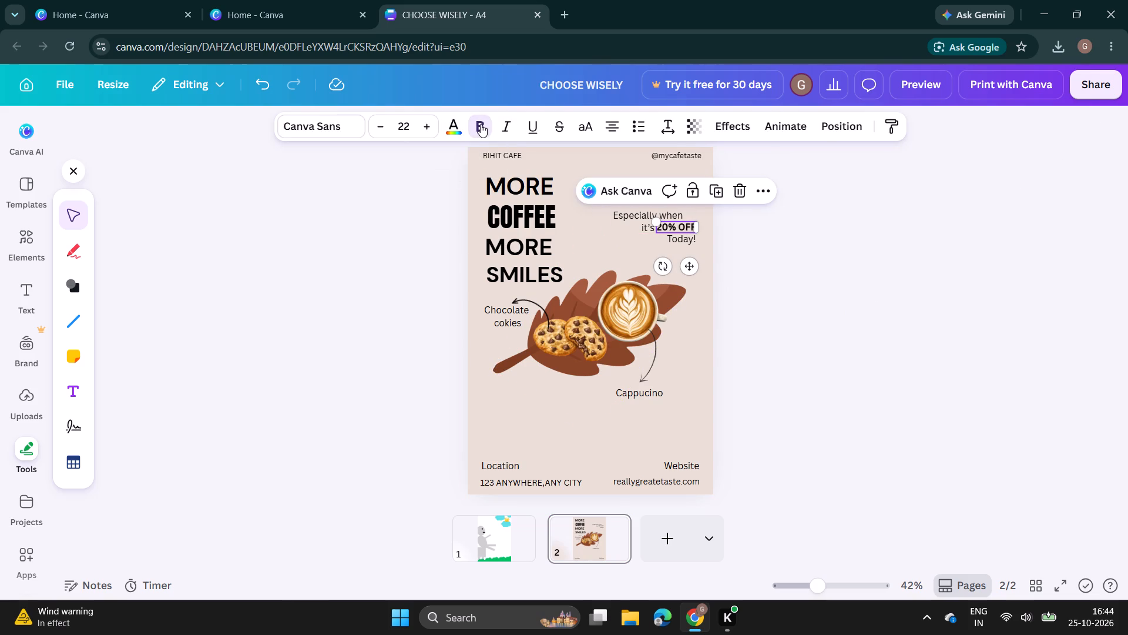
{"action": "left_click", "coordinate": [444, 330]}
Change the font of the "Chocolate cokies" label to the handwritten Brittany font.
{"action": "left_click", "coordinate": [519, 312]}
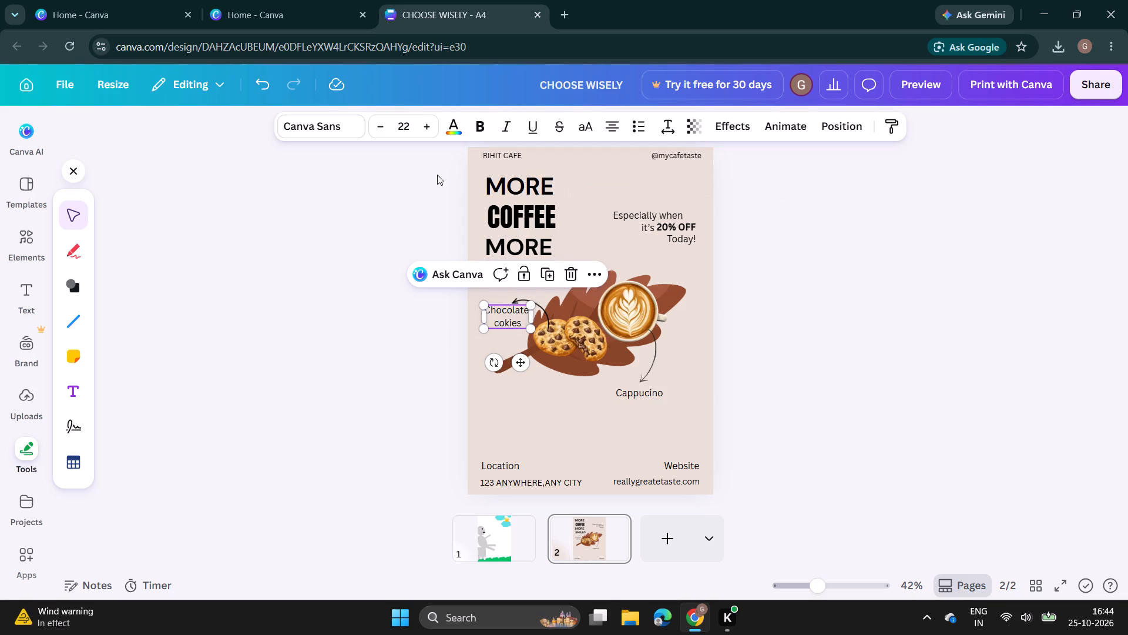
{"action": "left_click", "coordinate": [349, 133]}
{"action": "scroll", "coordinate": [146, 371], "scroll_direction": "down", "scroll_amount": 3}
{"action": "scroll", "coordinate": [145, 431], "scroll_direction": "down", "scroll_amount": 4}
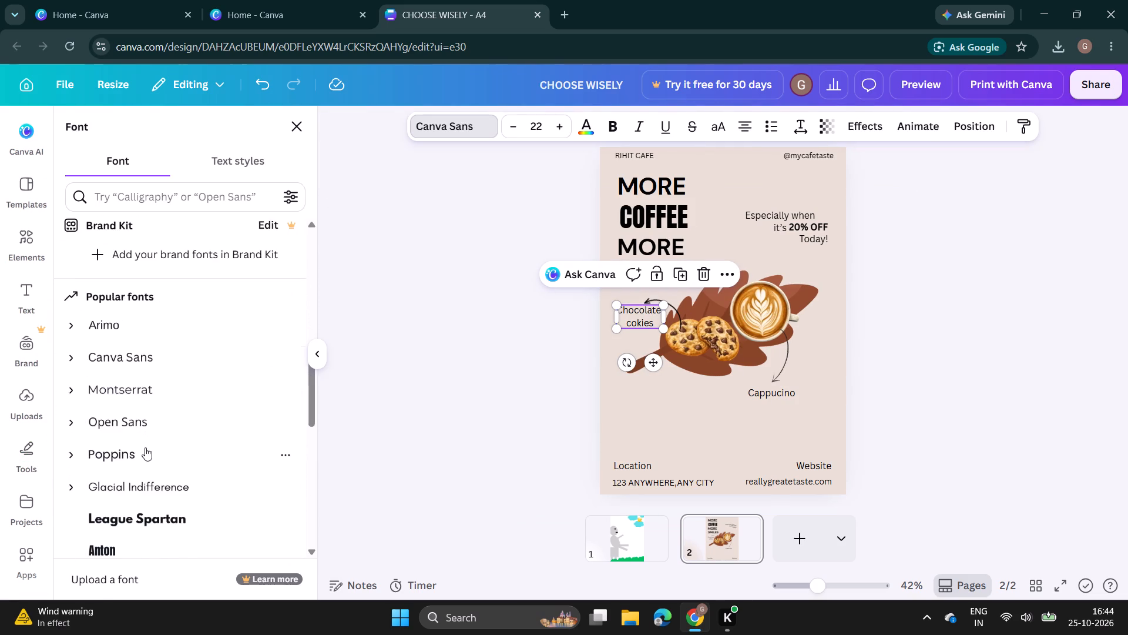
{"action": "scroll", "coordinate": [145, 447], "scroll_direction": "down", "scroll_amount": 3}
{"action": "scroll", "coordinate": [137, 507], "scroll_direction": "down", "scroll_amount": 2}
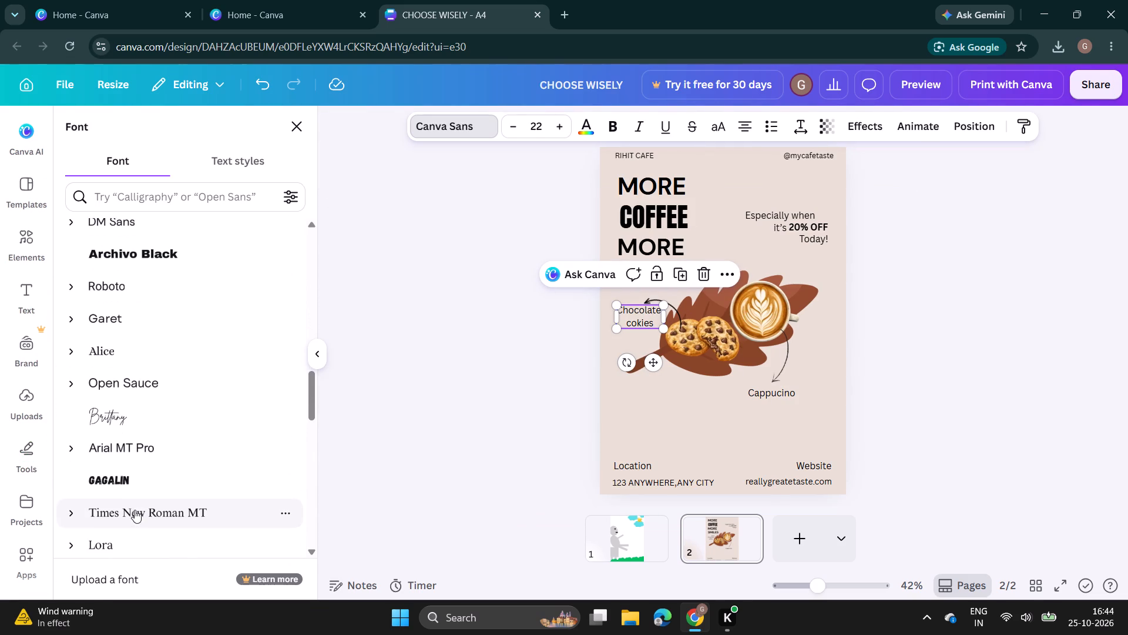
{"action": "left_click", "coordinate": [112, 422]}
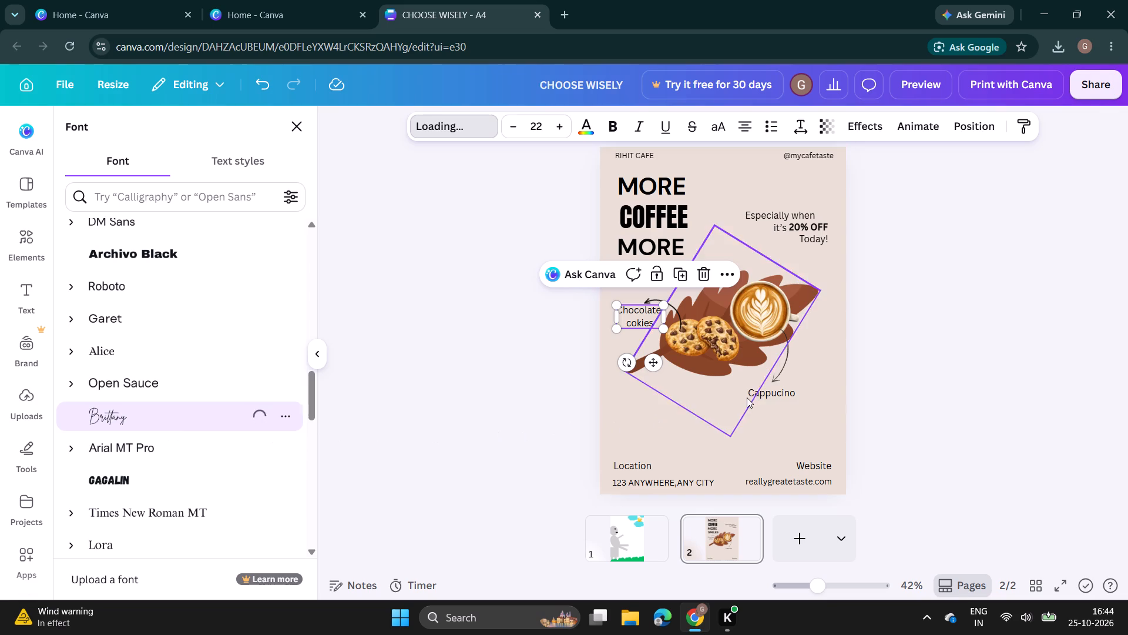
Change the font of the "Cappucino" label to Brittany as well.
{"action": "left_click", "coordinate": [767, 394]}
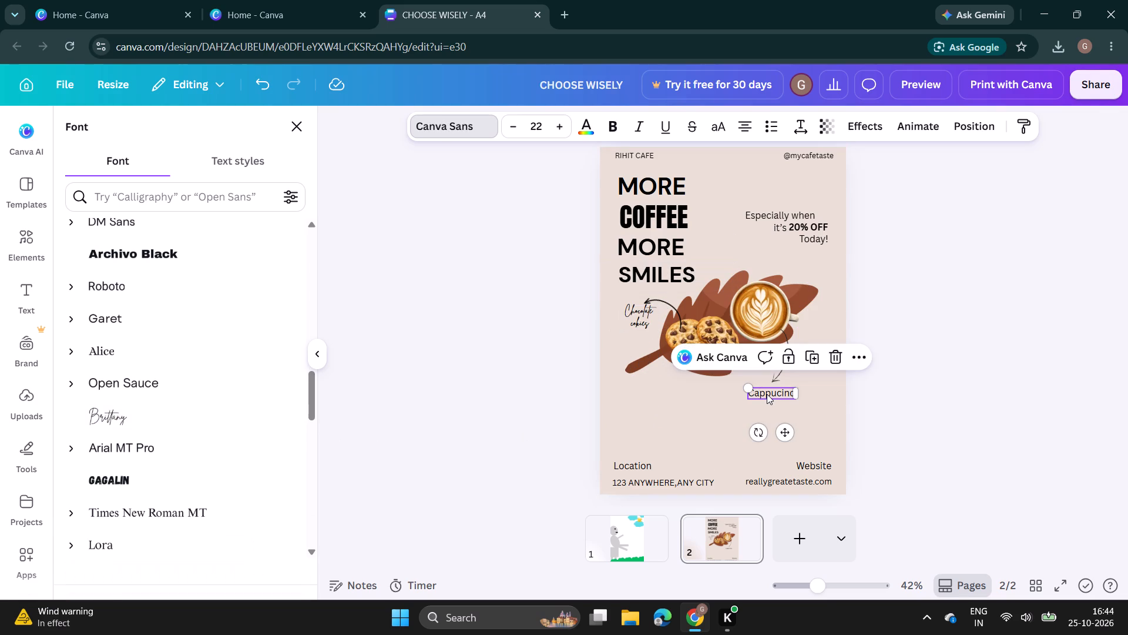
{"action": "left_click", "coordinate": [159, 417]}
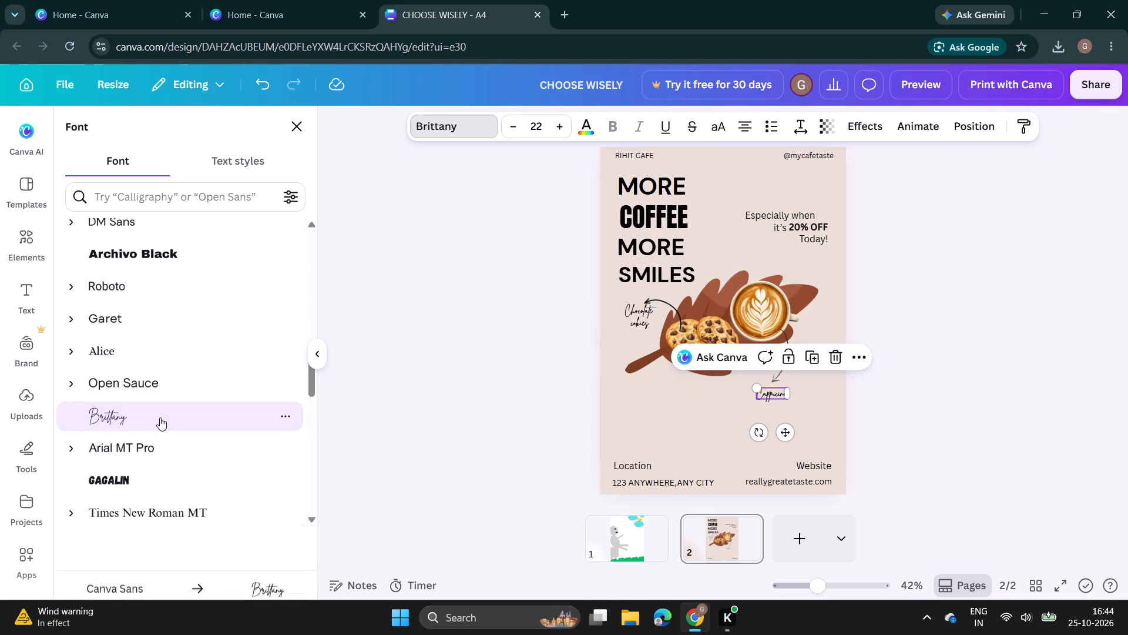
{"action": "scroll", "coordinate": [160, 417], "scroll_direction": "down", "scroll_amount": 6}
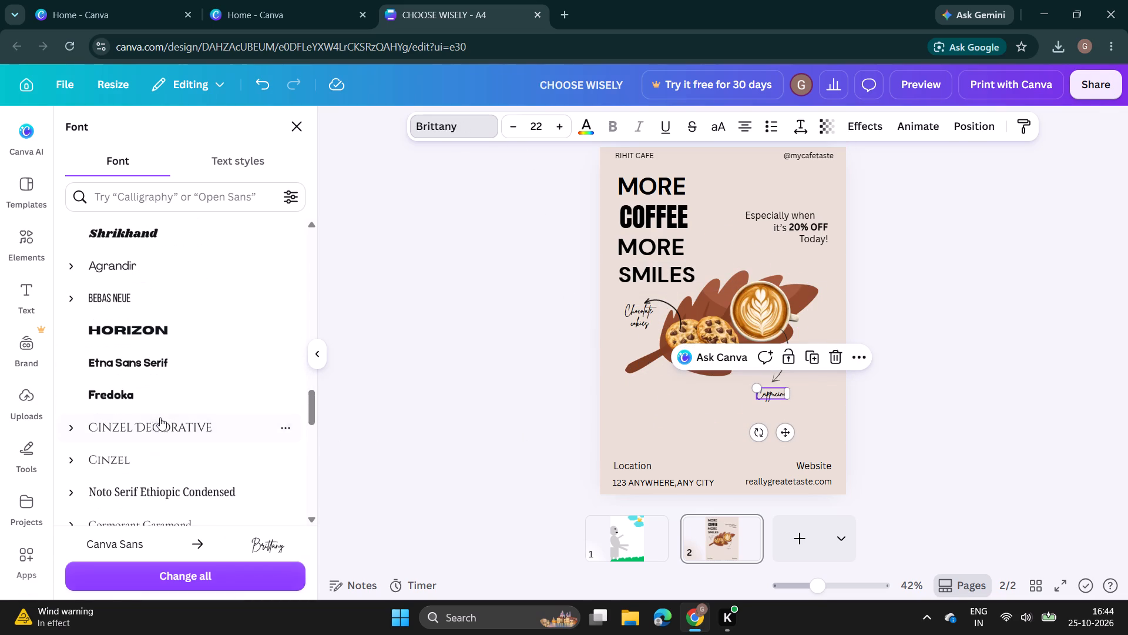
{"action": "left_click", "coordinate": [326, 424]}
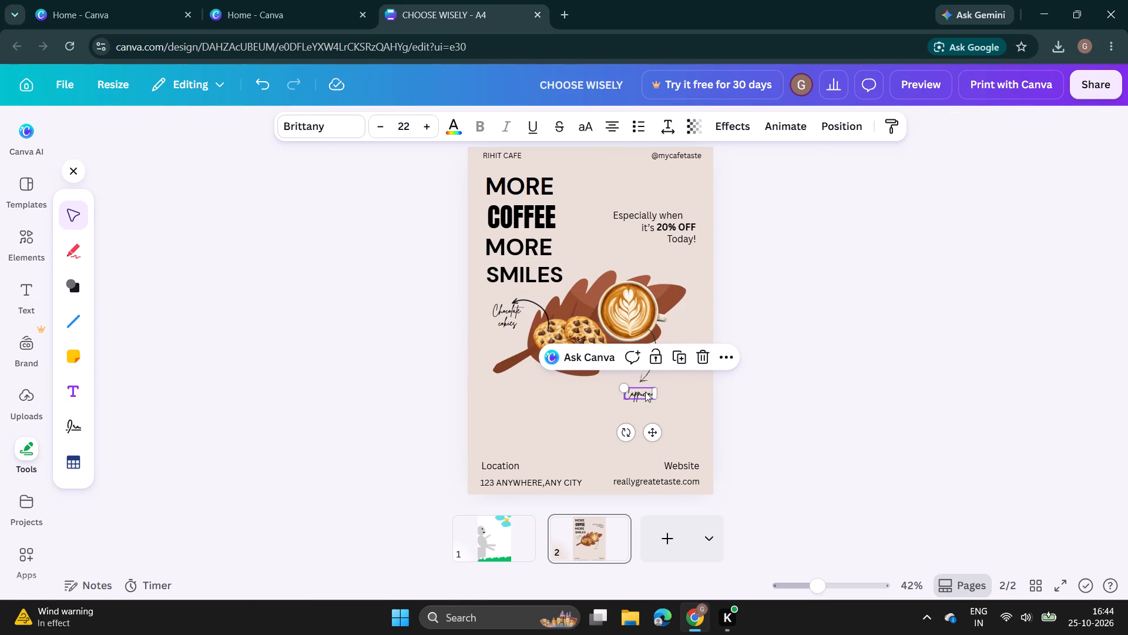
Widen the "Cappucino" text box and scale the label up to a font size of about 32.8.
{"action": "left_click_drag", "start_coordinate": [656, 391], "coordinate": [685, 392]}
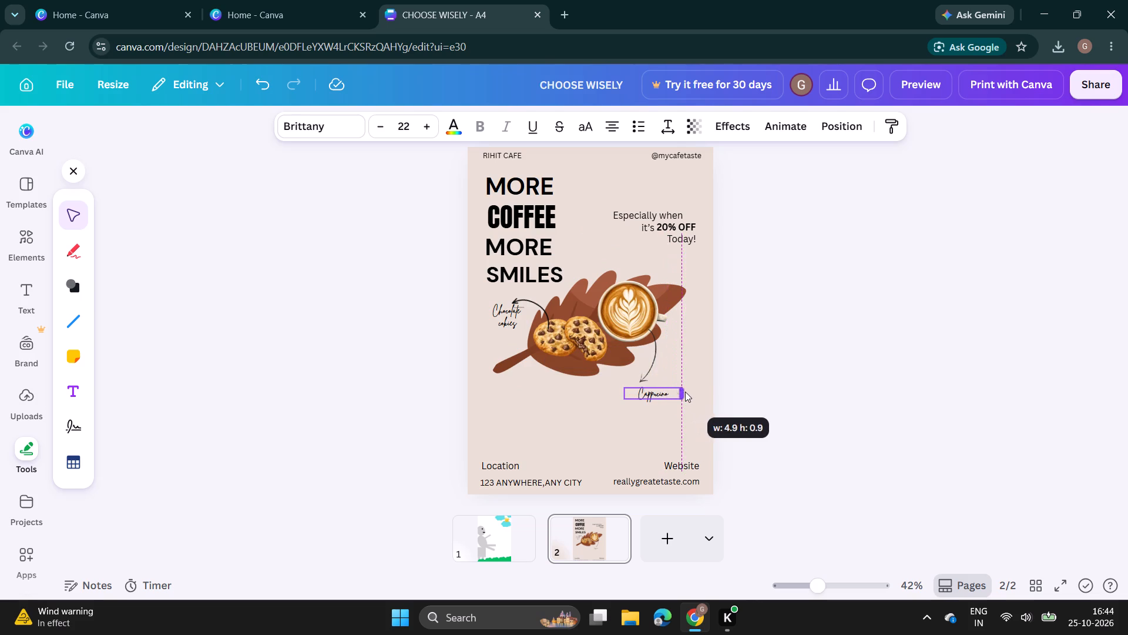
{"action": "left_click_drag", "start_coordinate": [685, 392], "coordinate": [687, 393]}
{"action": "left_click_drag", "start_coordinate": [625, 389], "coordinate": [600, 390]}
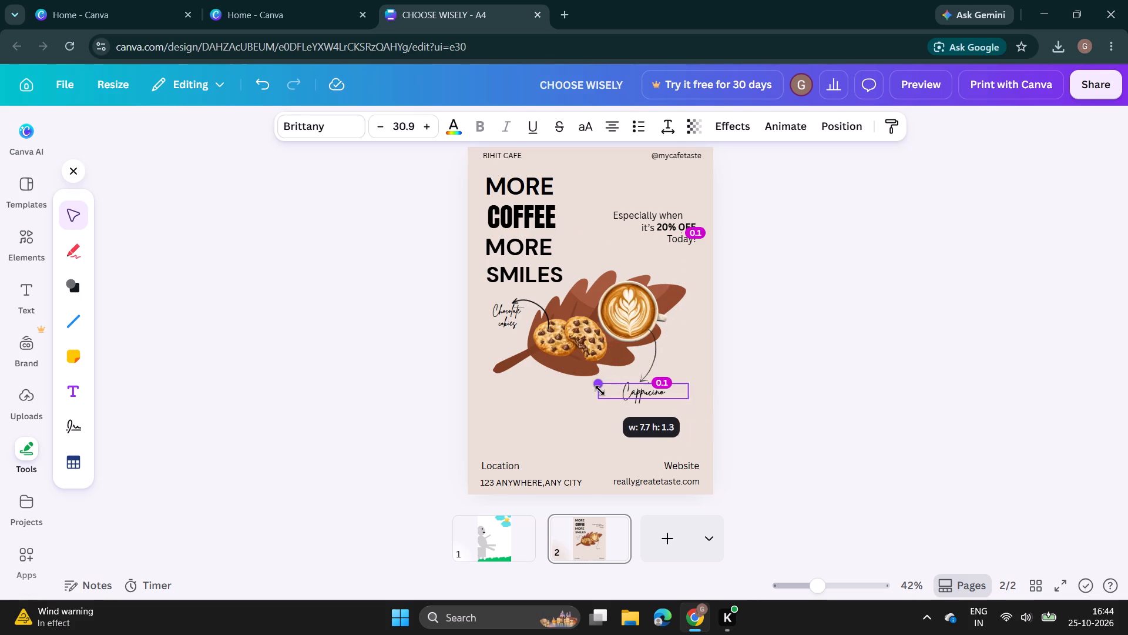
{"action": "left_click_drag", "start_coordinate": [600, 390], "coordinate": [592, 390]}
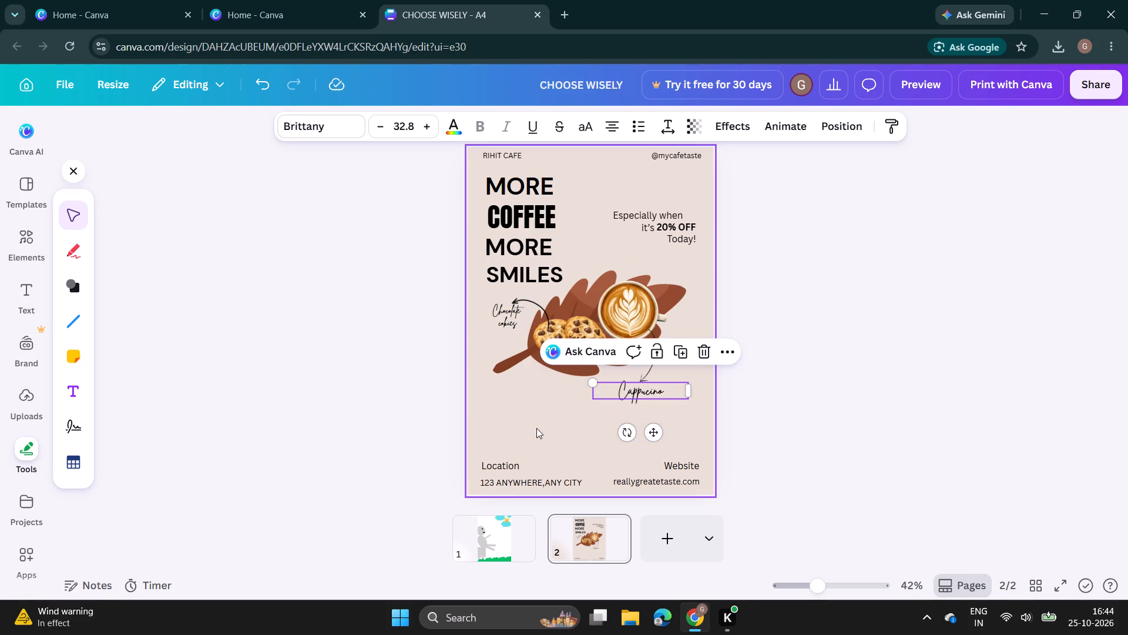
{"action": "left_click", "coordinate": [536, 428]}
Enlarge the "Chocolate cokies" label to a font size of about 27.2 and reposition it just below its arrow's tip.
{"action": "left_click", "coordinate": [499, 302]}
{"action": "left_click_drag", "start_coordinate": [493, 305], "coordinate": [491, 303]}
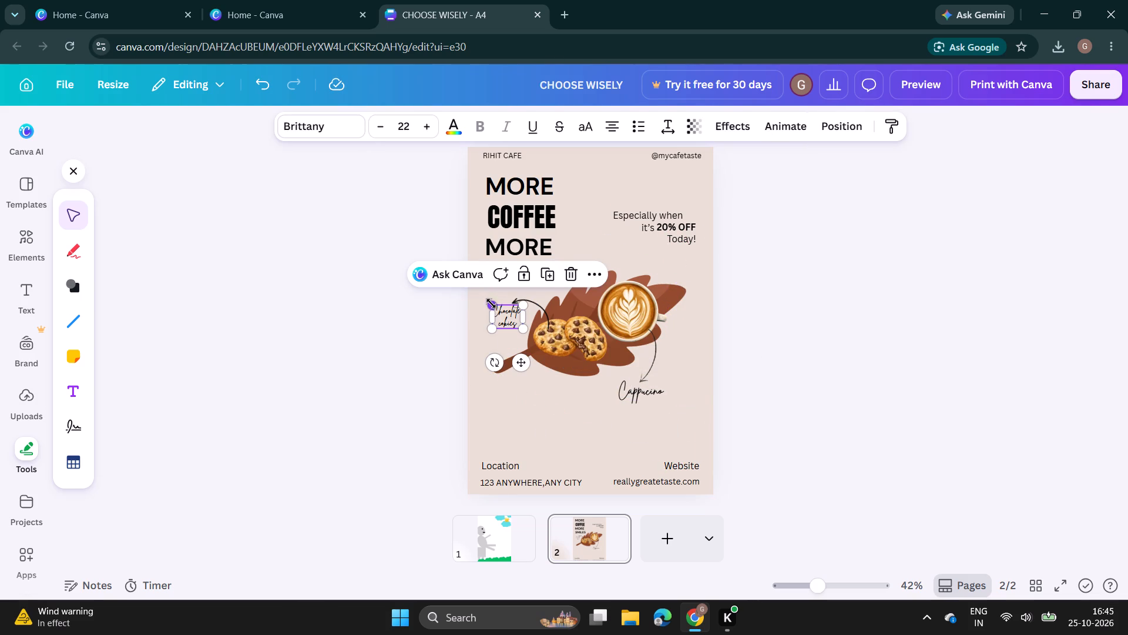
{"action": "left_click_drag", "start_coordinate": [491, 303], "coordinate": [485, 299]}
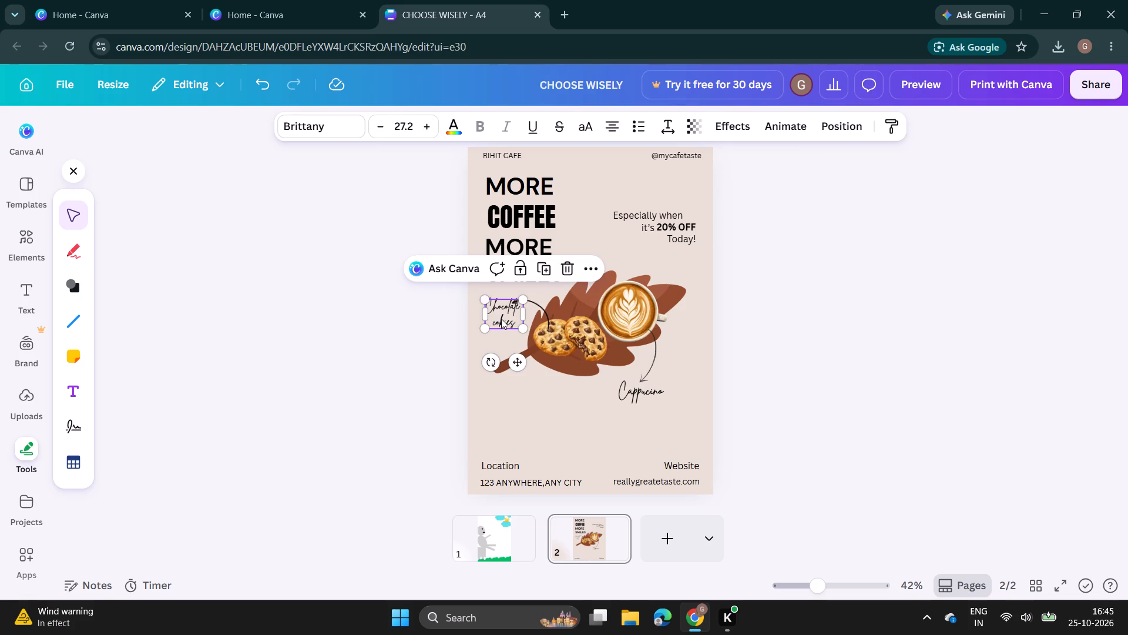
{"action": "left_click_drag", "start_coordinate": [513, 360], "coordinate": [518, 366]}
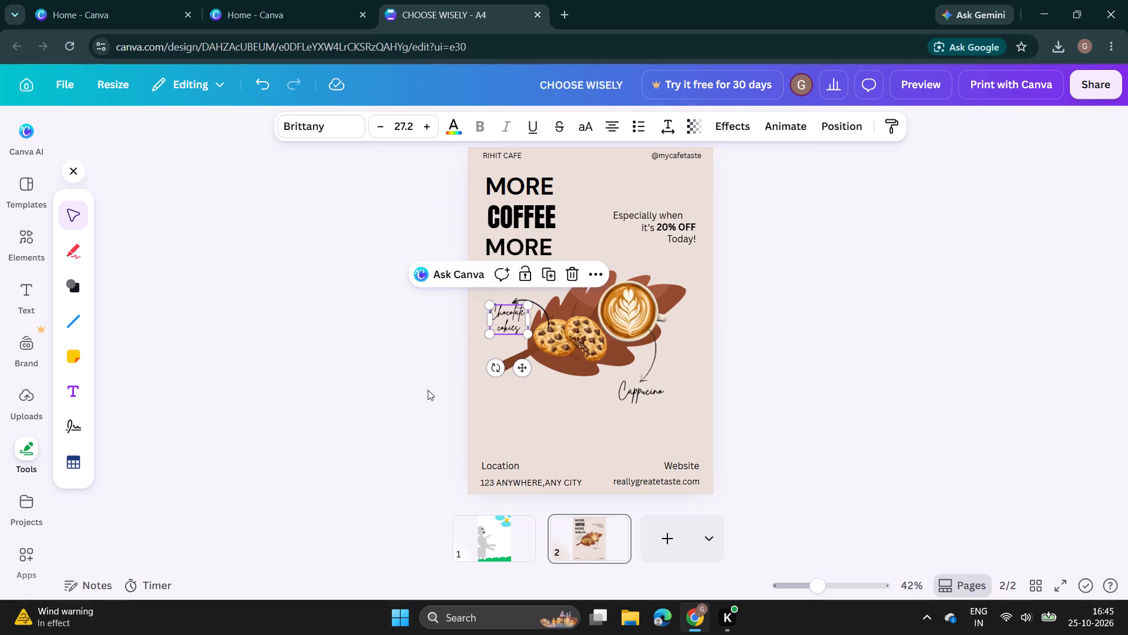
{"action": "left_click", "coordinate": [426, 390]}
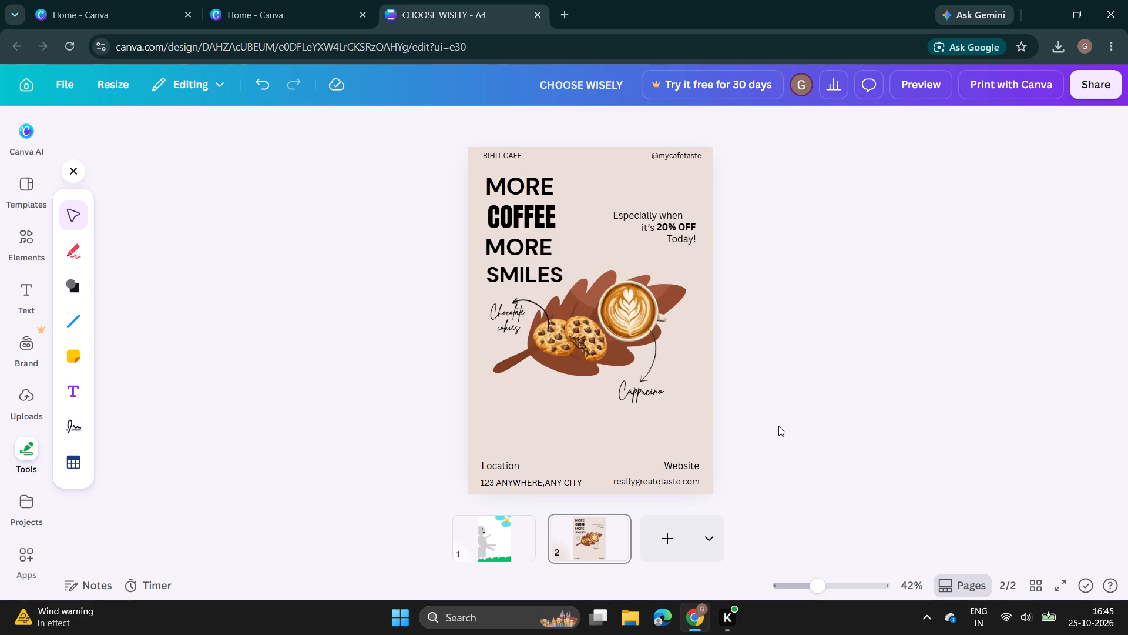
{"action": "left_click", "coordinate": [521, 323]}
{"action": "left_click", "coordinate": [515, 322]}
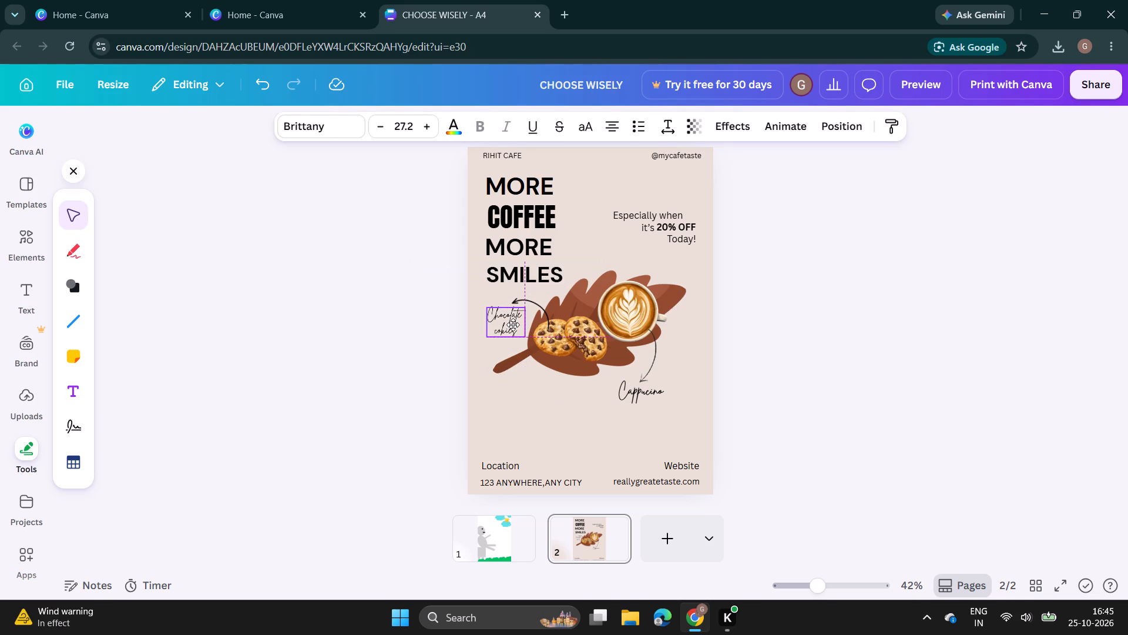
{"action": "left_click", "coordinate": [839, 327]}
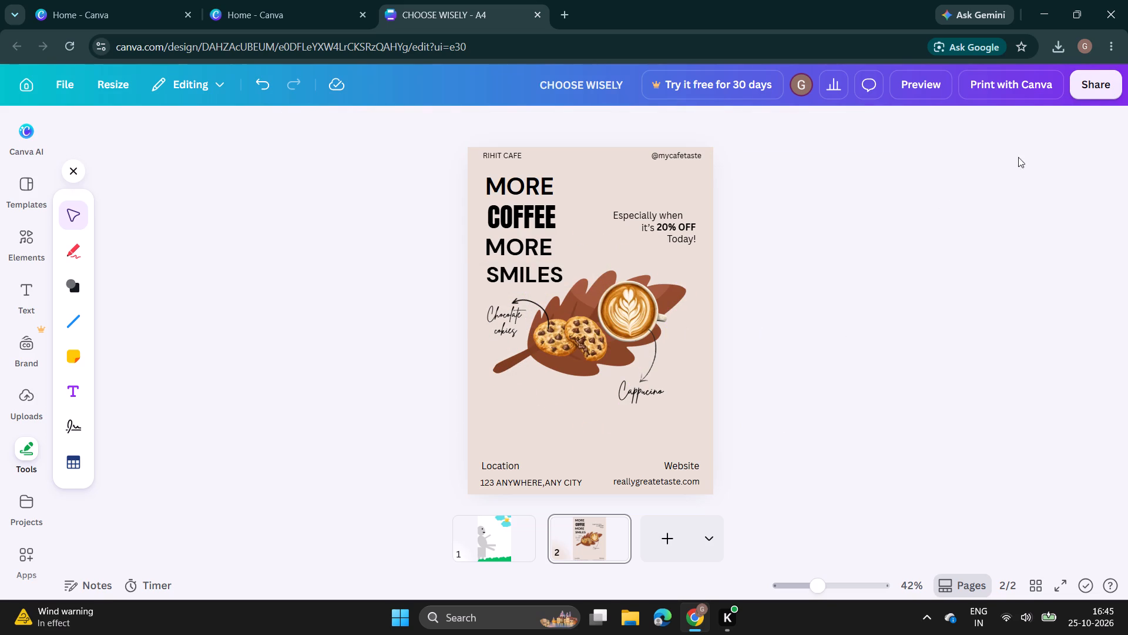
Download the design as a high-quality PNG at 1,414 × 2,000 px.
{"action": "left_click", "coordinate": [1097, 88]}
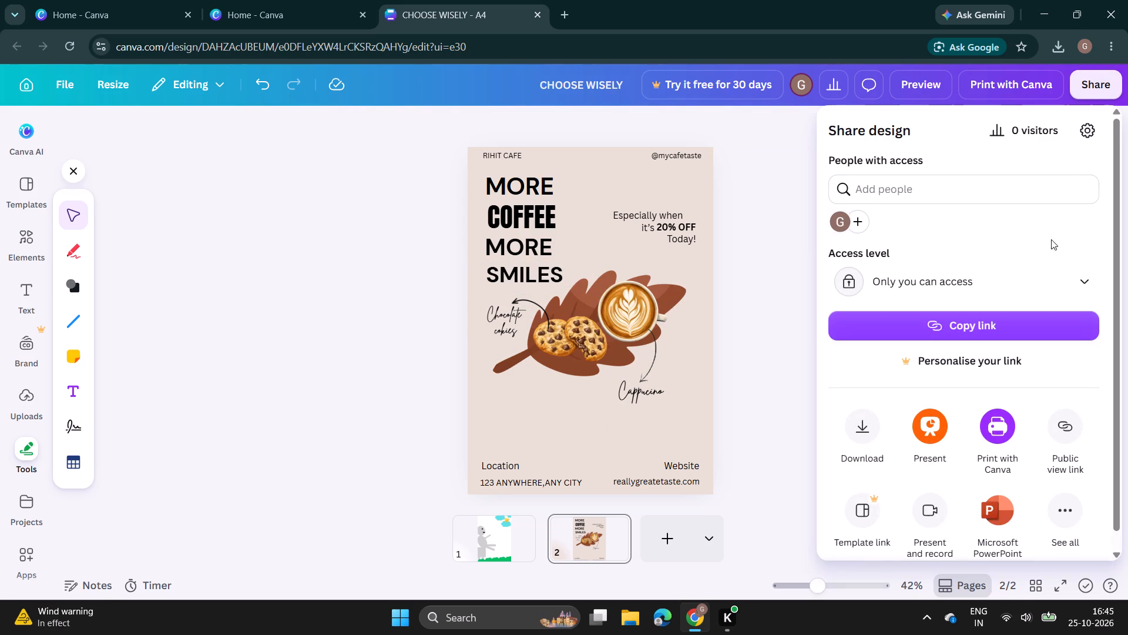
{"action": "left_click", "coordinate": [861, 428]}
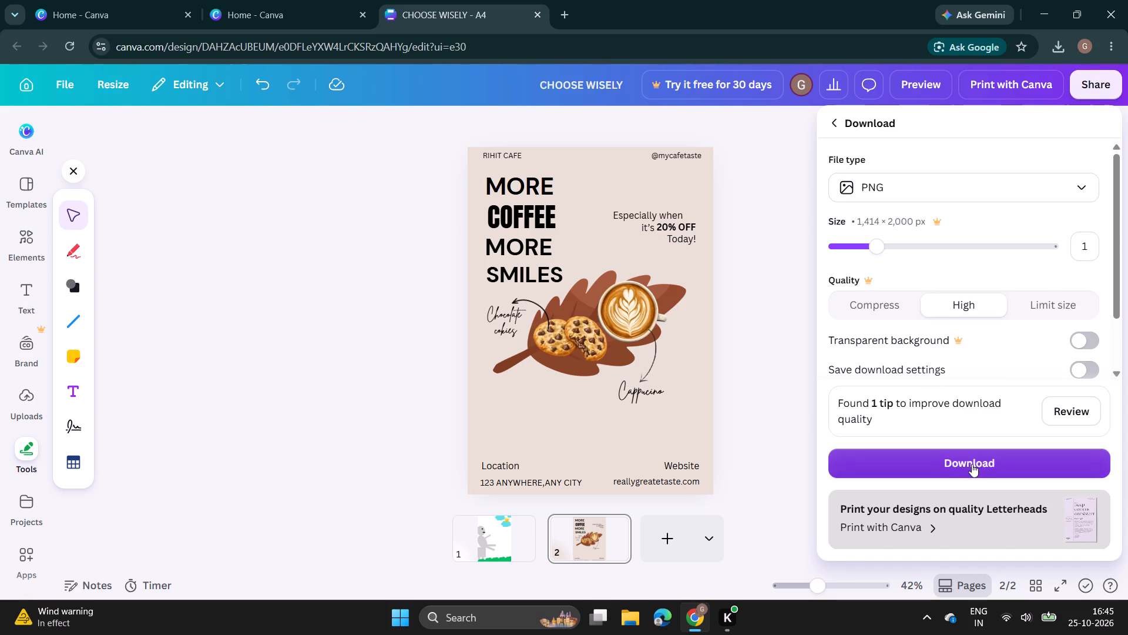
{"action": "left_click", "coordinate": [972, 464]}
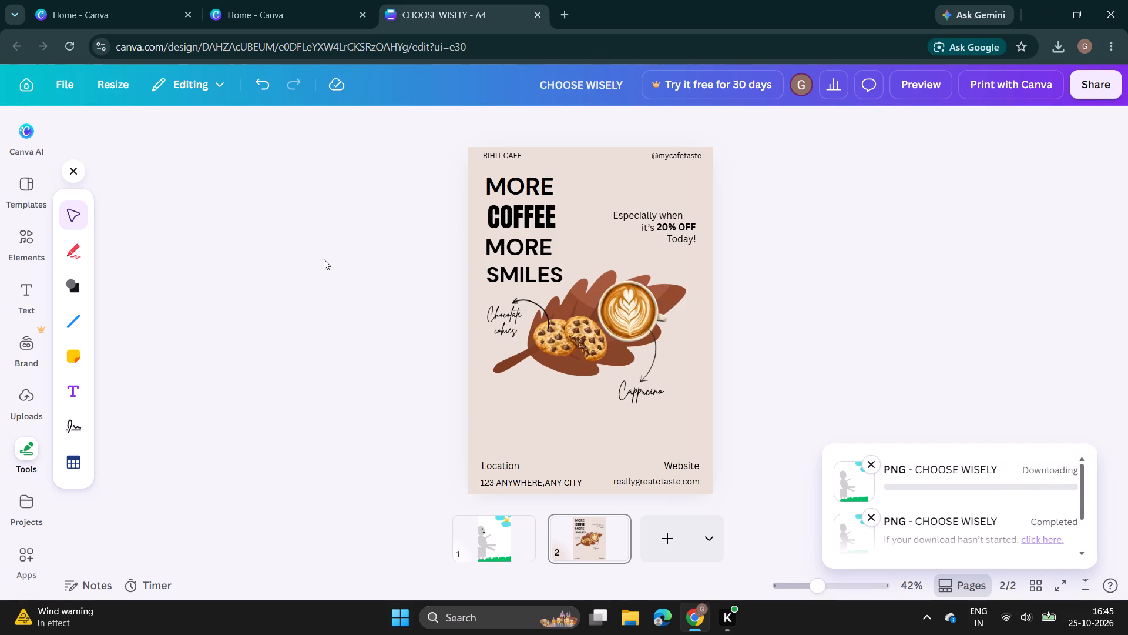
{"action": "left_click", "coordinate": [343, 315]}
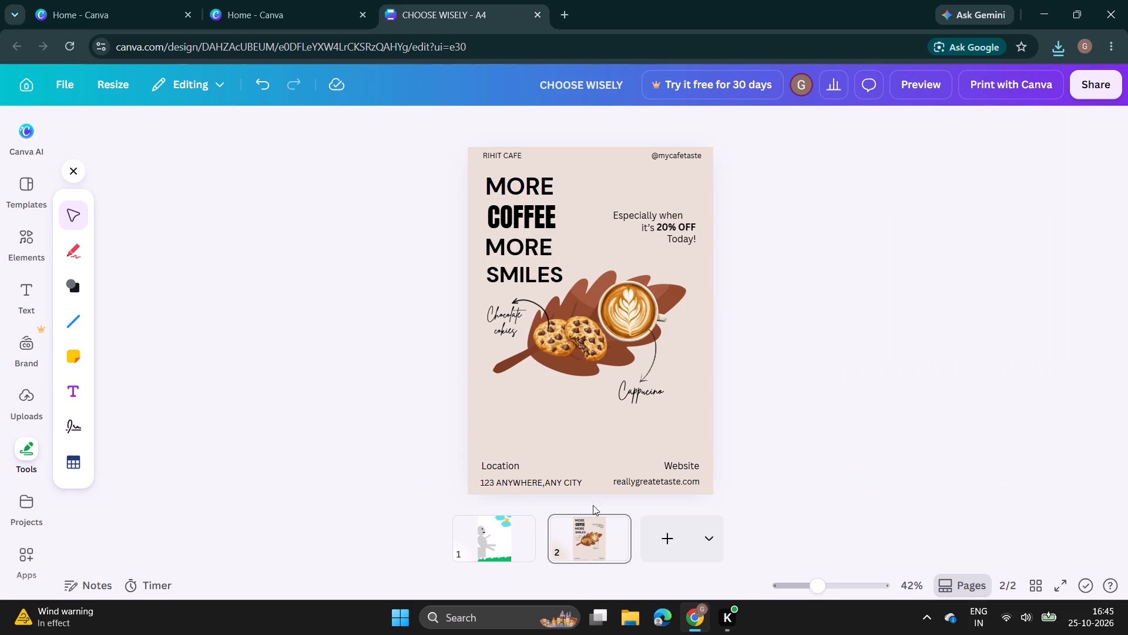